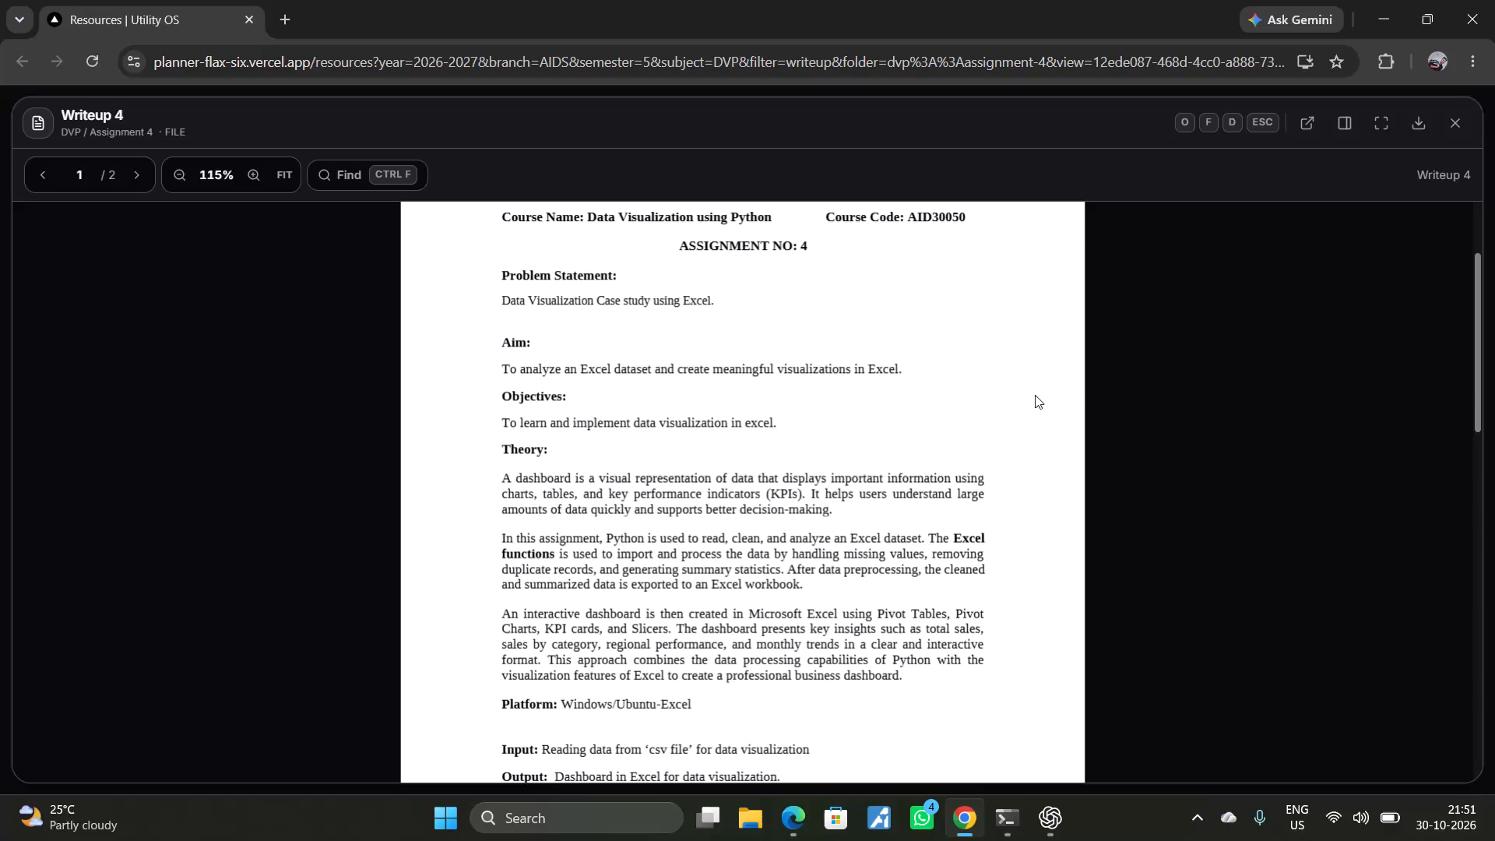
Read through the Writeup 4 document of DVP Assignment 4, download it, and close its preview.
scroll(1015, 389, down, 1)
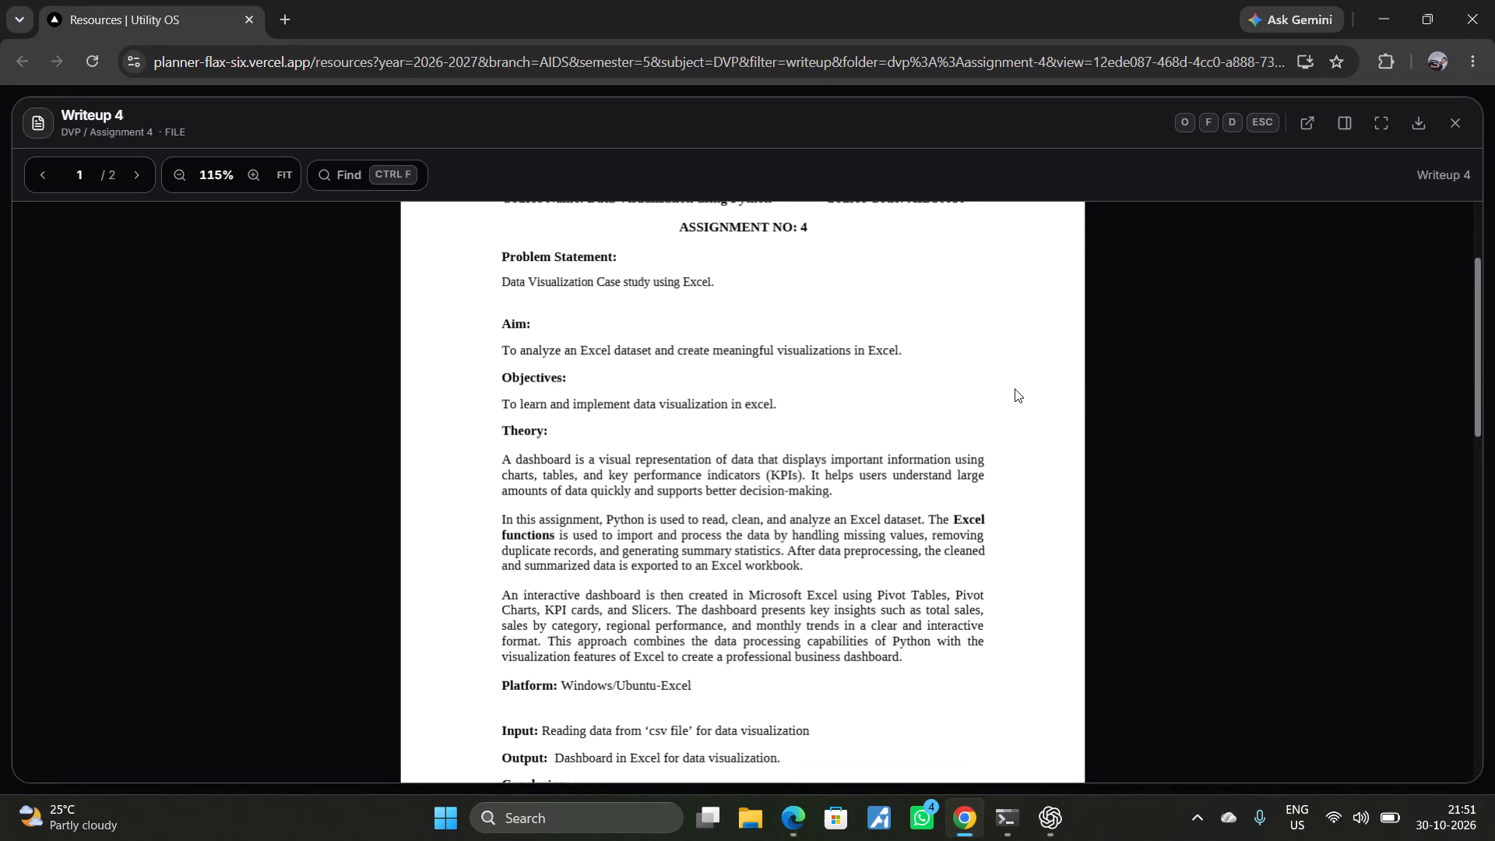
scroll(1015, 389, down, 1)
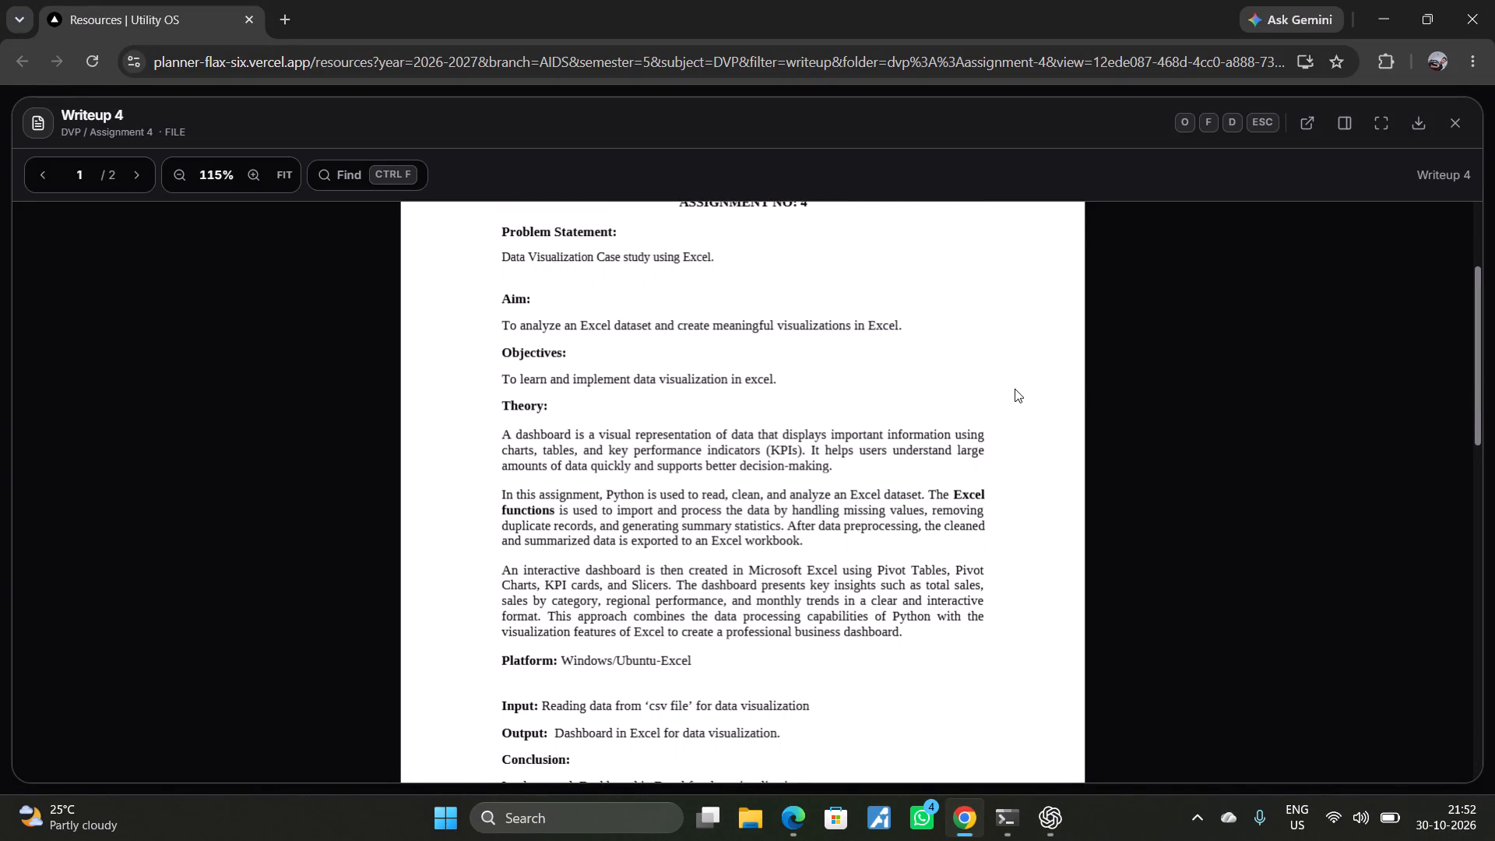
scroll(1015, 389, down, 2)
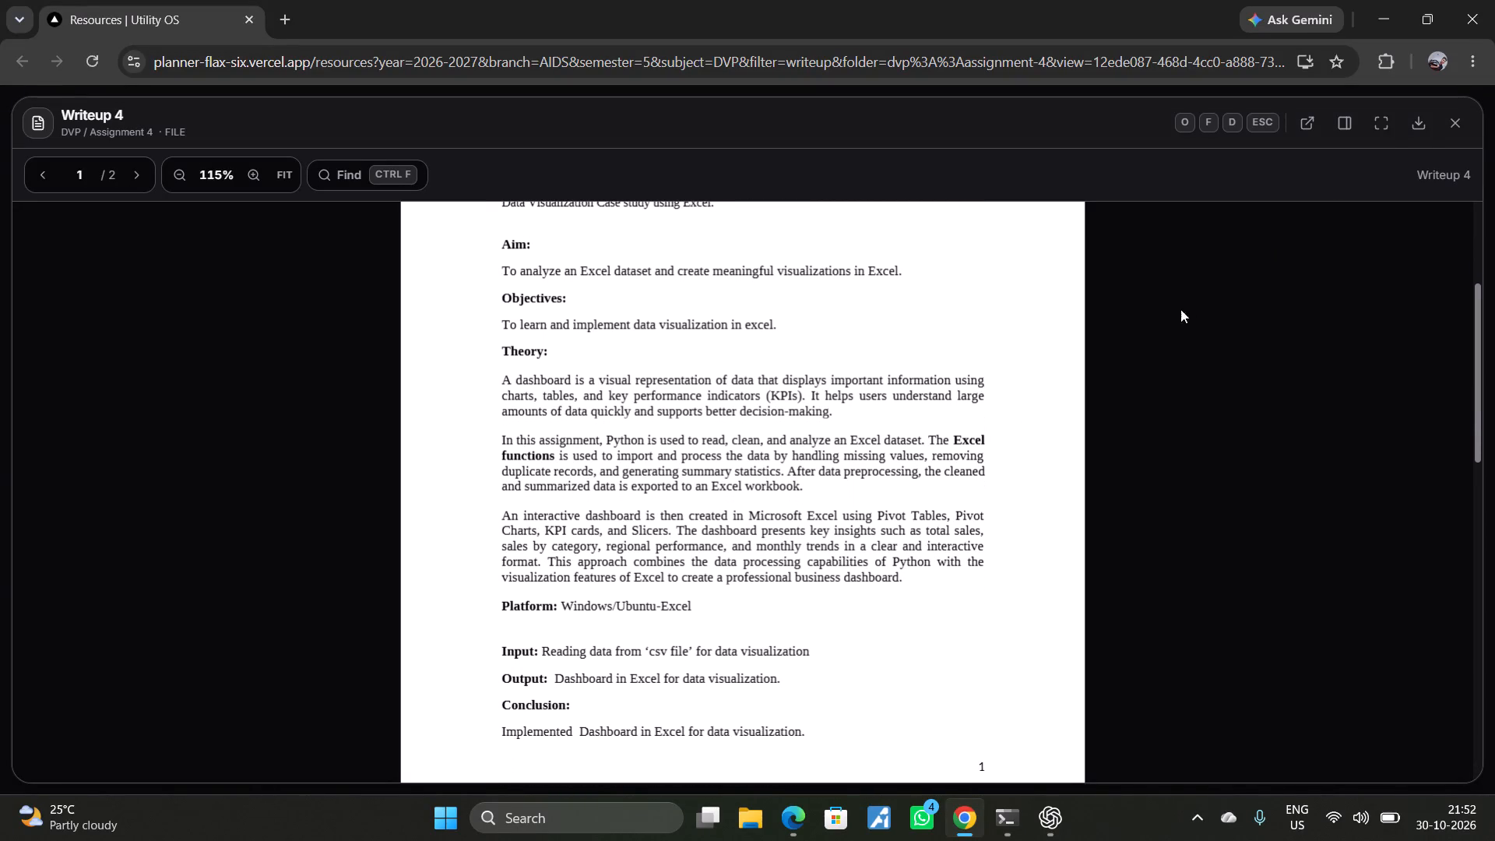
click(1409, 122)
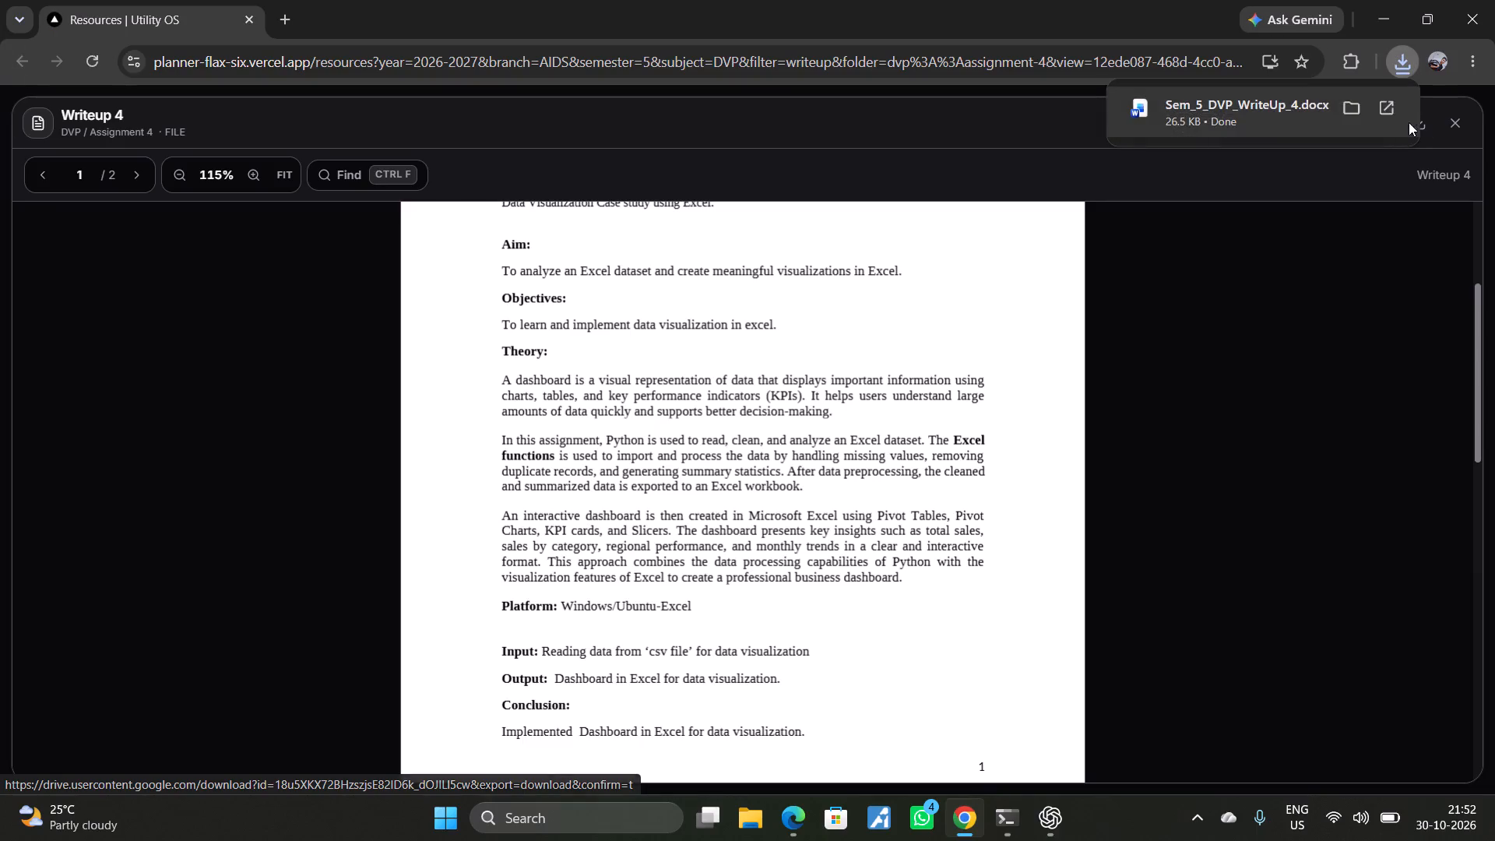
click(1462, 121)
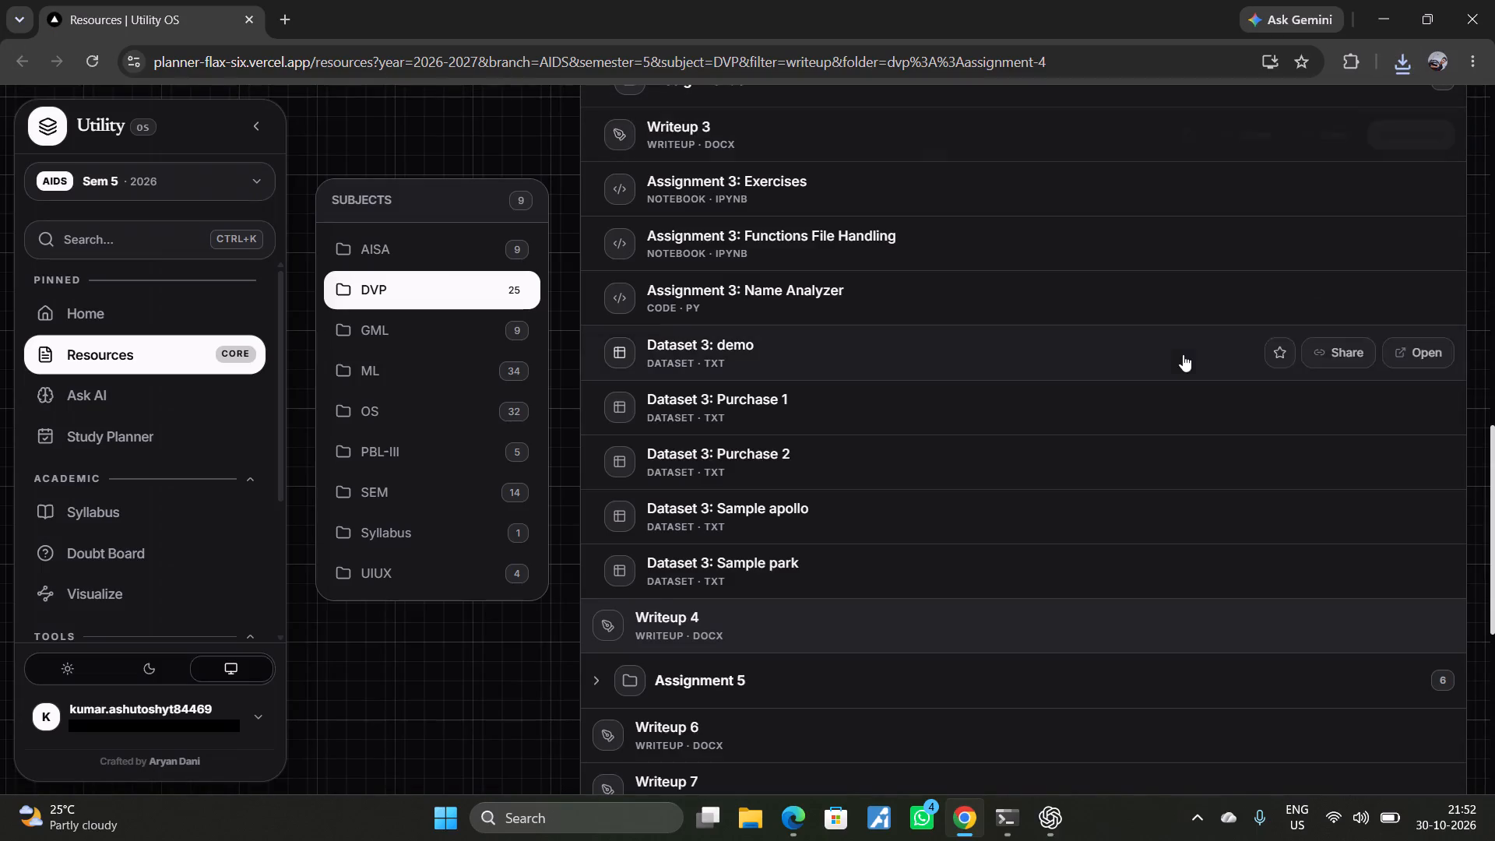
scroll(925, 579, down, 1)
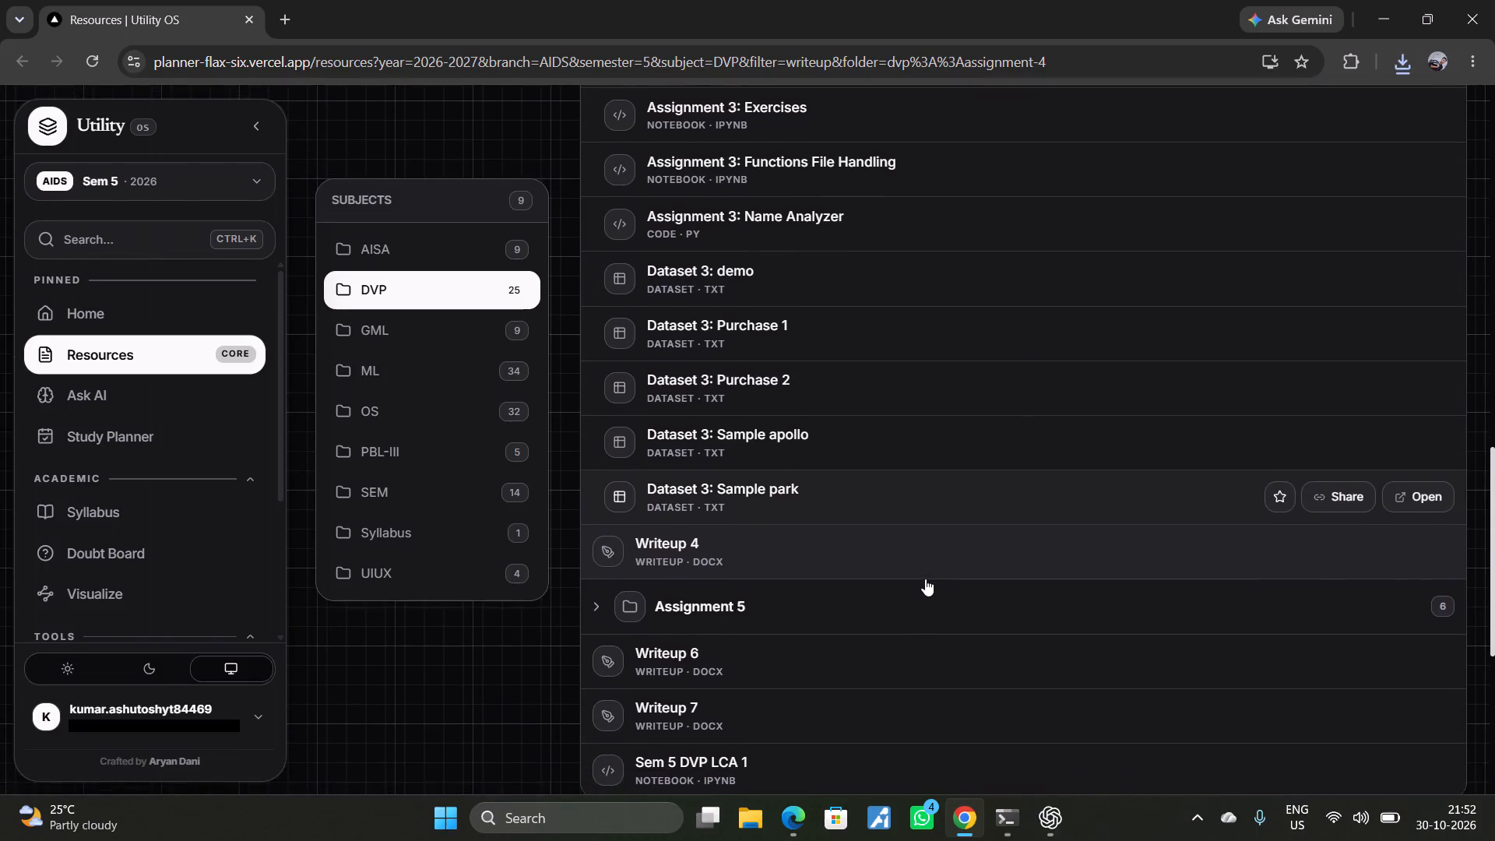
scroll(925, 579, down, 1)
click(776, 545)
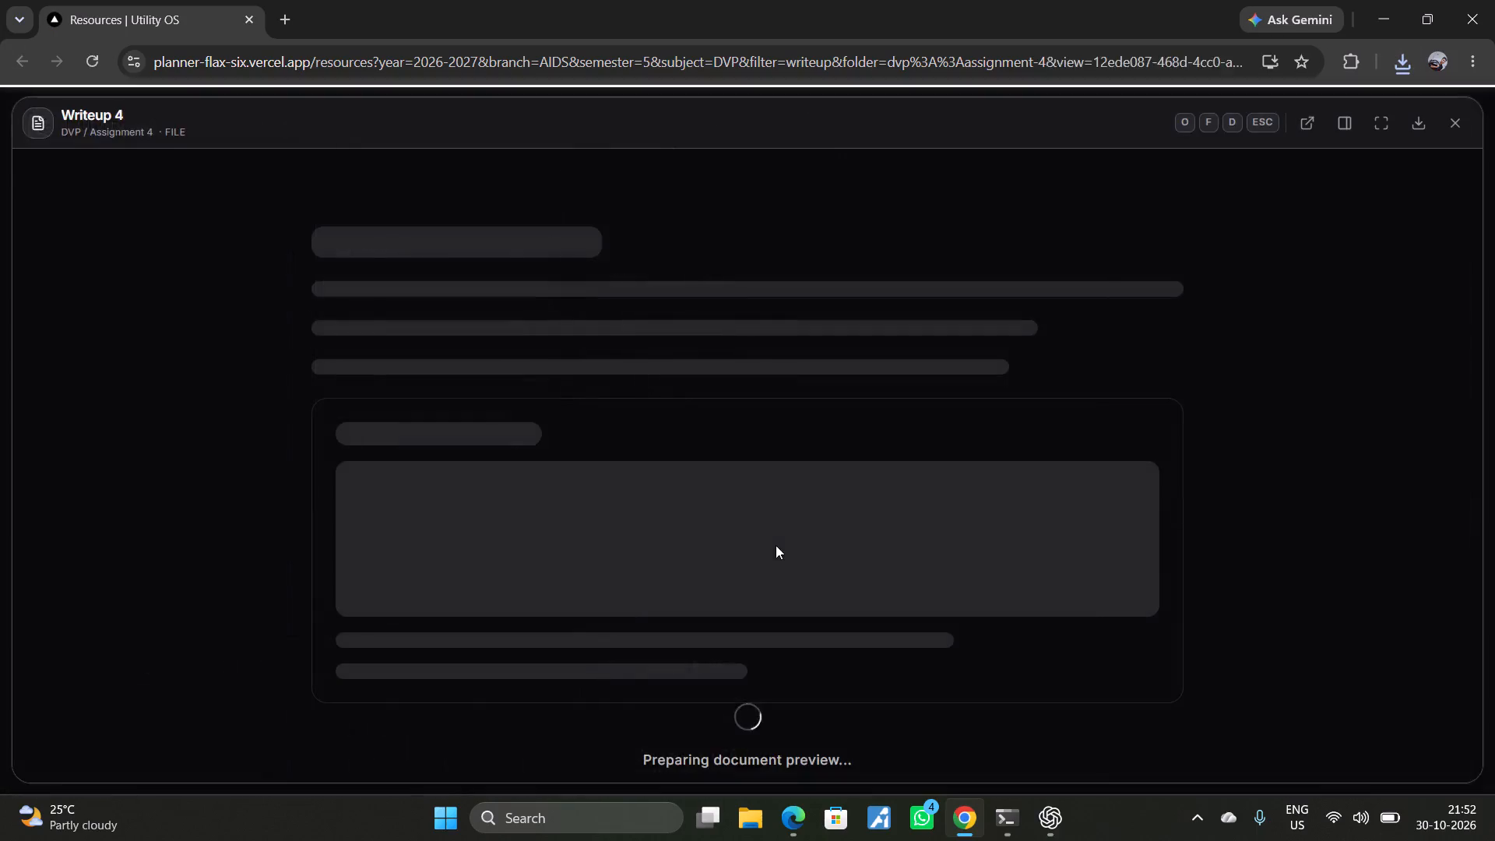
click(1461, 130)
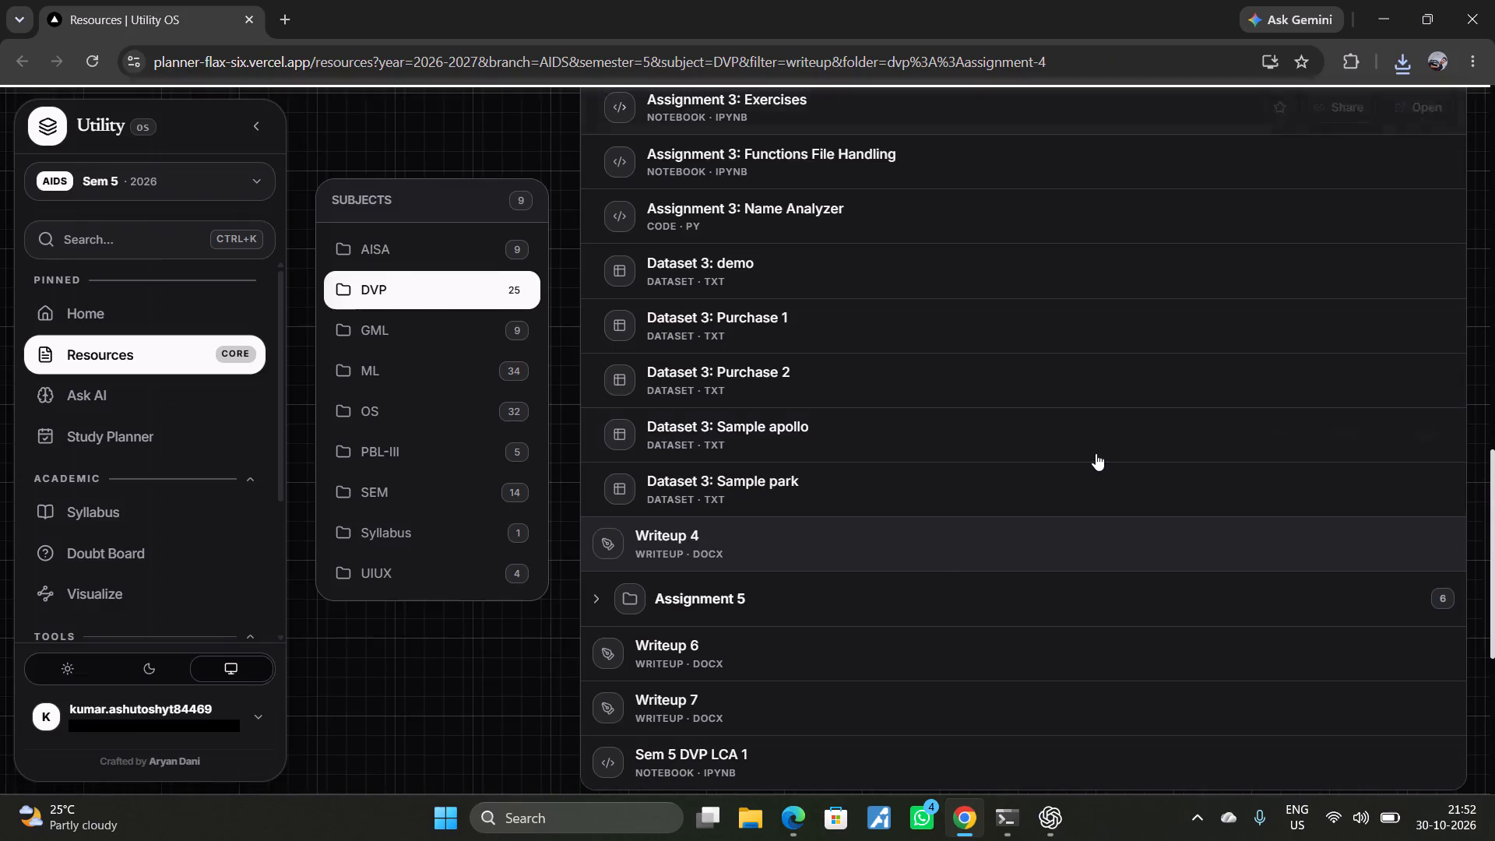
Expand the Assignment 5 folder in the DVP resources and look through its files.
click(817, 593)
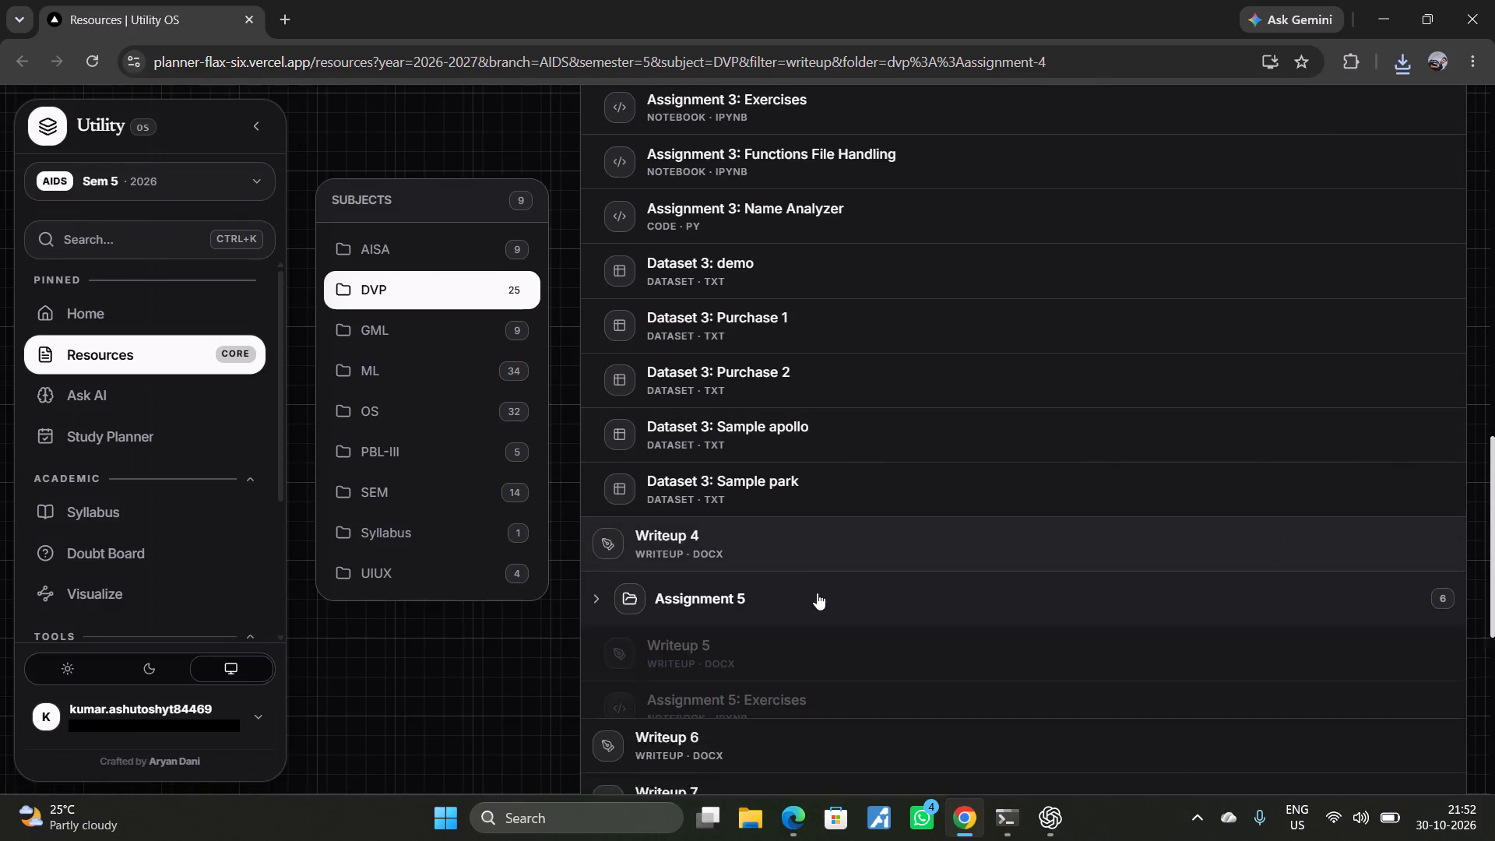
scroll(817, 593, down, 1)
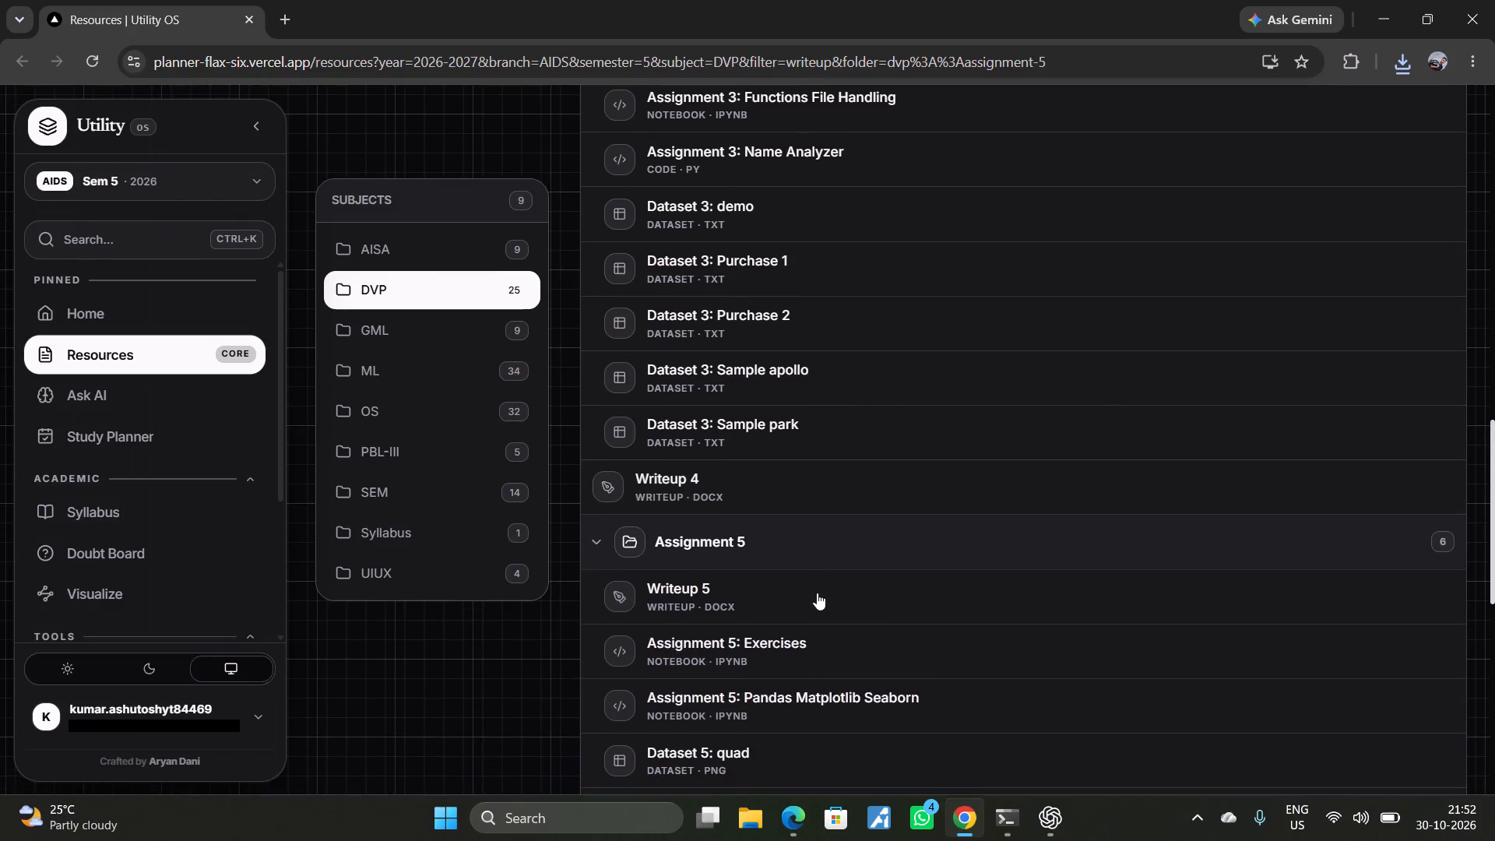
scroll(817, 593, down, 3)
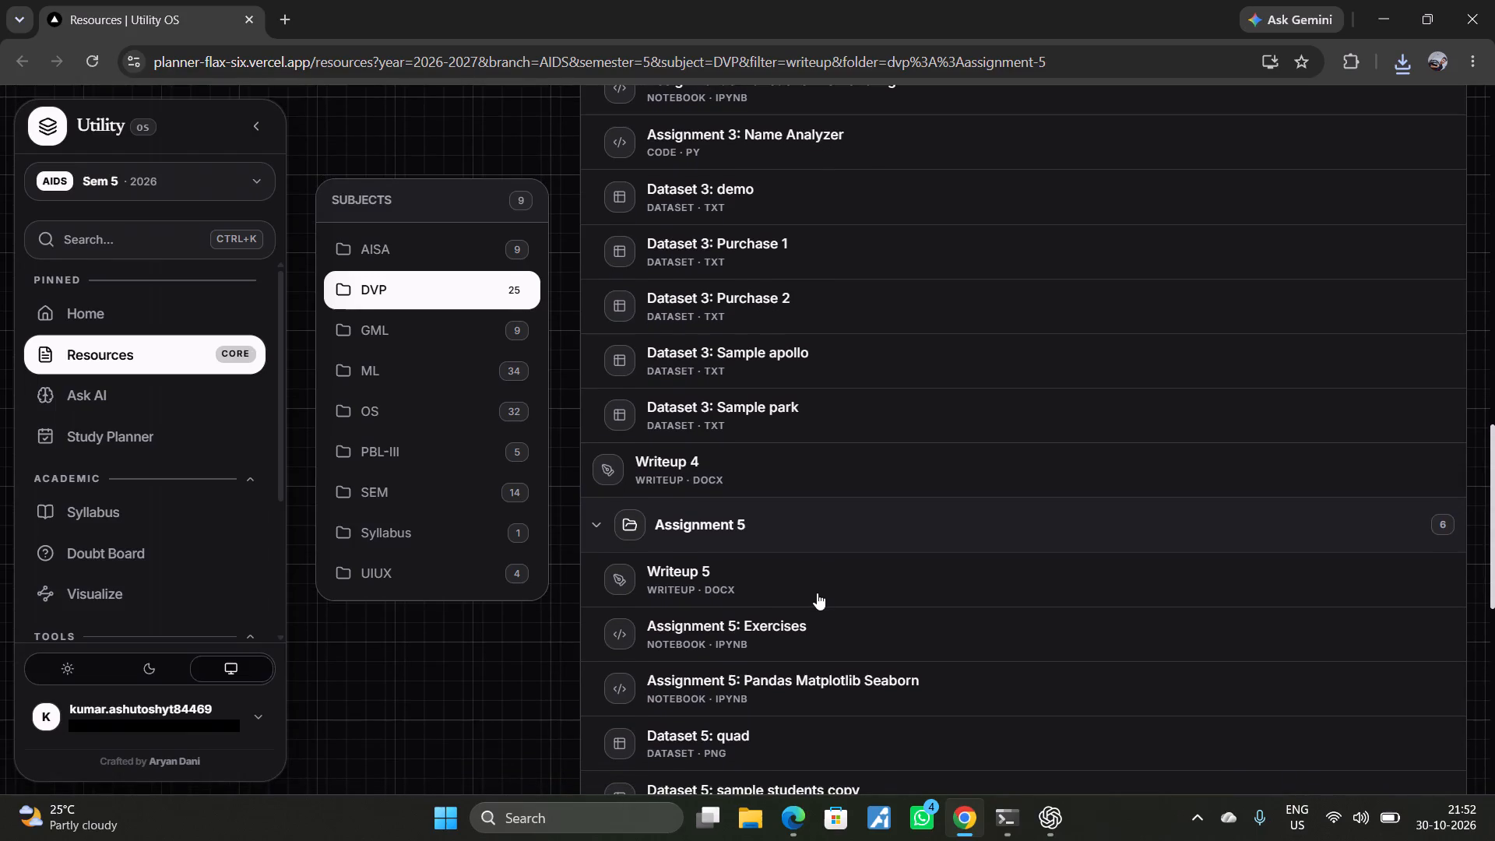
scroll(817, 593, down, 3)
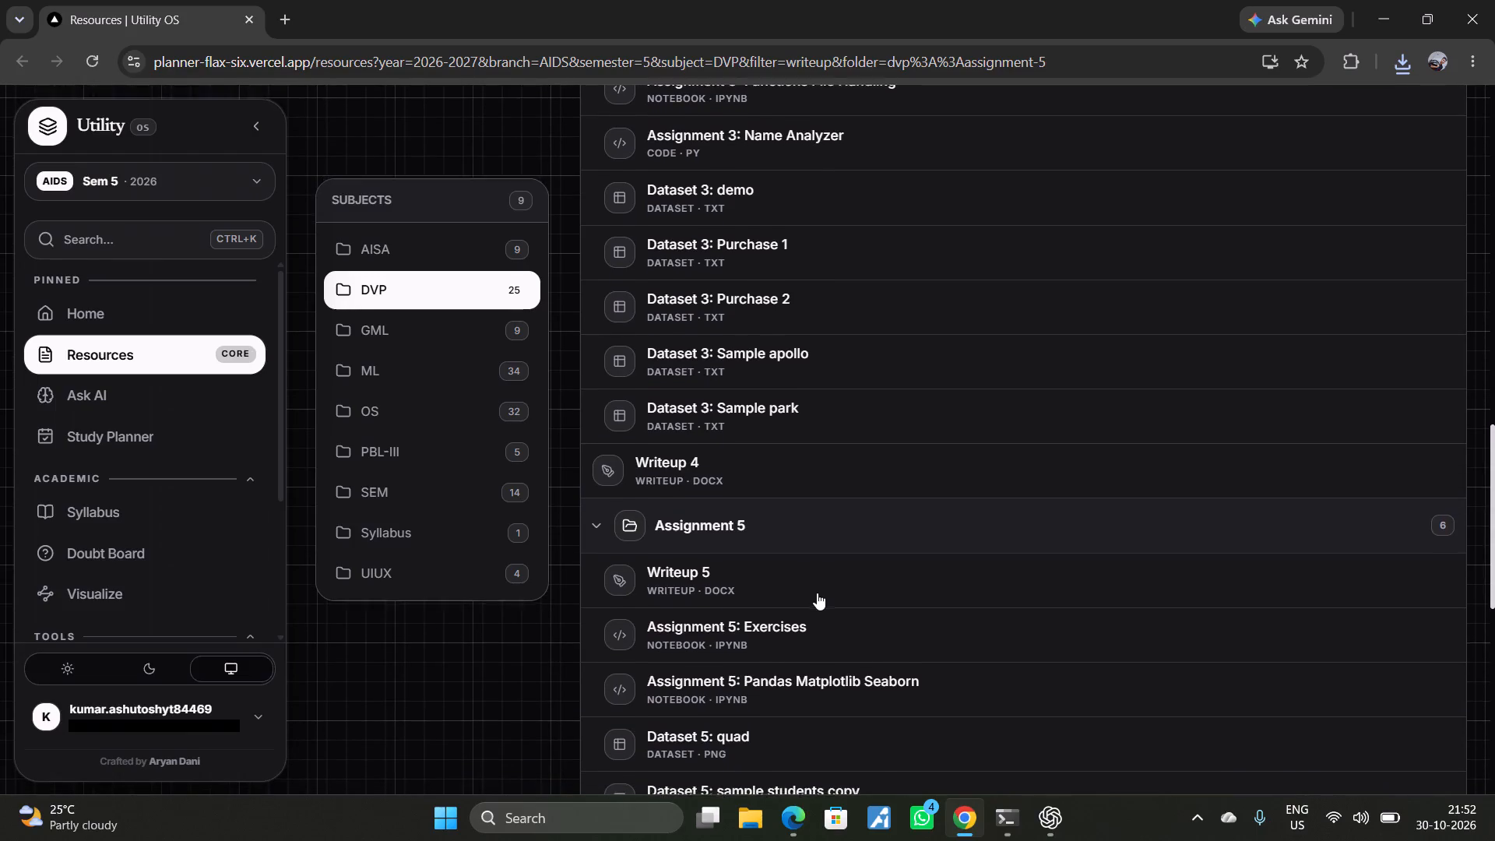
scroll(817, 593, down, 1)
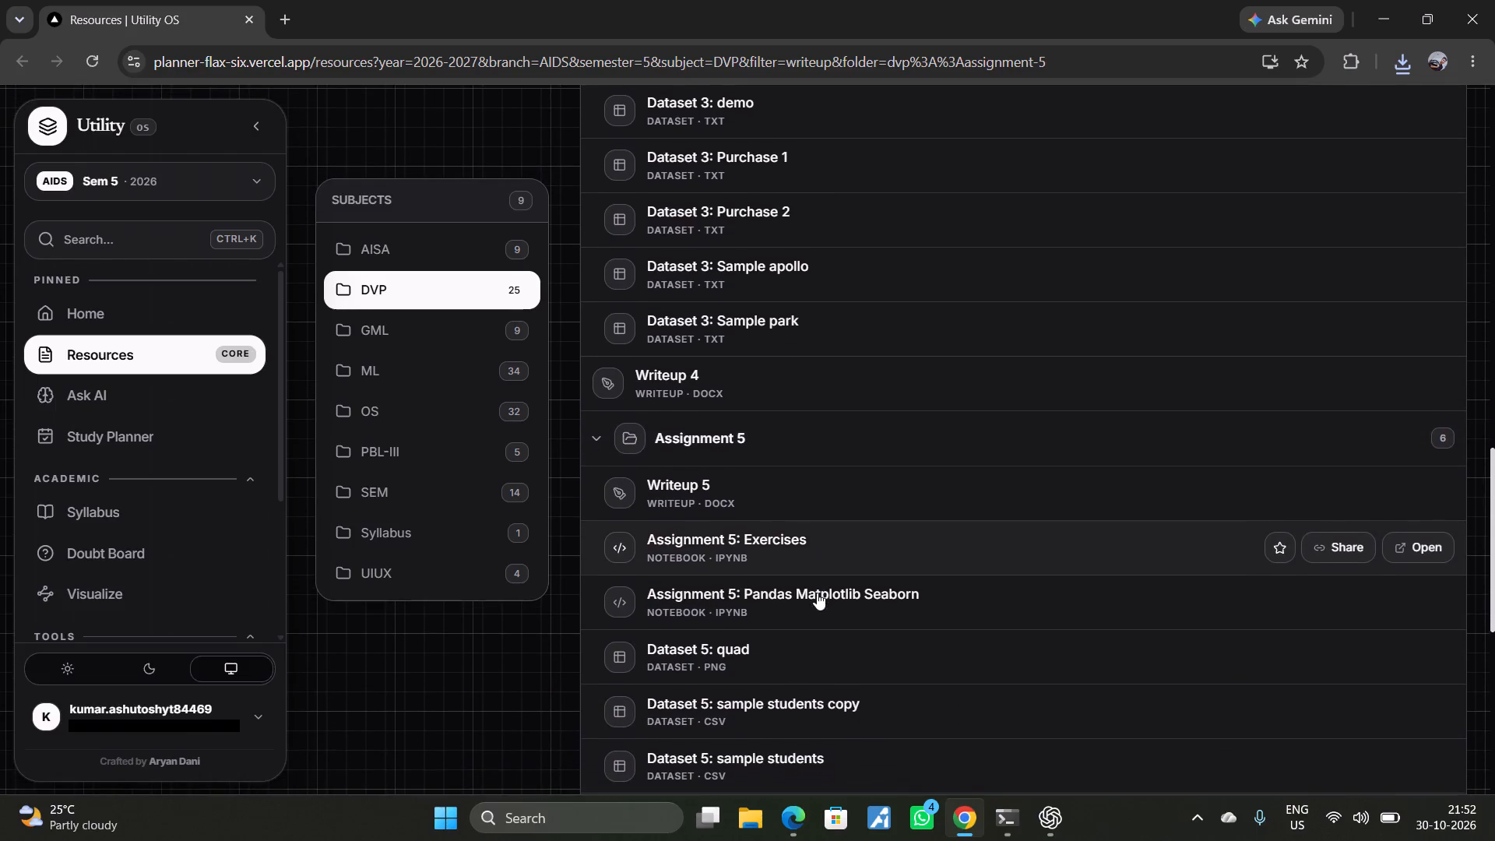
click(1381, 10)
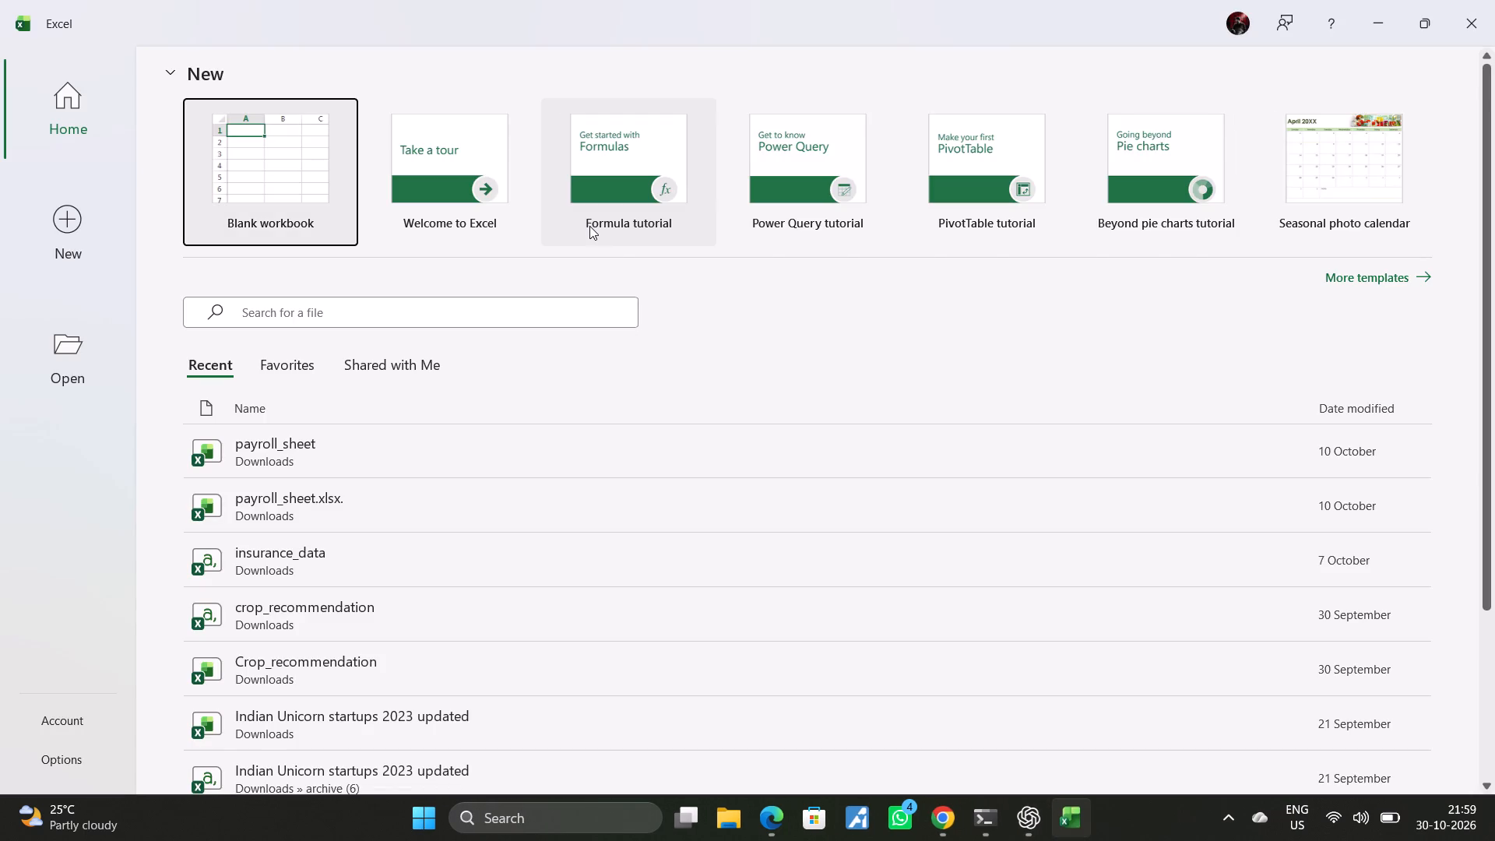
click(248, 201)
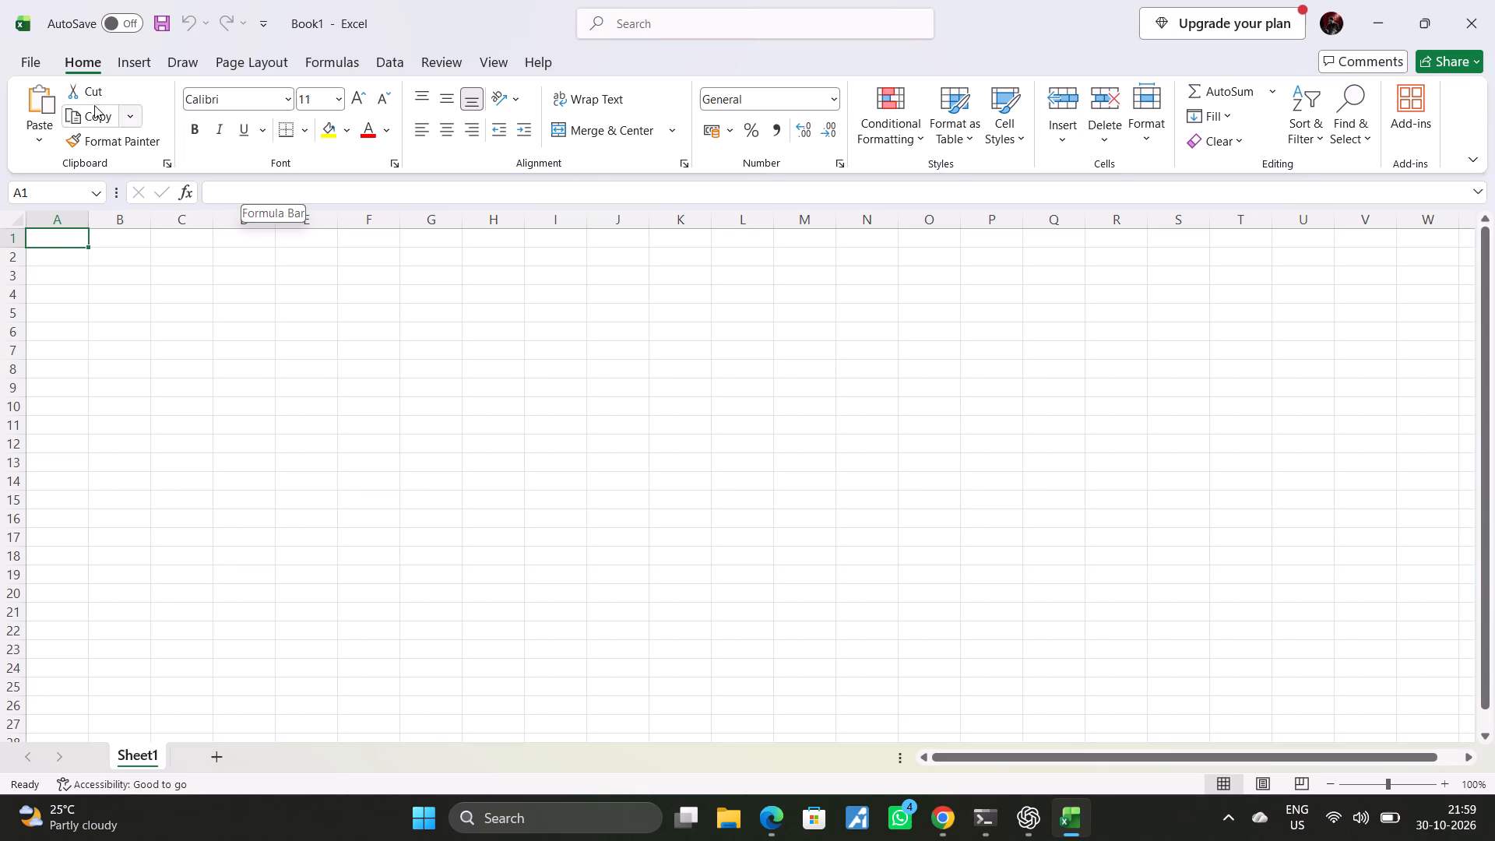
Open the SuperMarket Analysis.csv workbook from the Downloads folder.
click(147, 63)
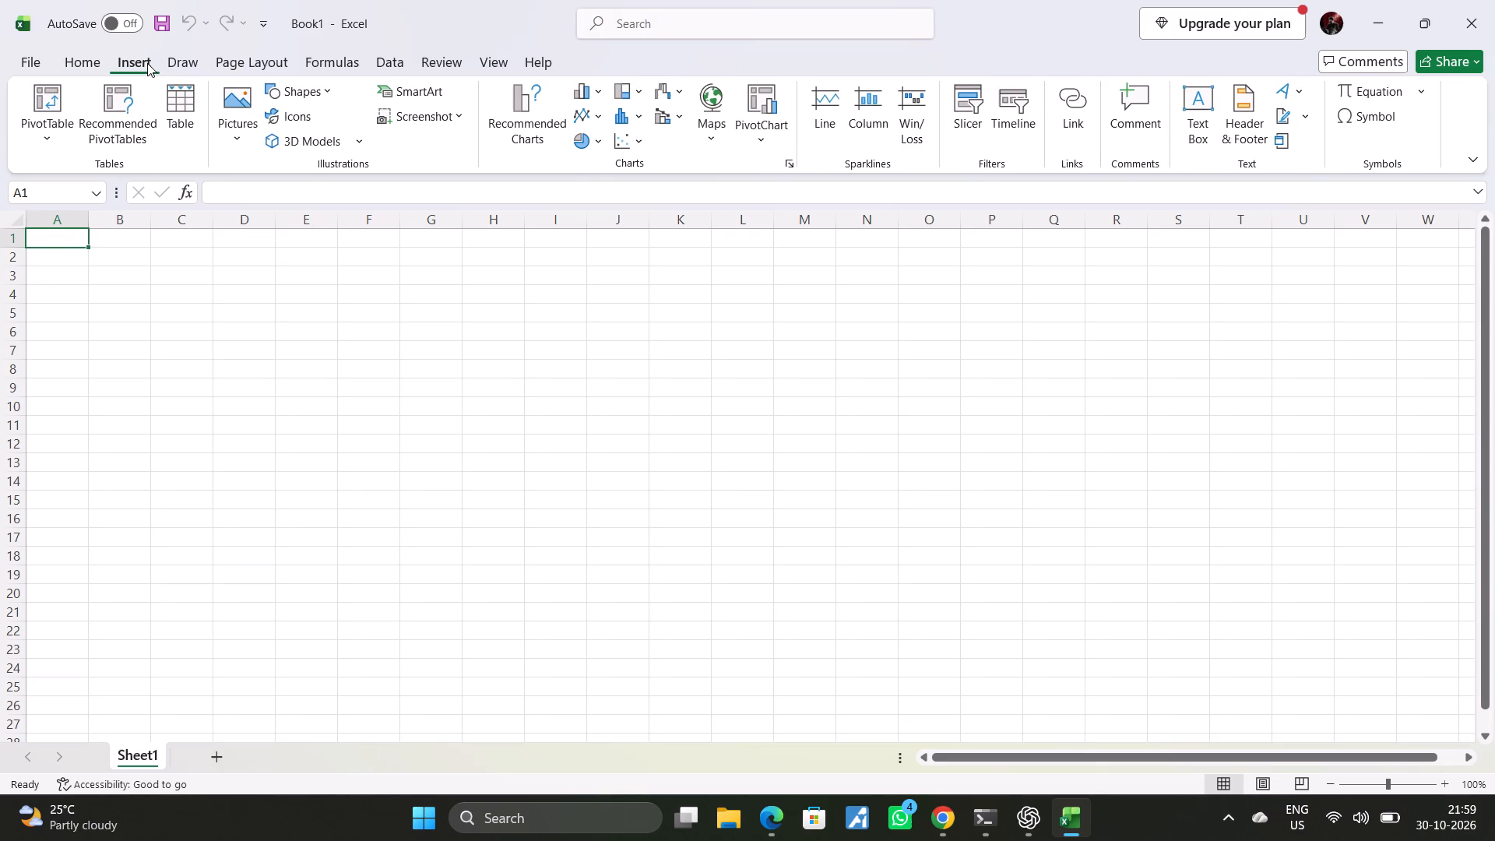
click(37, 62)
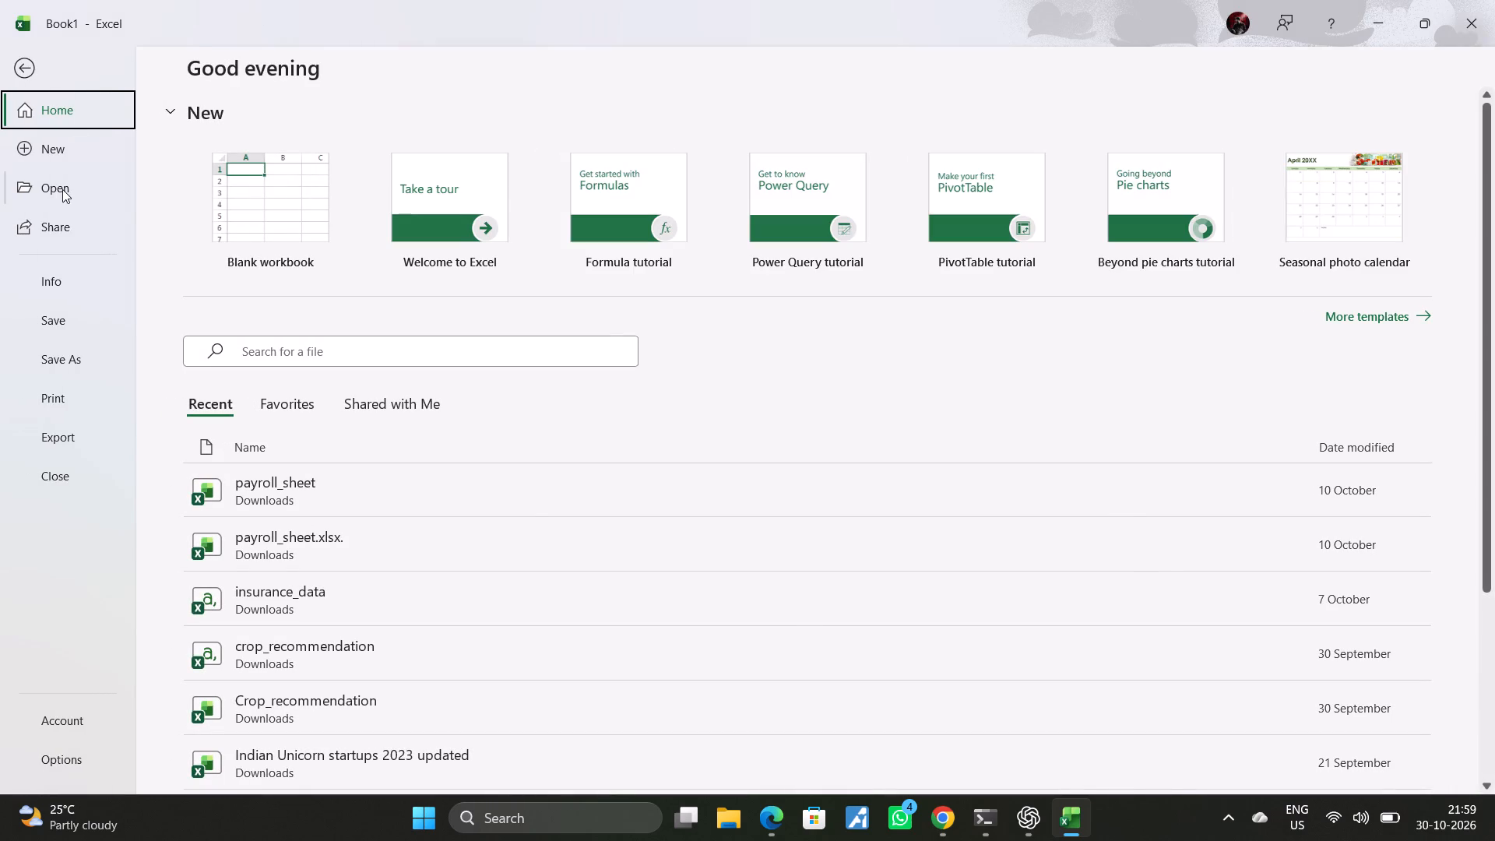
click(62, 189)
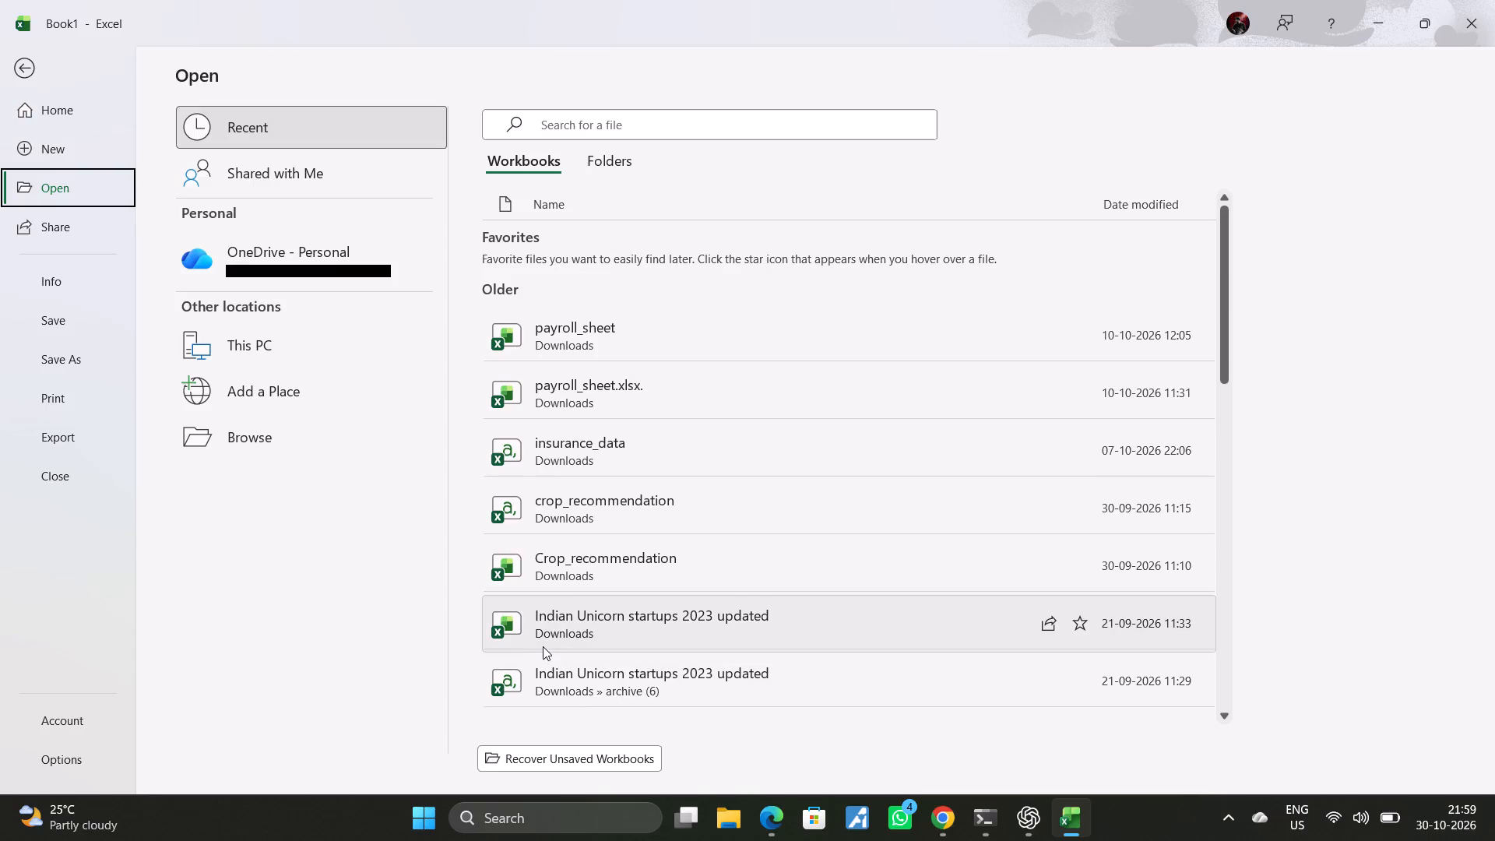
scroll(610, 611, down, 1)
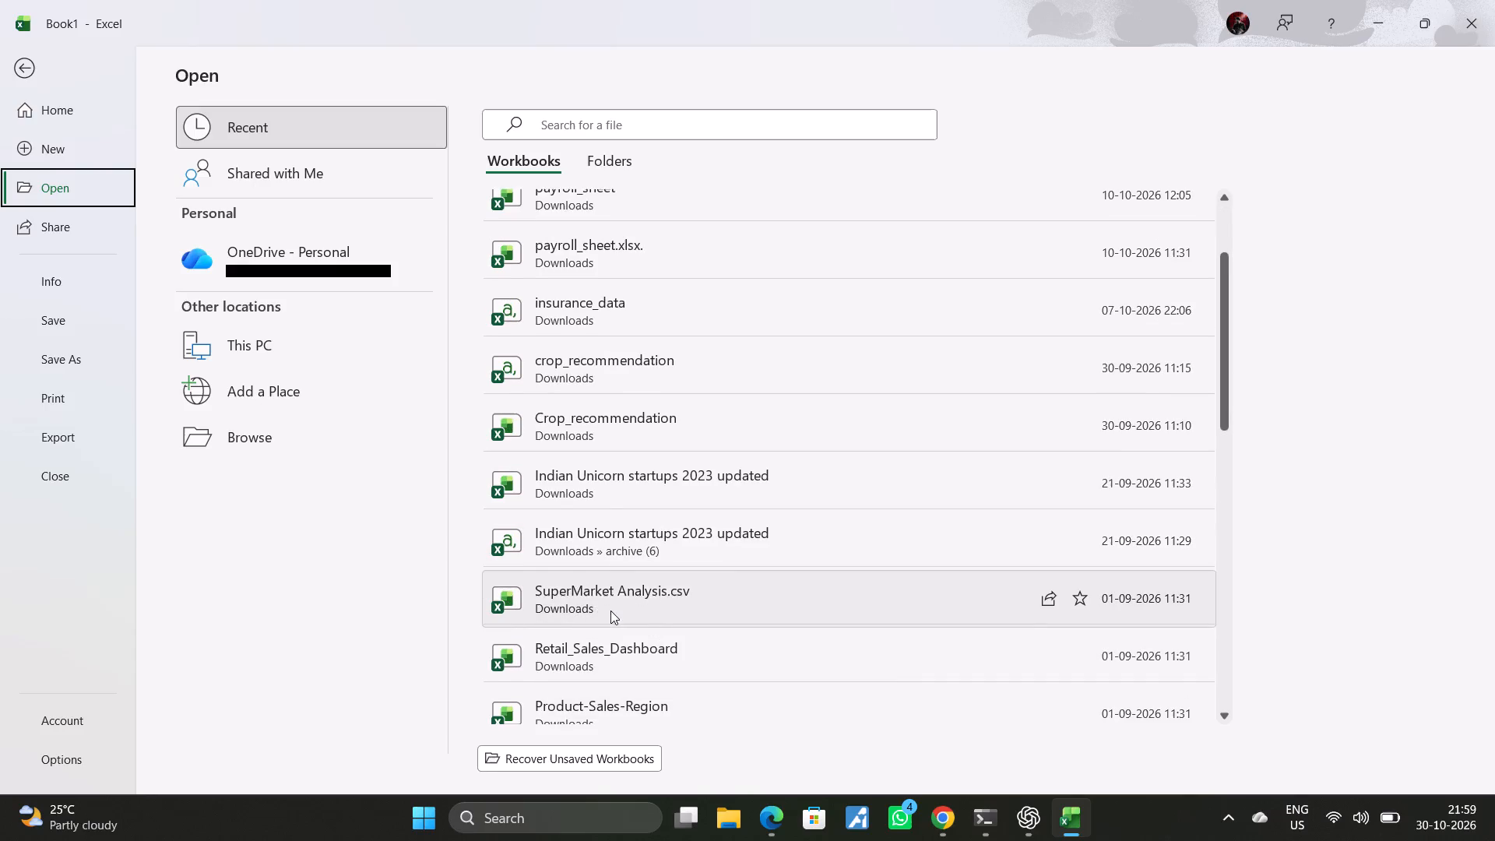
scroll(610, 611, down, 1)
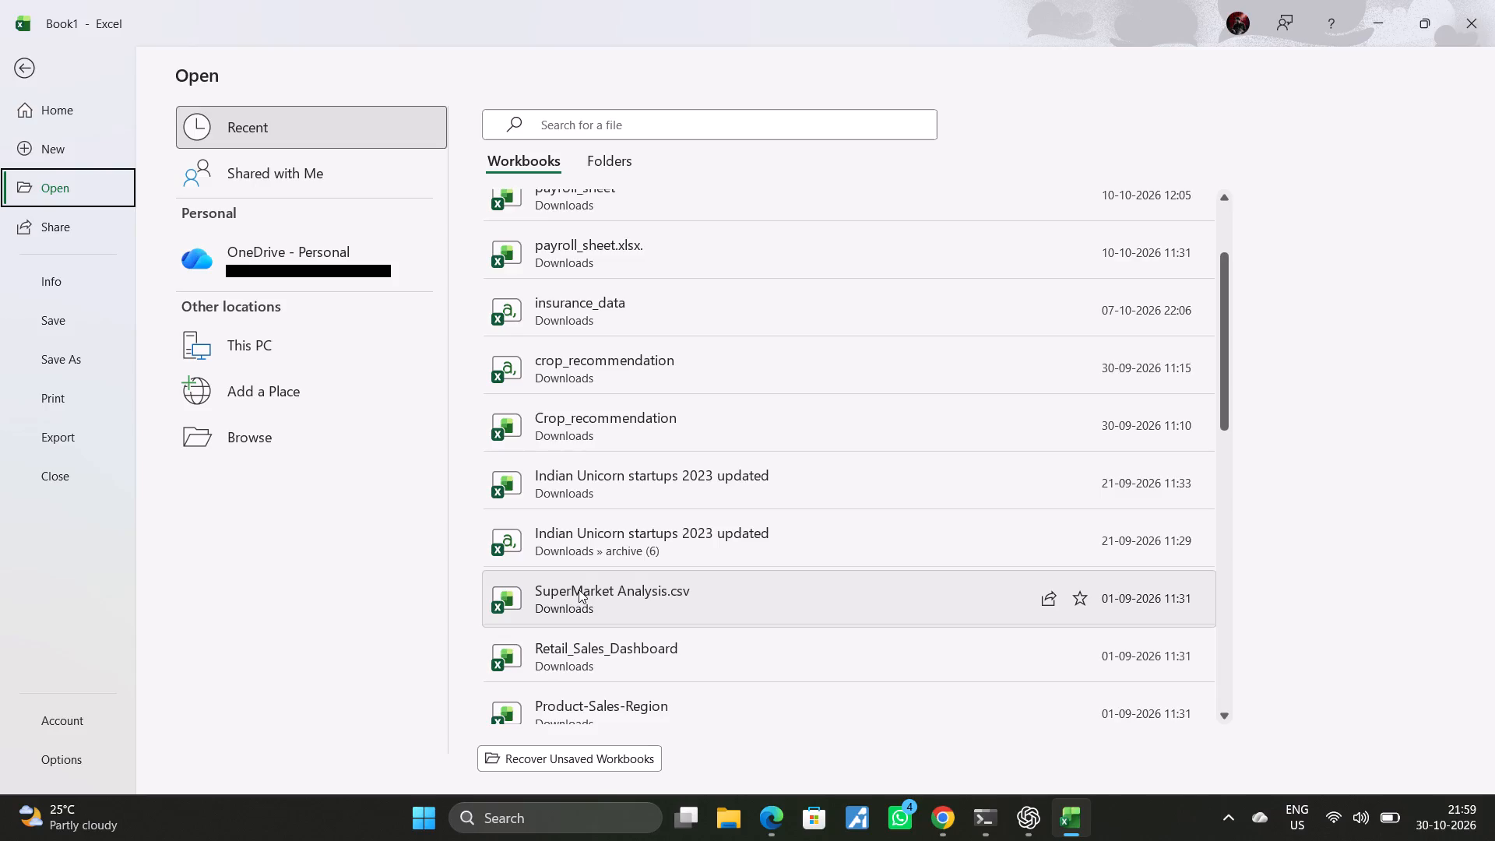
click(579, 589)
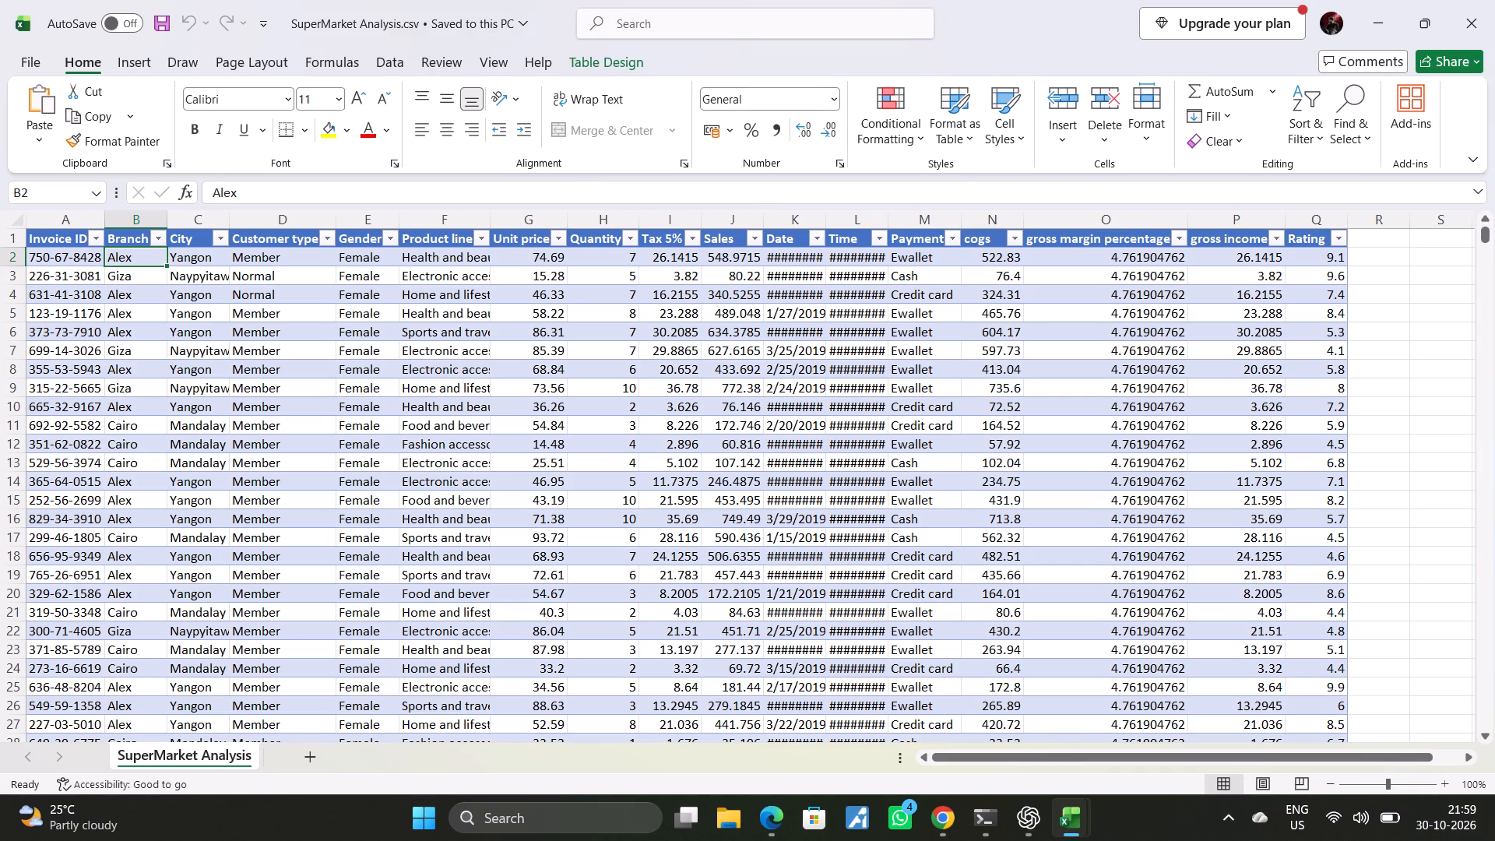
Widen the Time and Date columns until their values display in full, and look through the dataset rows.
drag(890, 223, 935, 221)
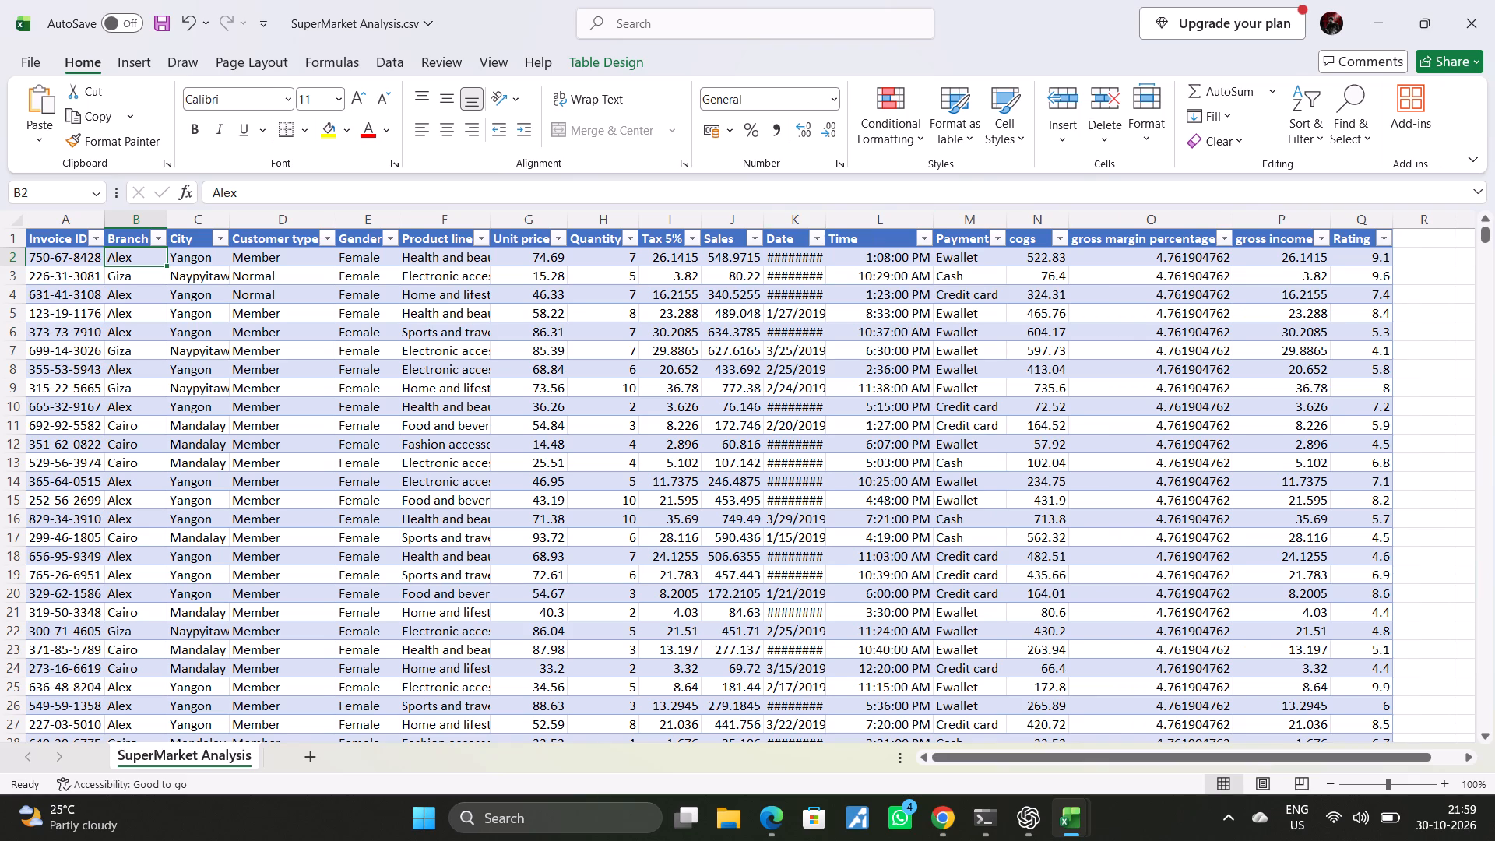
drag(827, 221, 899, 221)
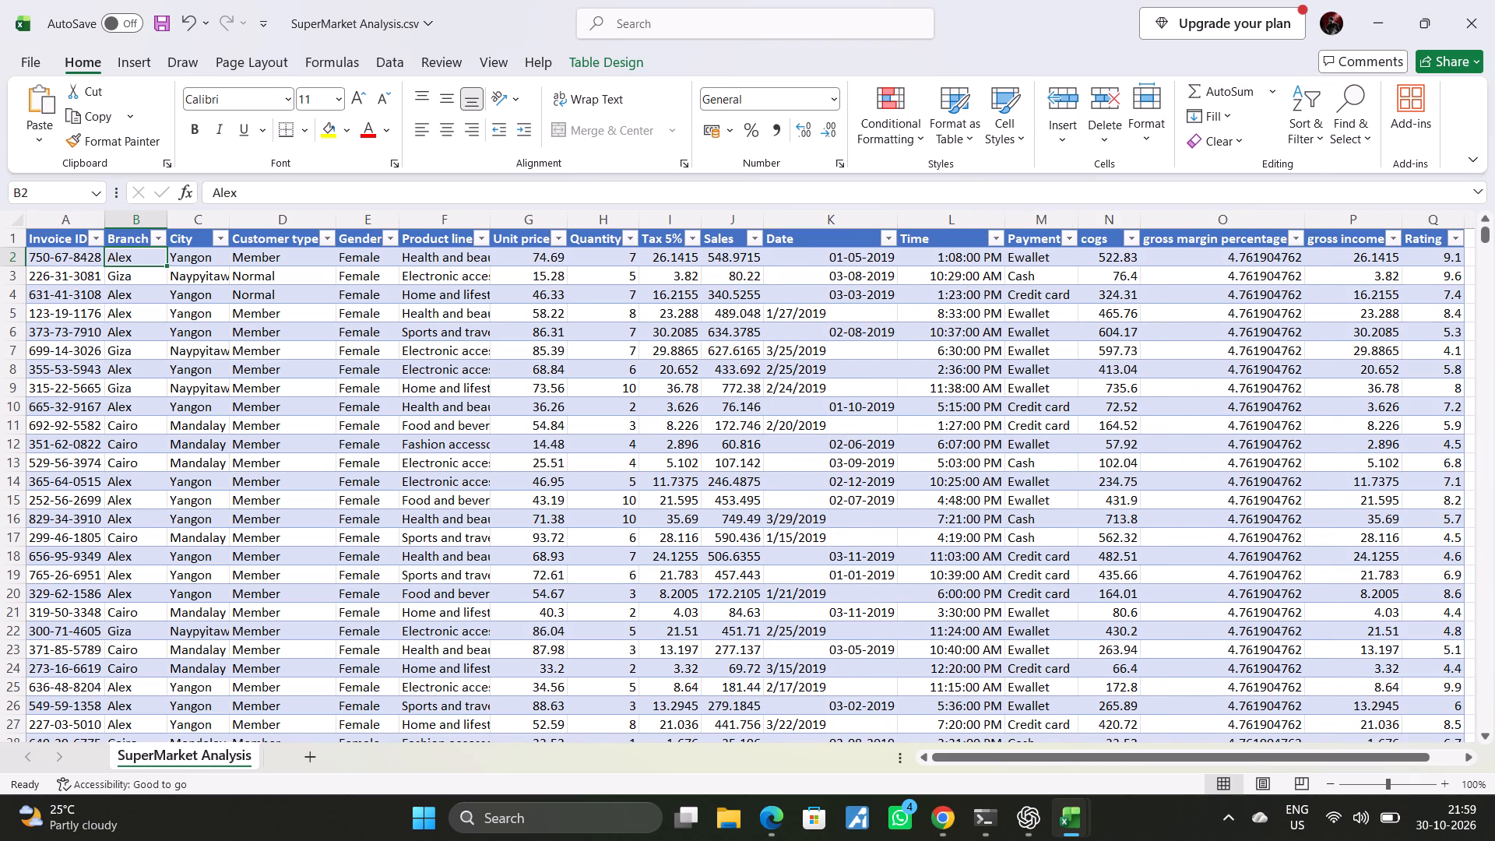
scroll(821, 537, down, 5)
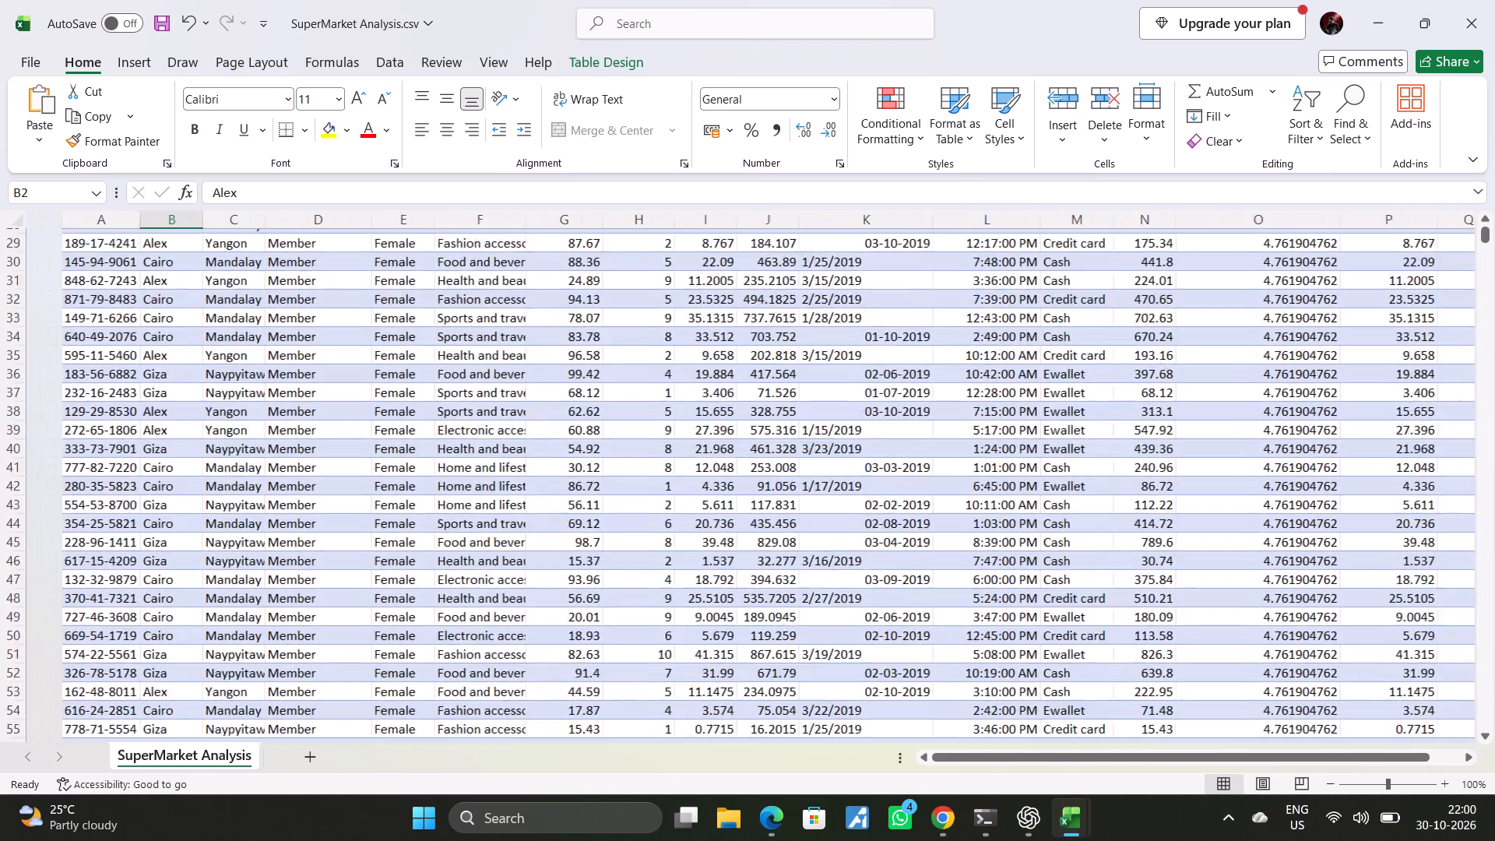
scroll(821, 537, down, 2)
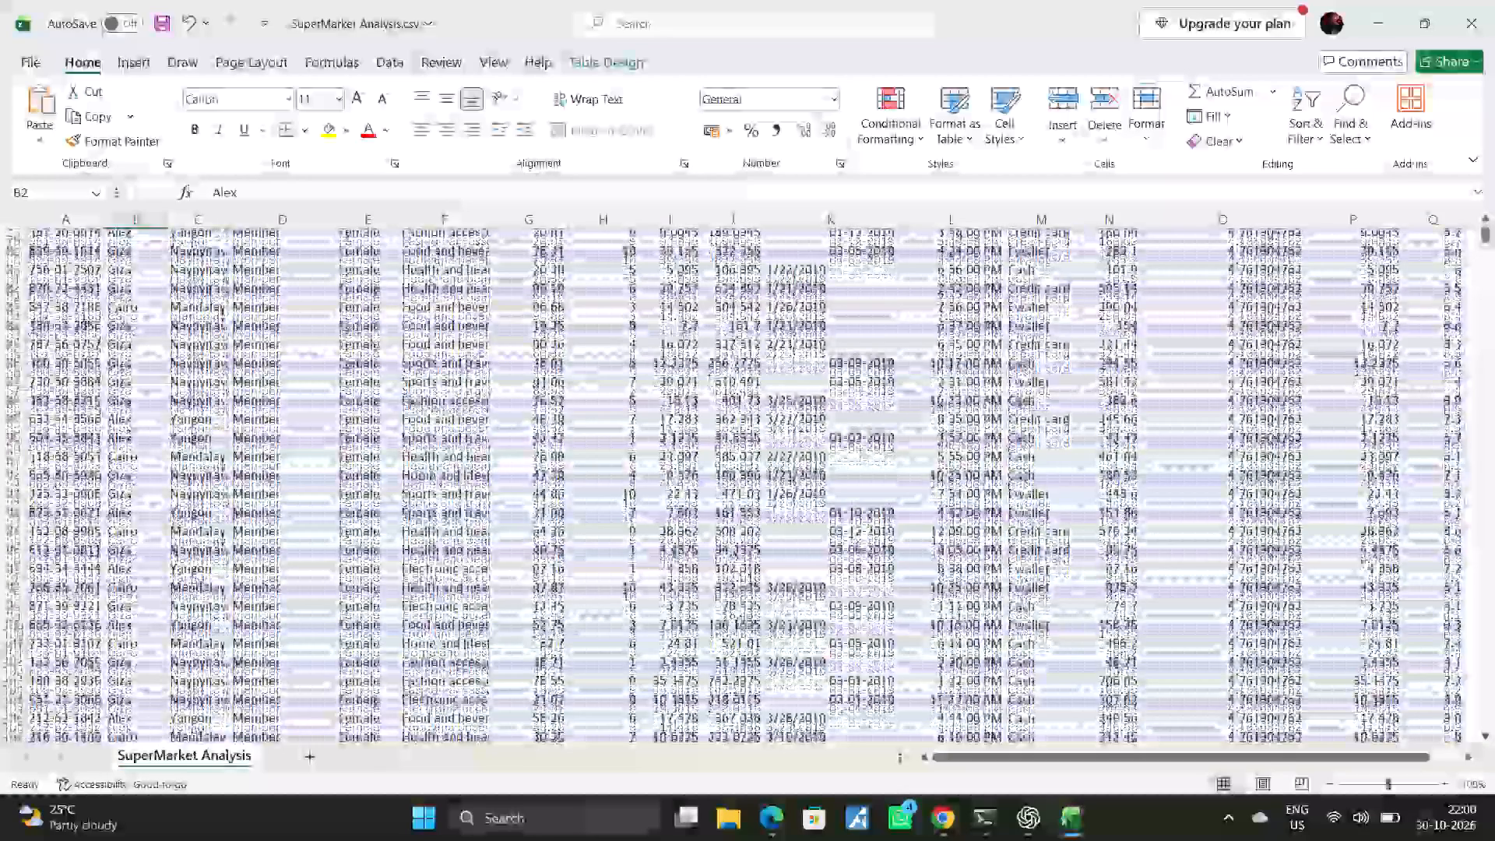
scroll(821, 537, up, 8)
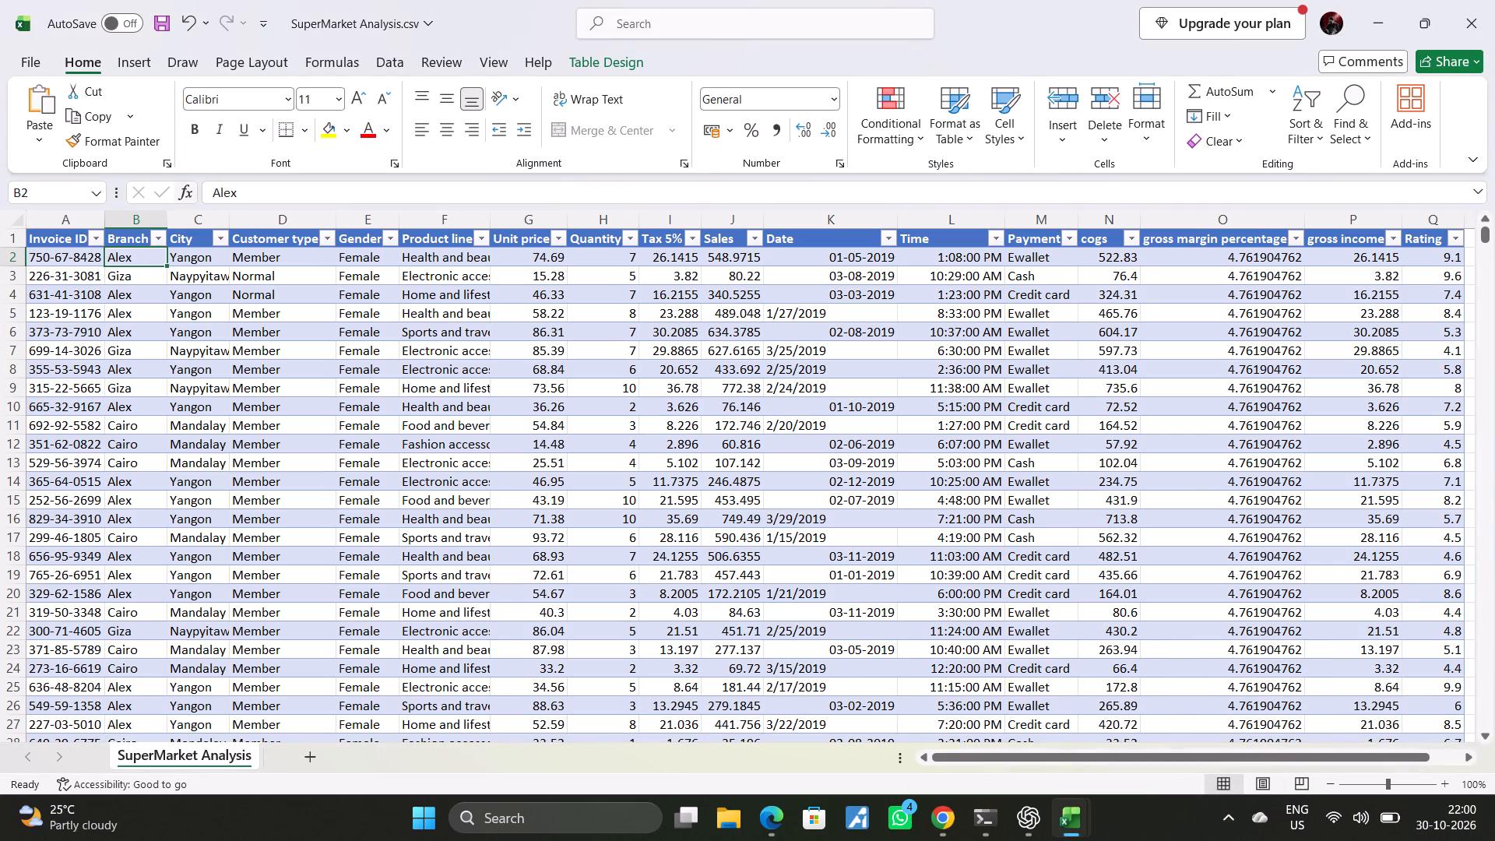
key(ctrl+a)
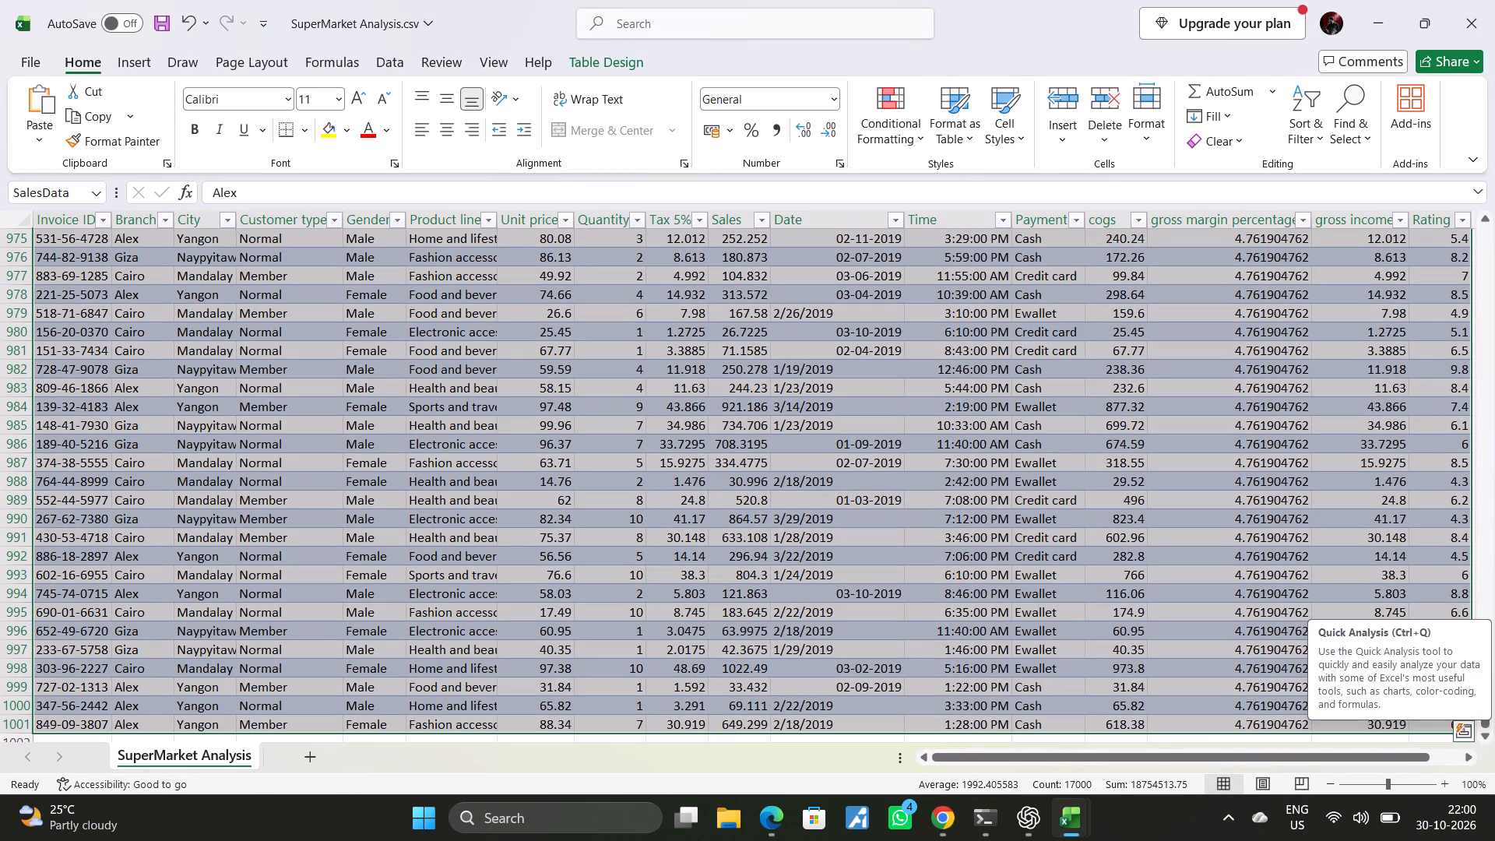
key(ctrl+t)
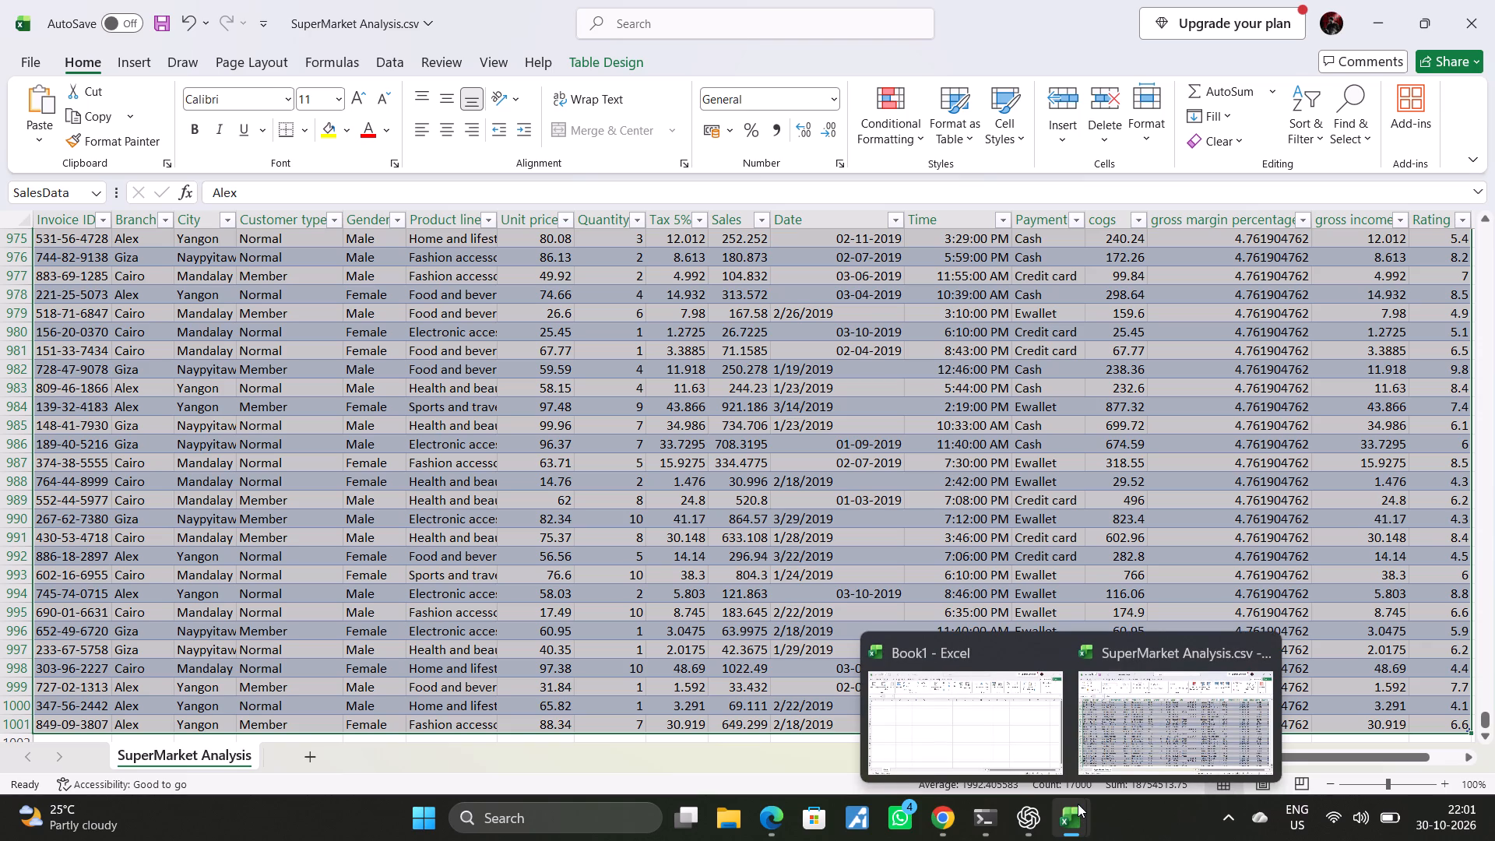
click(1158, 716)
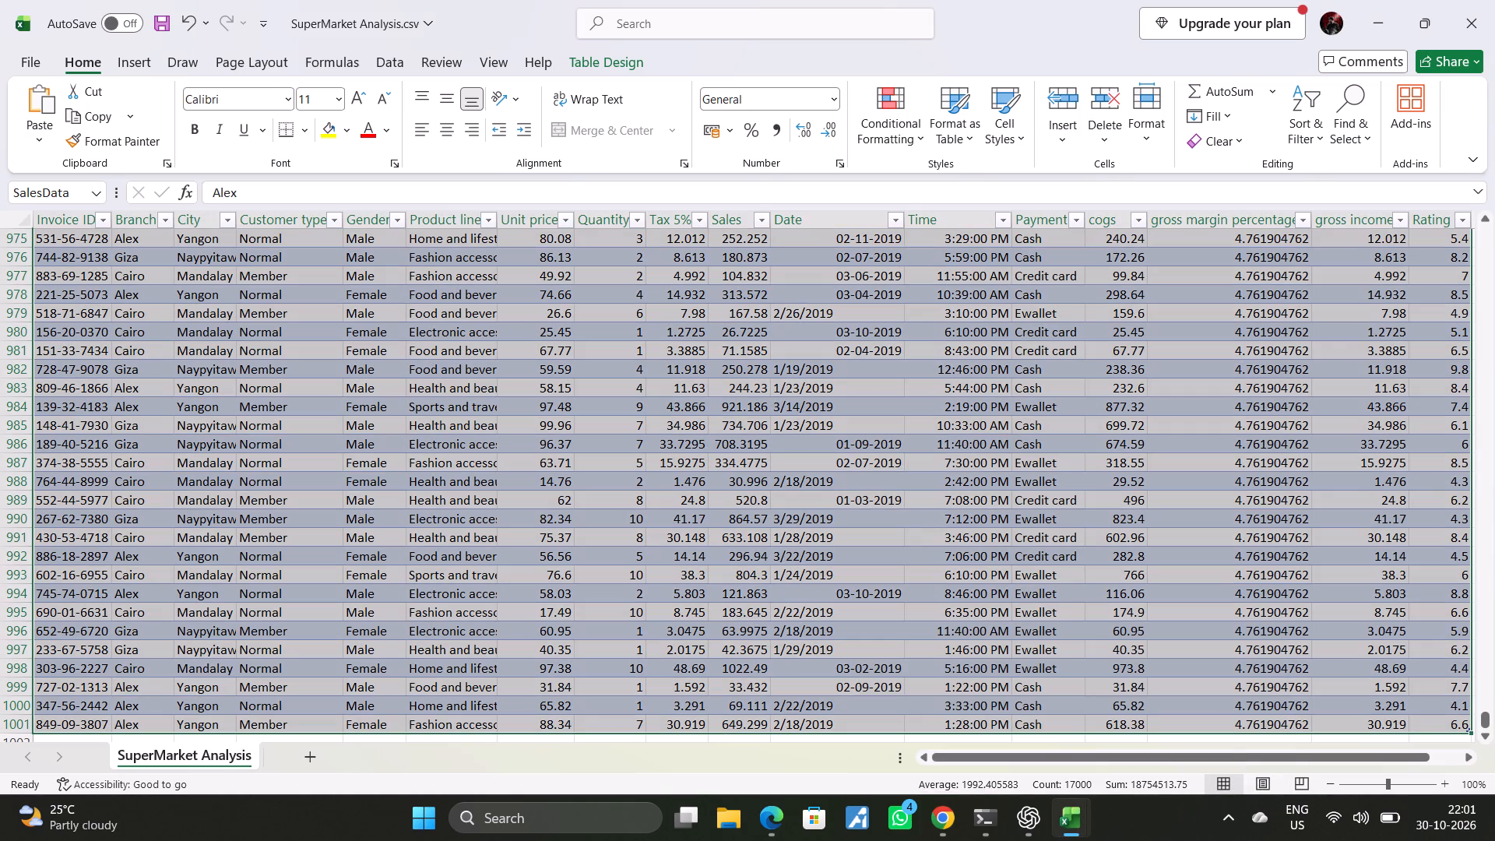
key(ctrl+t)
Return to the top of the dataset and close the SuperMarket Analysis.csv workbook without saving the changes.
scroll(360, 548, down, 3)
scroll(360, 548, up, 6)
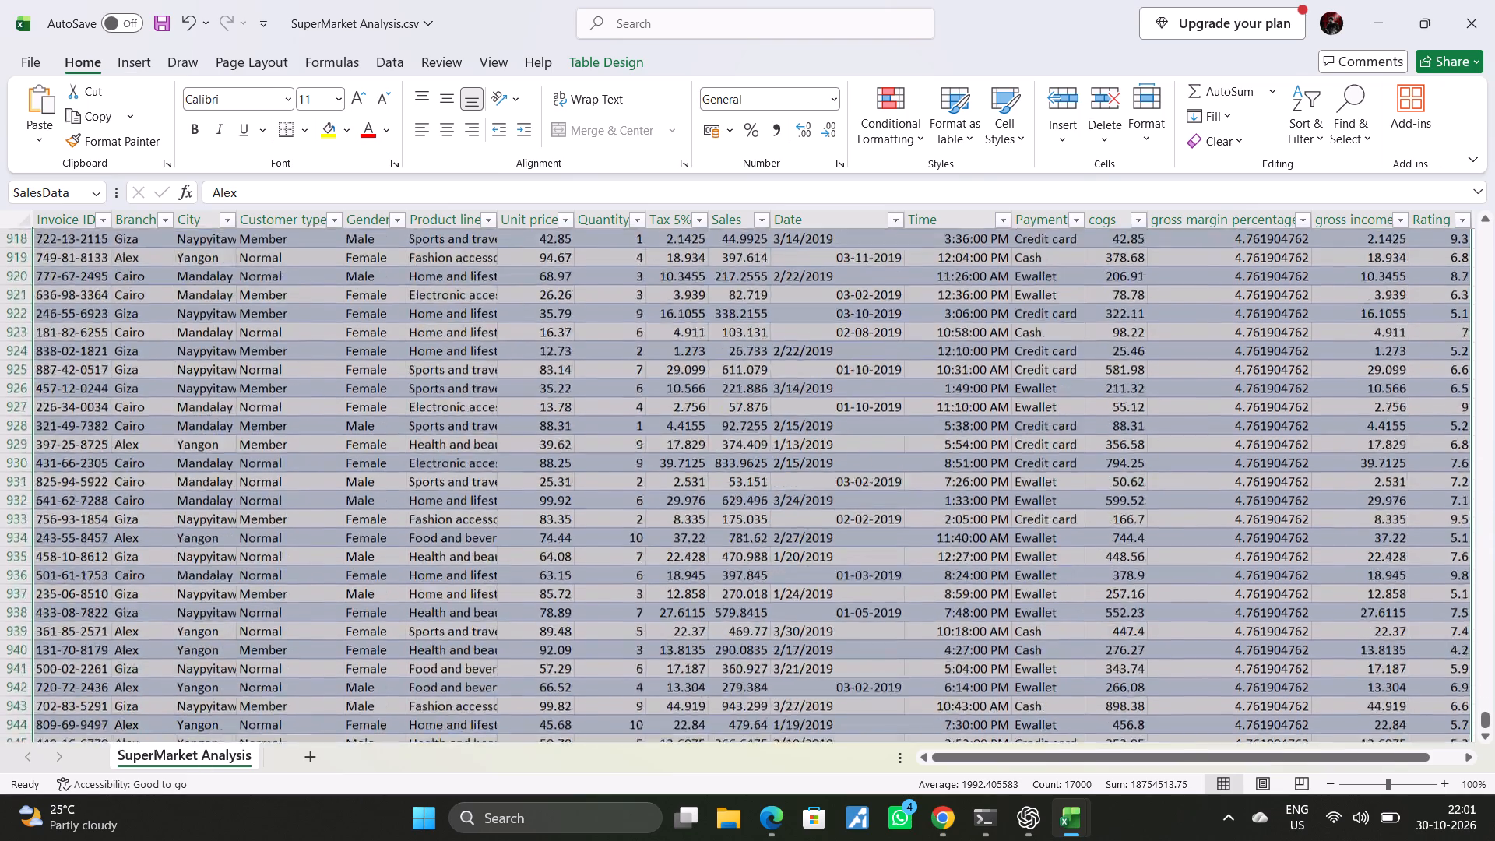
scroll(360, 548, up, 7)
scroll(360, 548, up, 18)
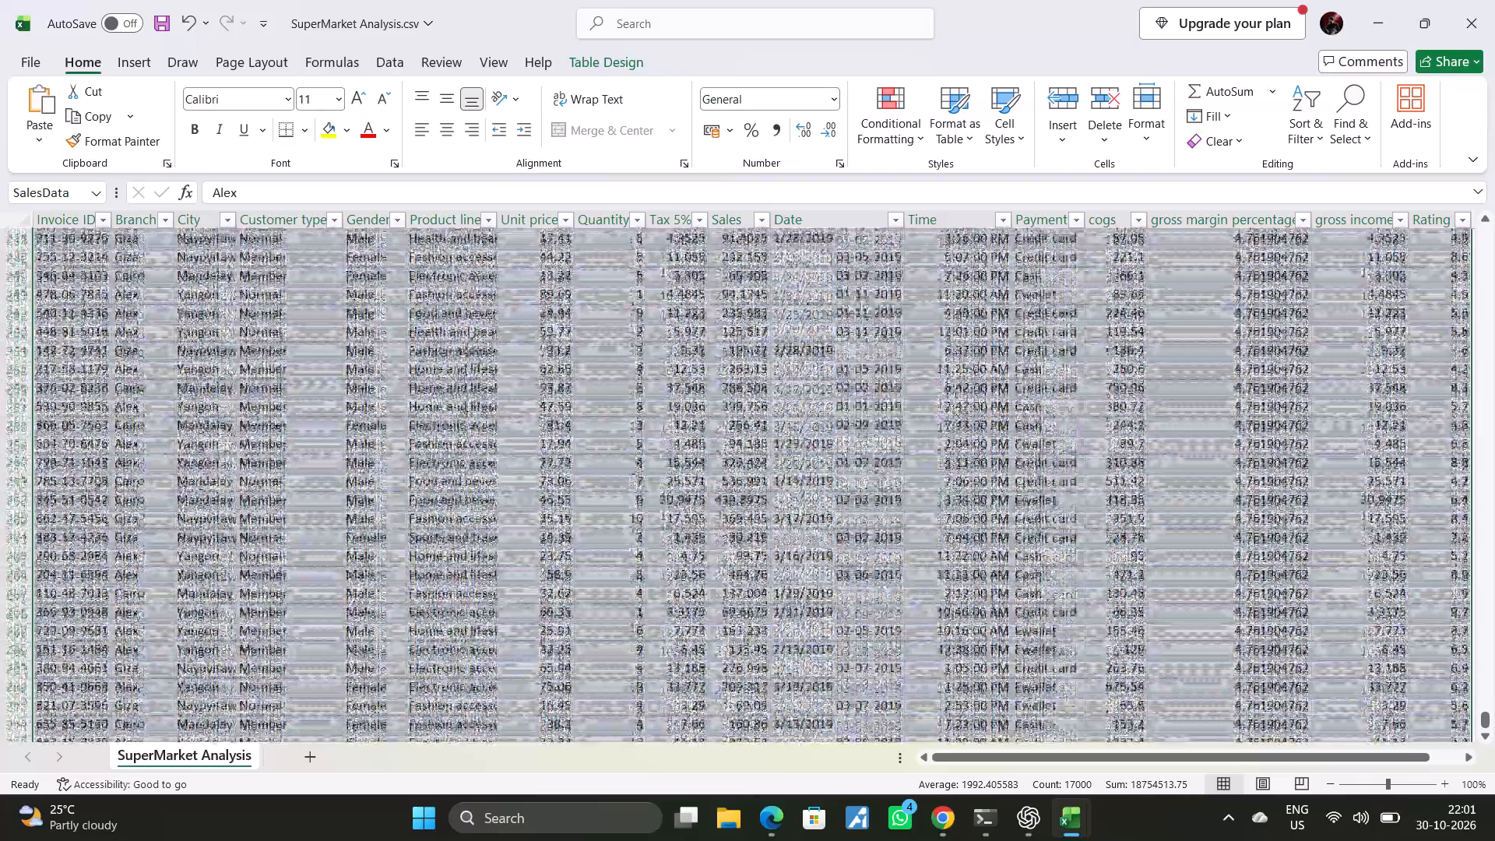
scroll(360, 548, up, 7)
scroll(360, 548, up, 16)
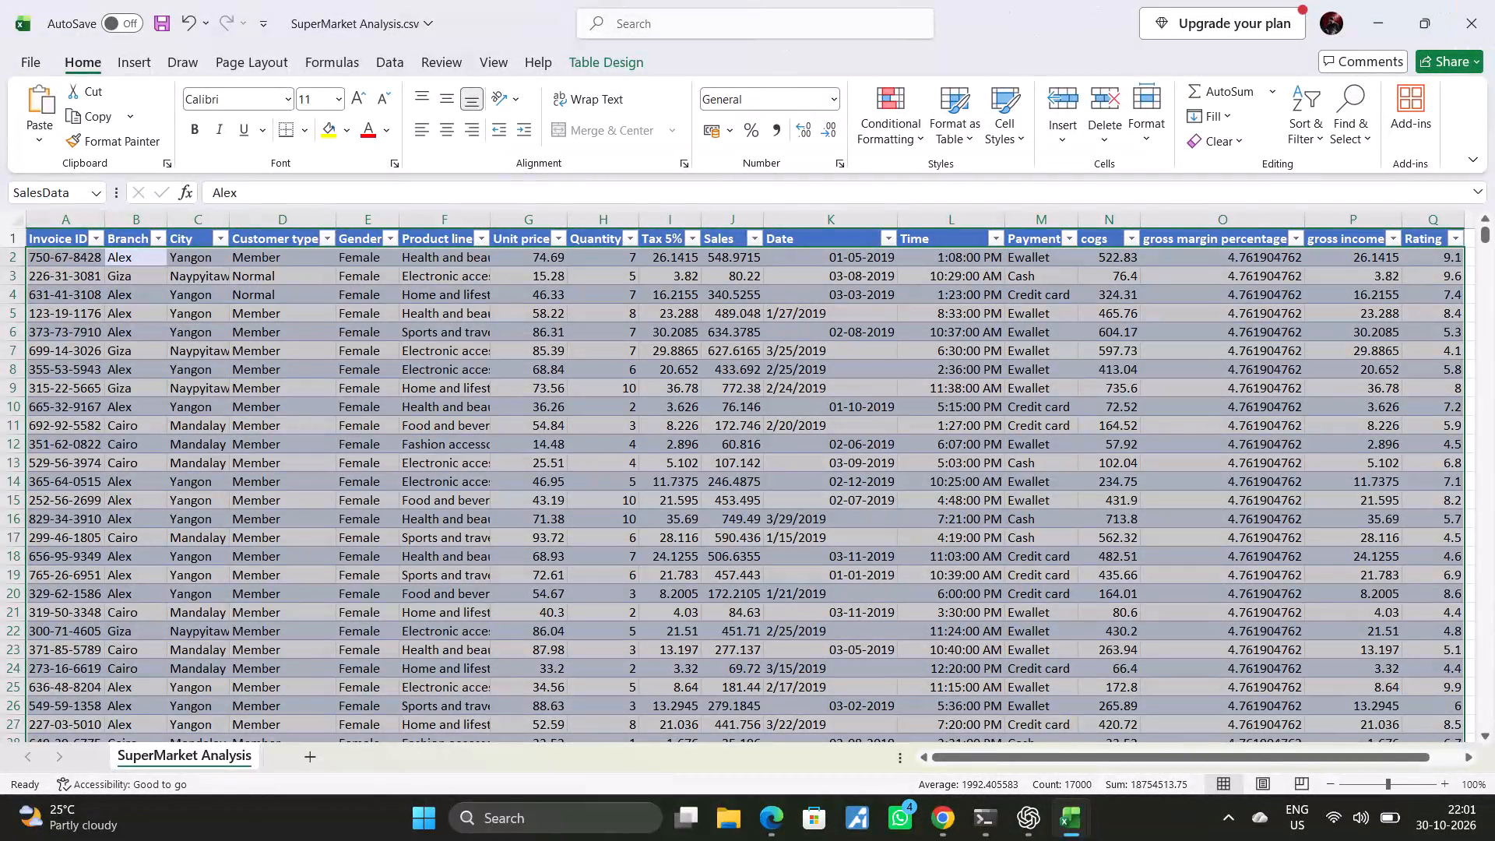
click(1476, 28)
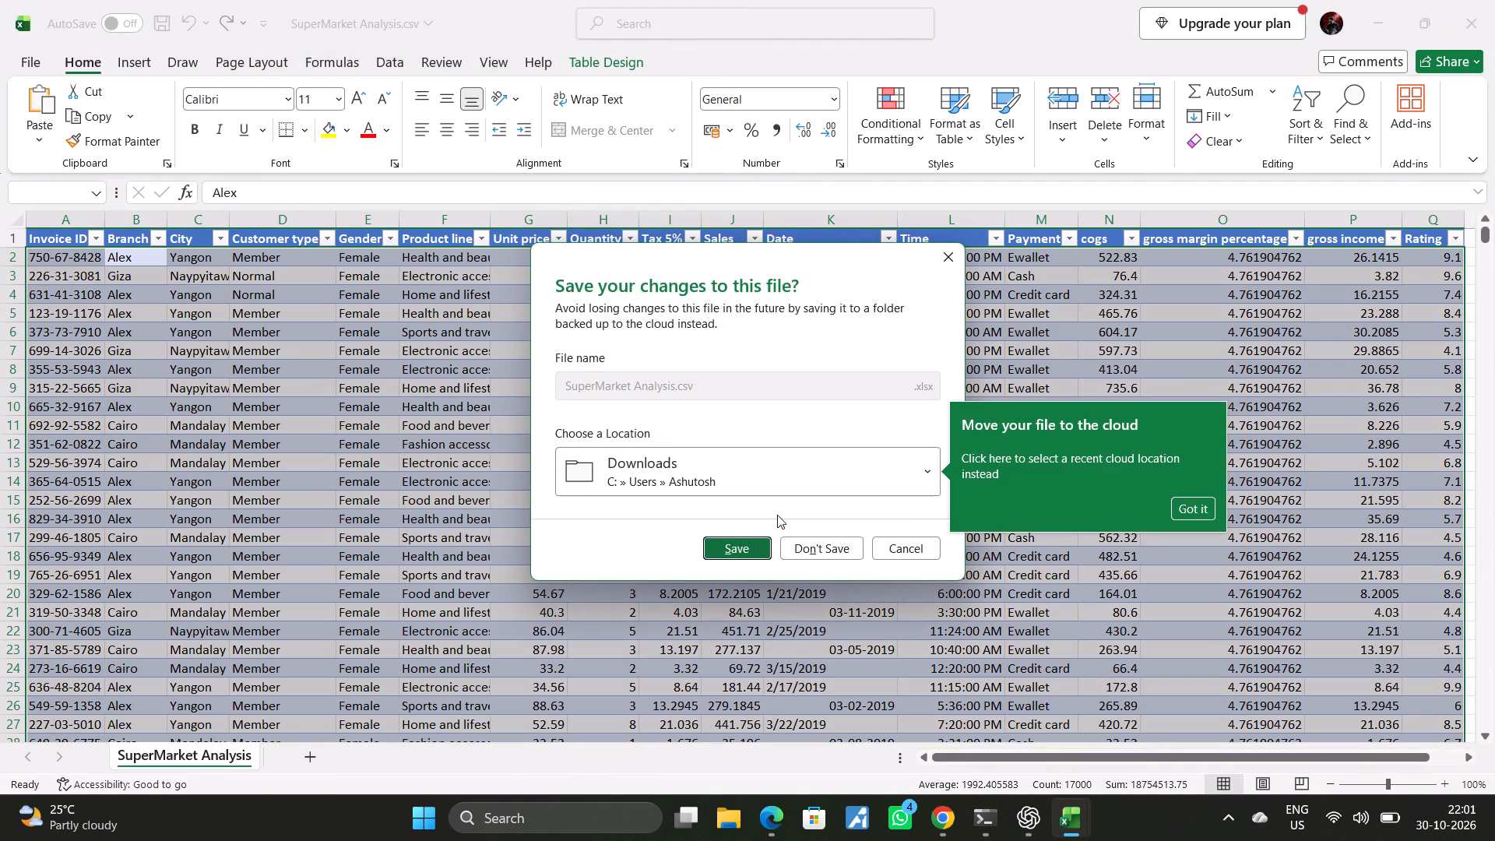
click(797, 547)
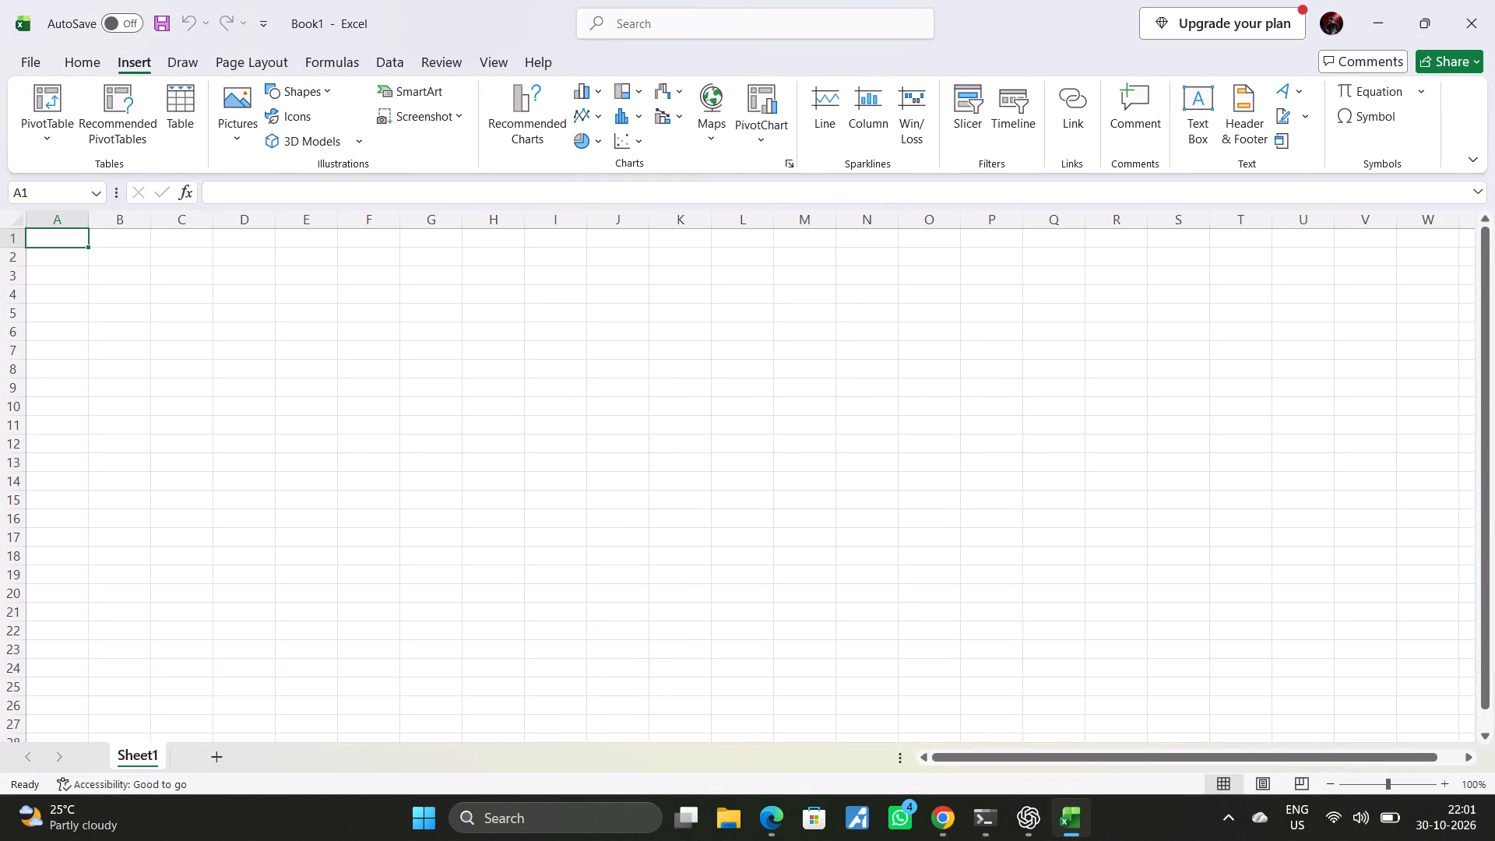
Open the Product-Sales-Region workbook from the recent files list.
click(31, 69)
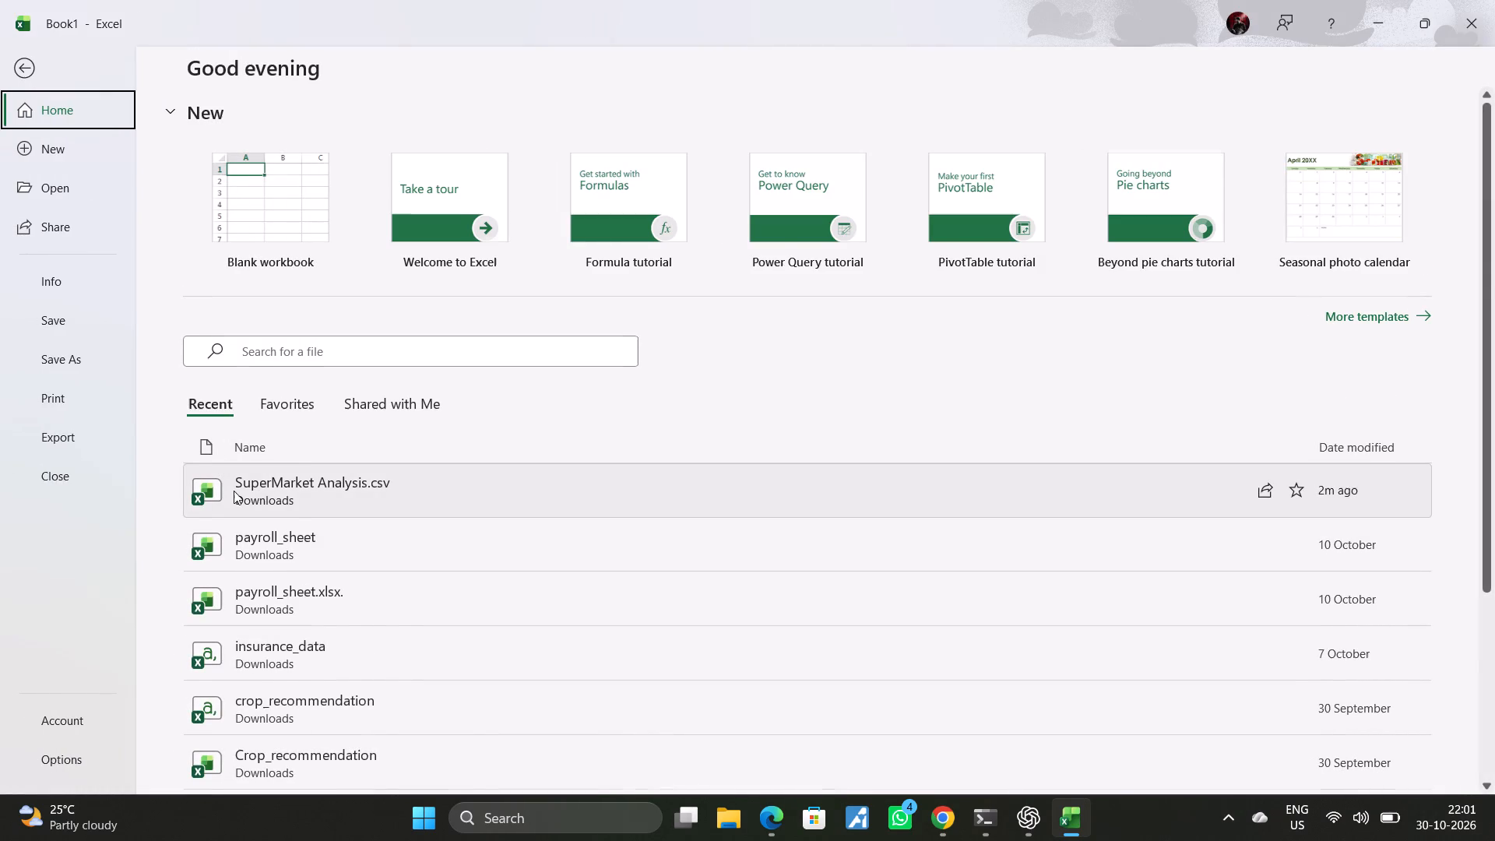
scroll(234, 491, down, 4)
scroll(336, 684, down, 1)
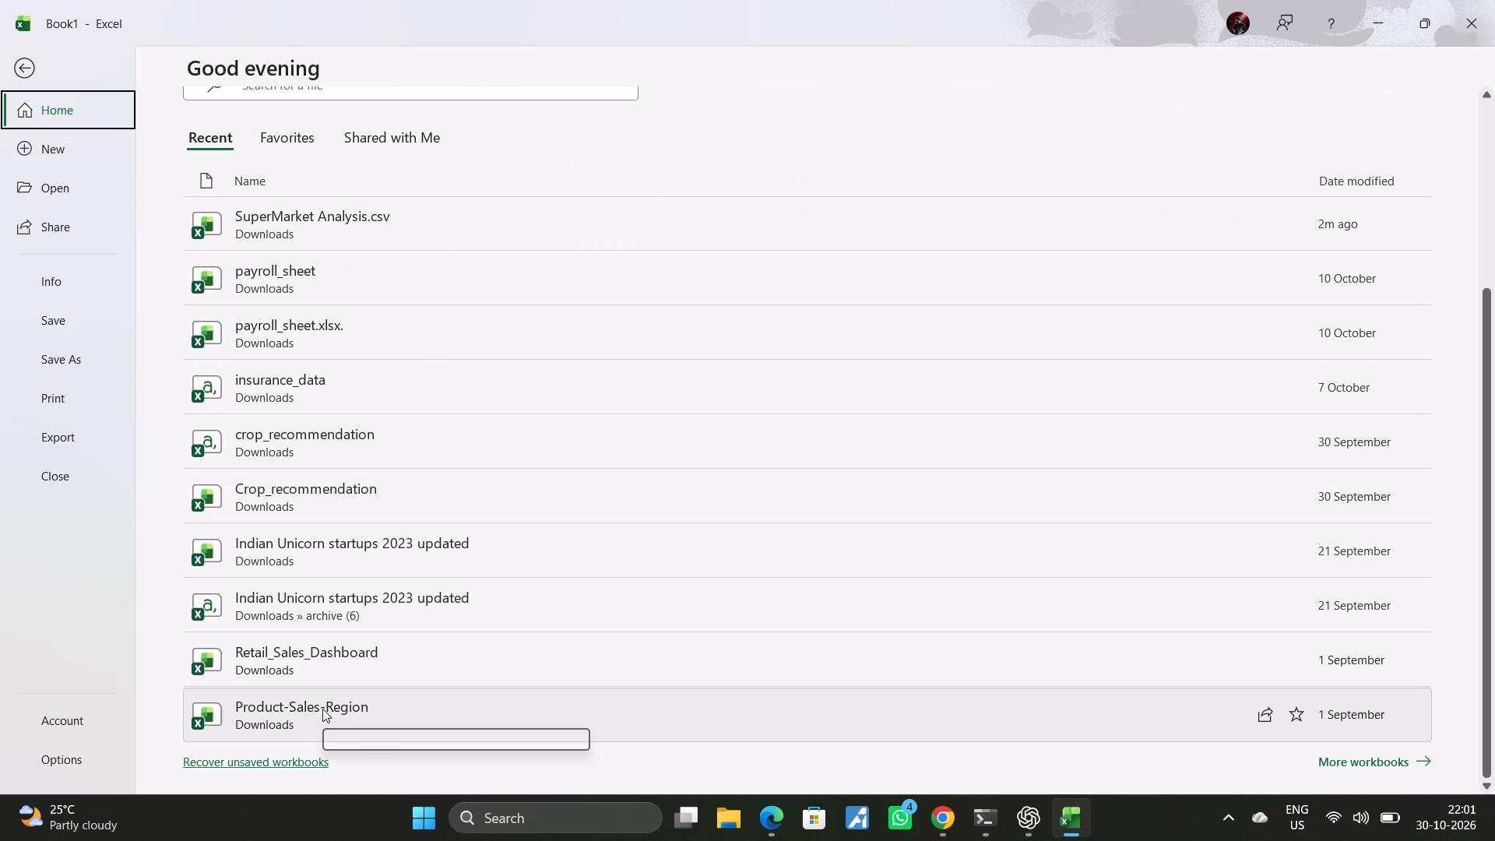
click(322, 709)
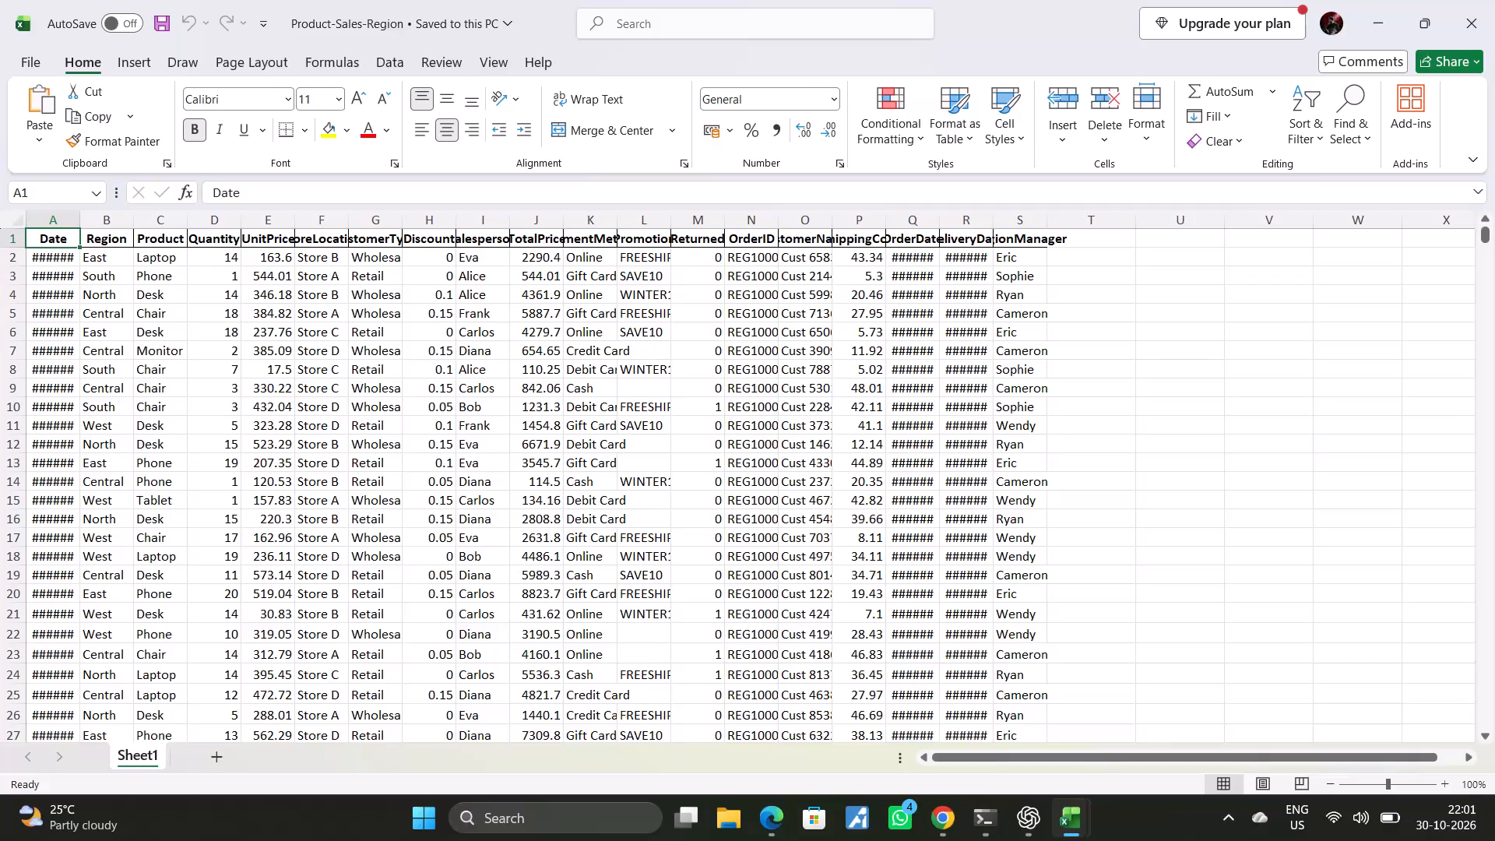
Widen the RegionManager, DeliveryDate, OrderDate and Date columns so that their headings and values display in full.
drag(1048, 217, 1108, 221)
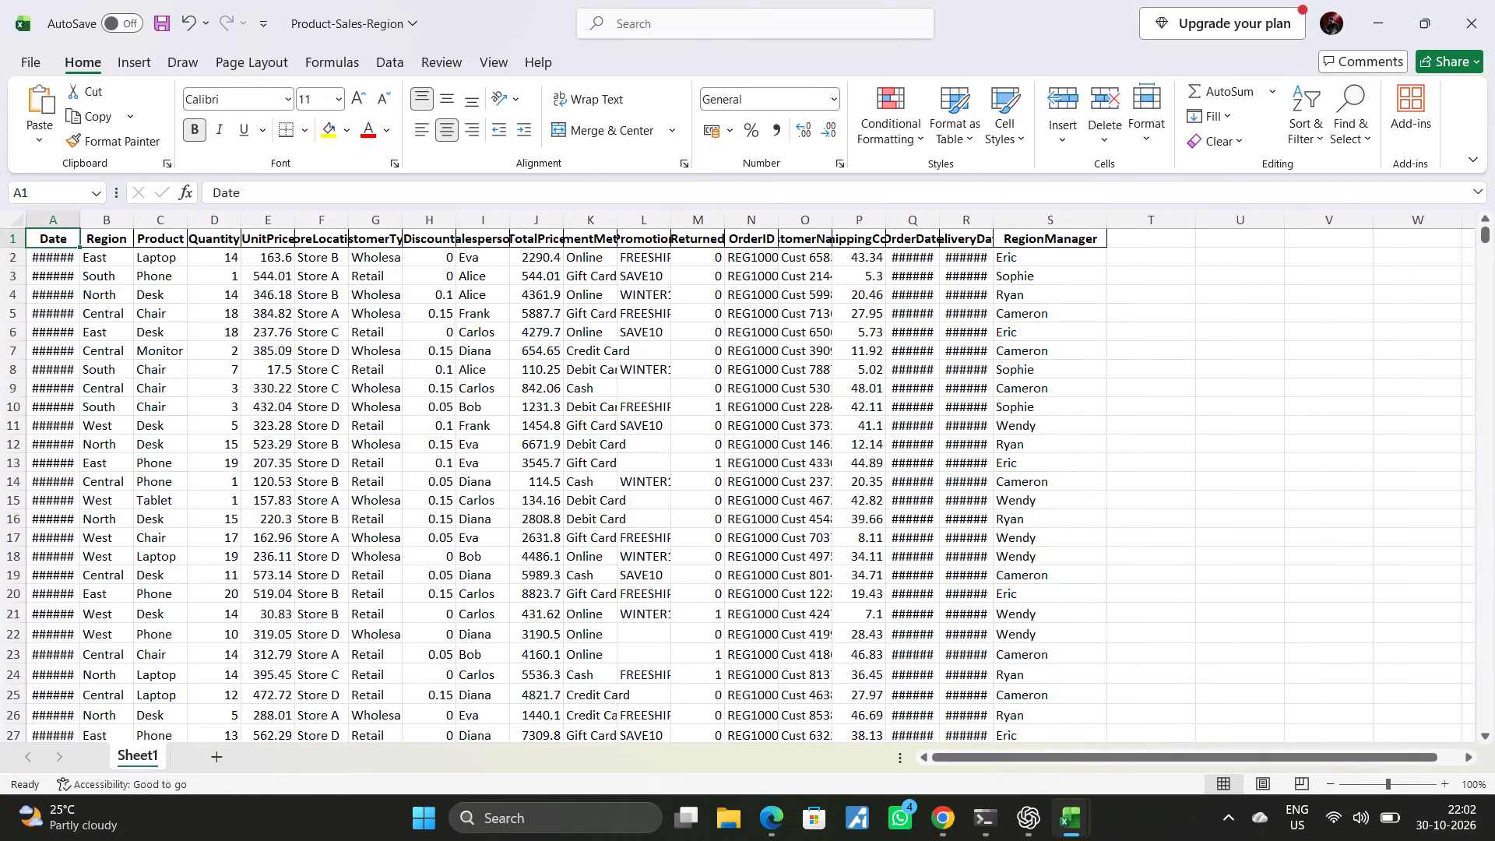
drag(994, 222, 1081, 210)
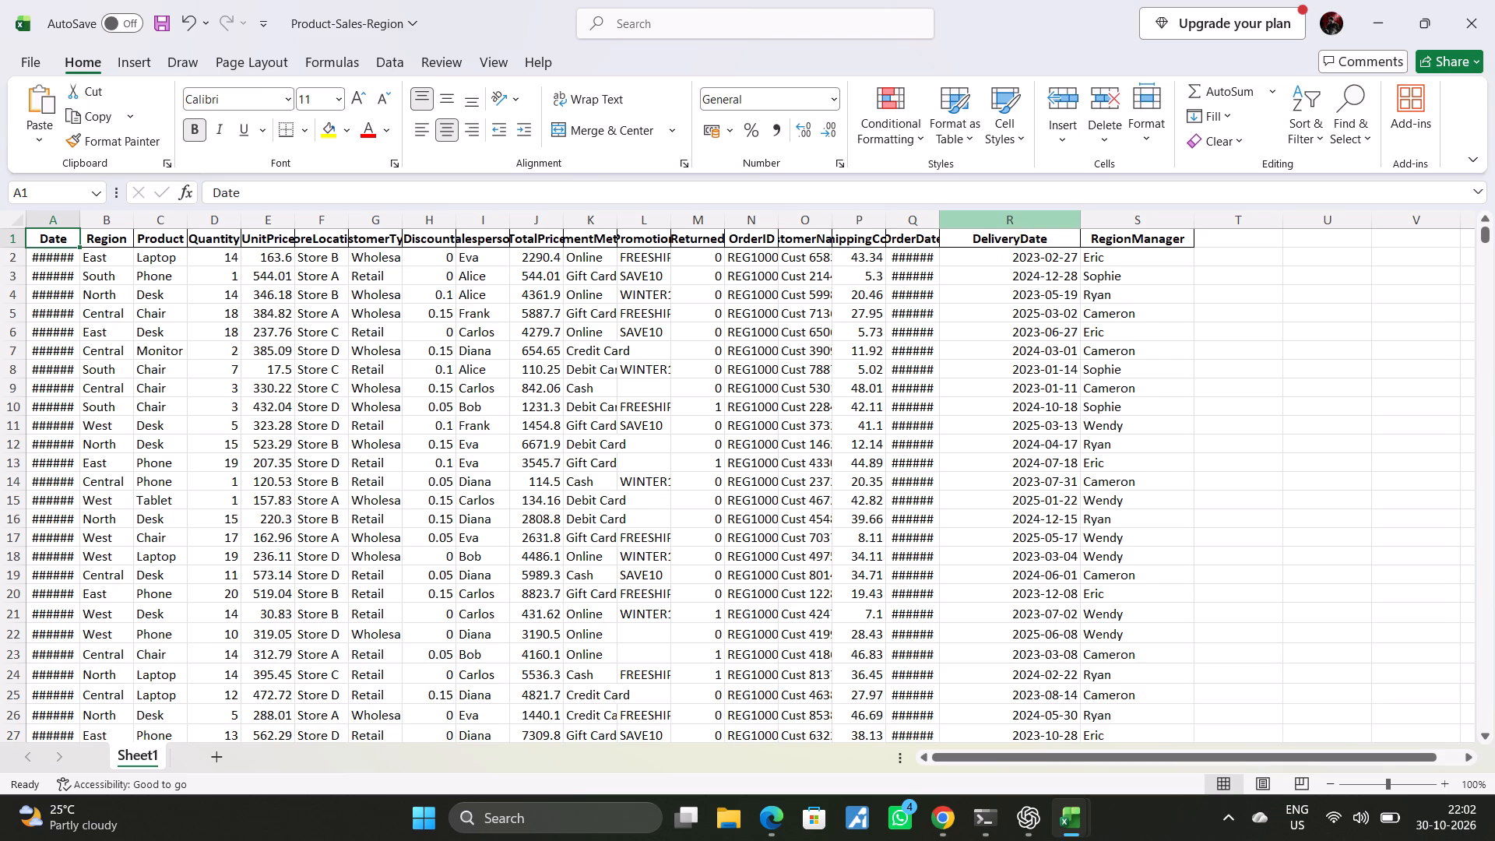
drag(938, 222, 983, 222)
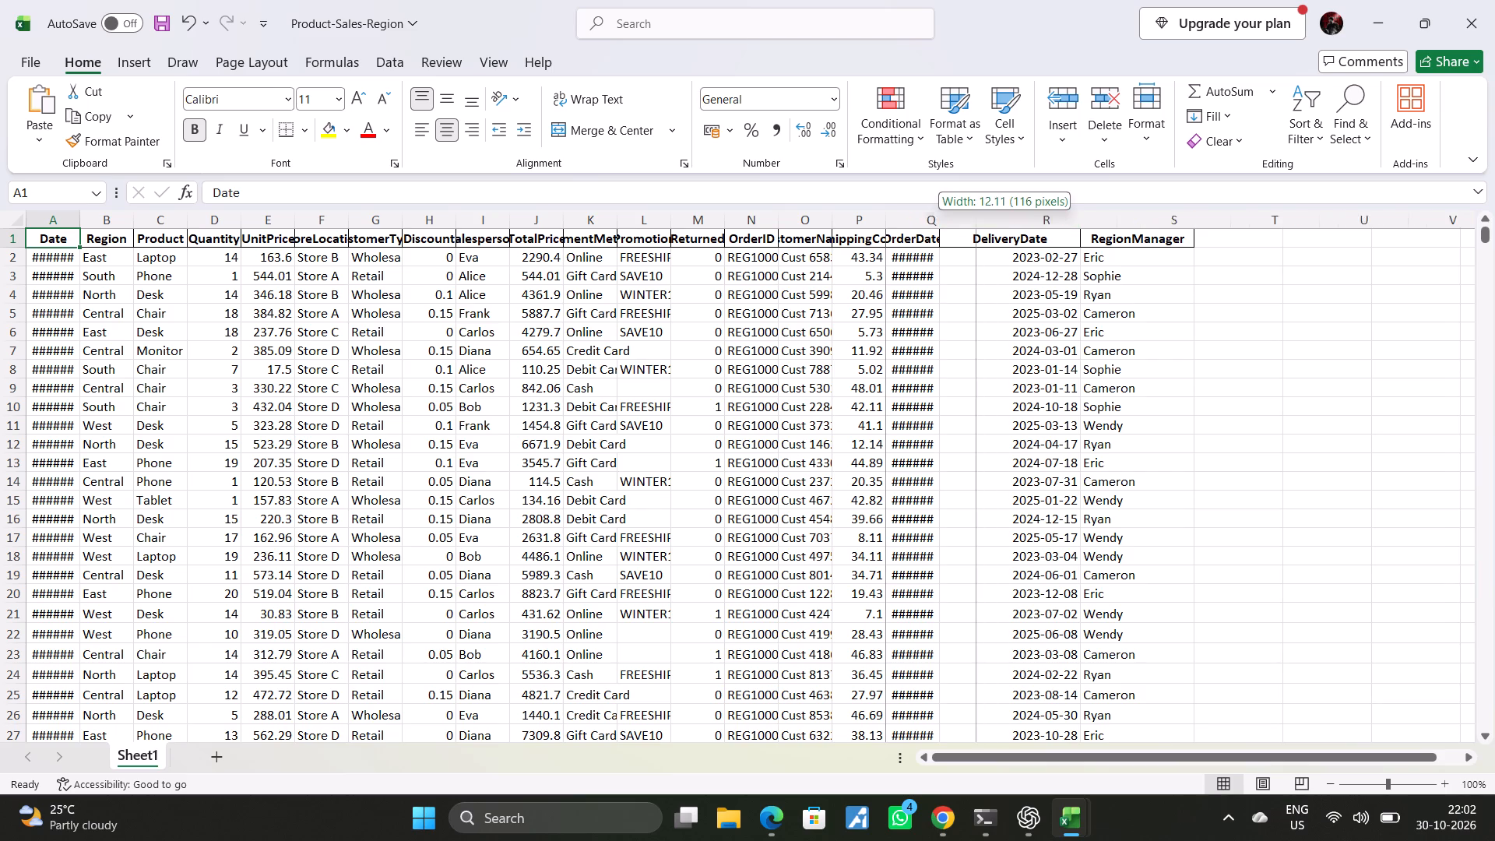
drag(983, 222, 1006, 220)
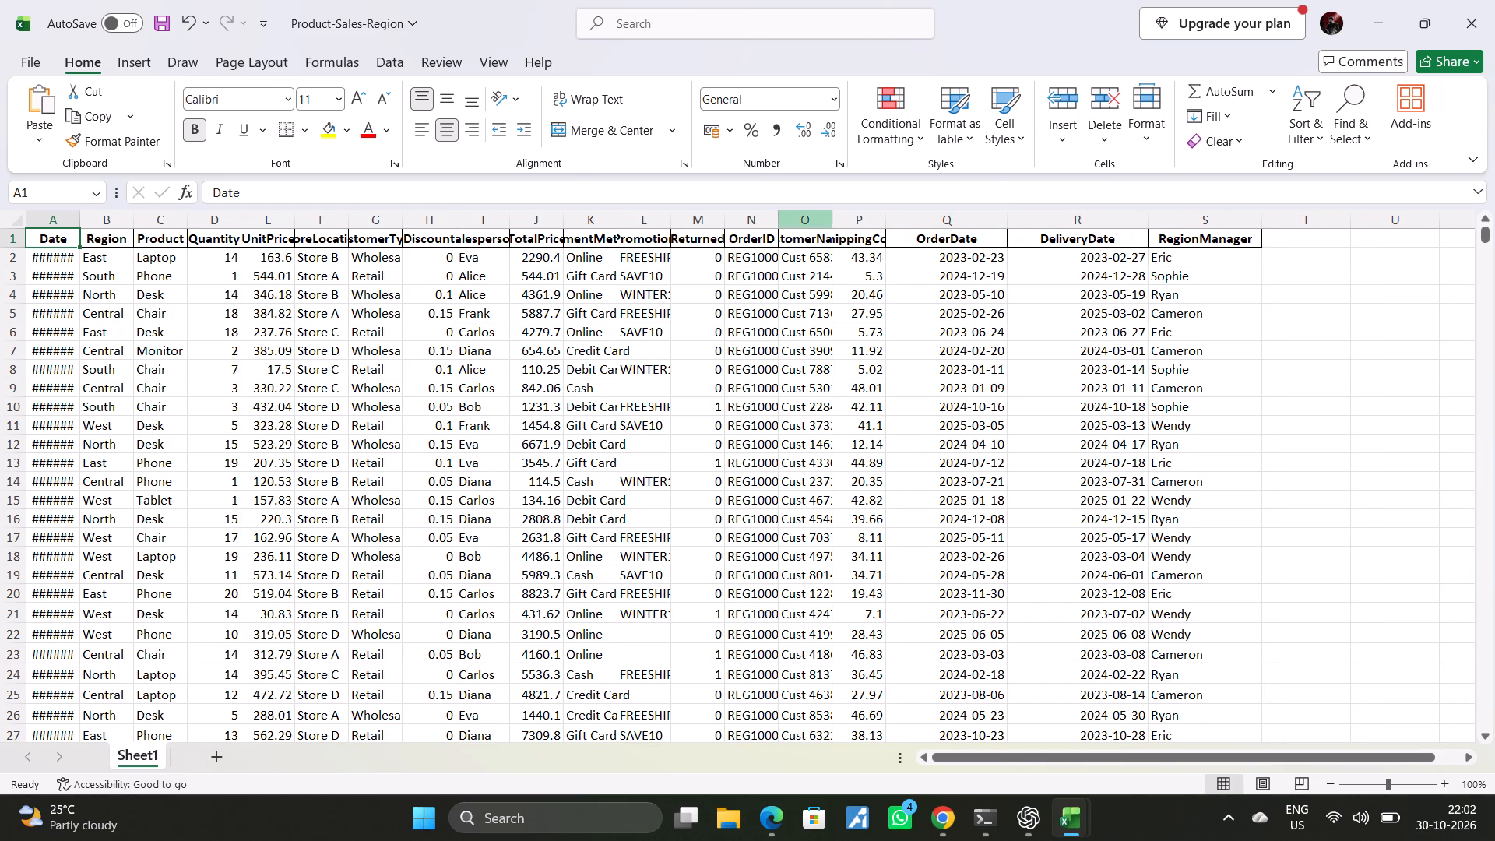
scroll(456, 371, down, 3)
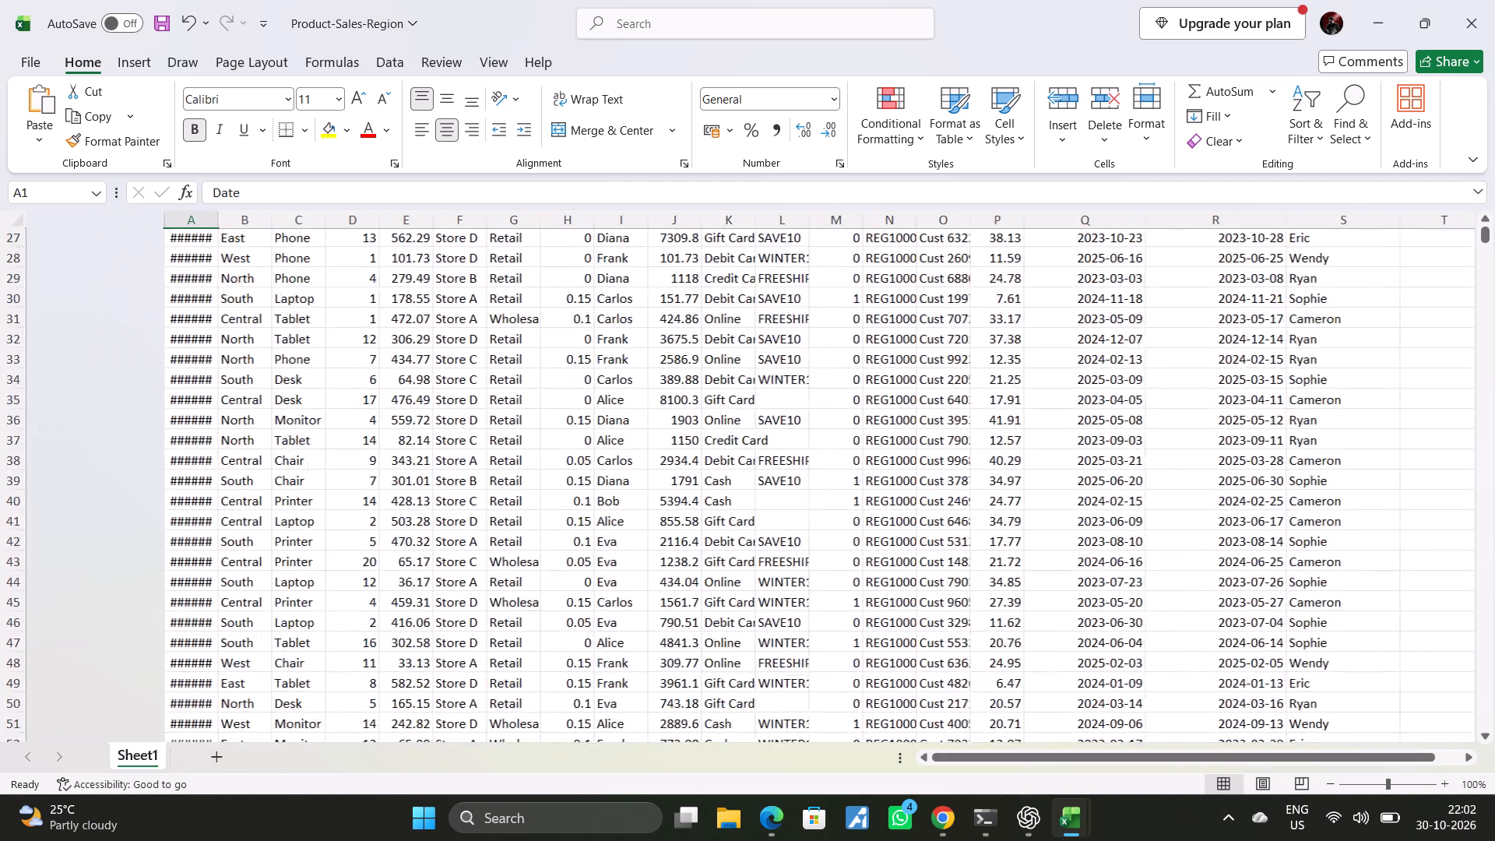
scroll(456, 371, left, 4)
scroll(456, 371, right, 6)
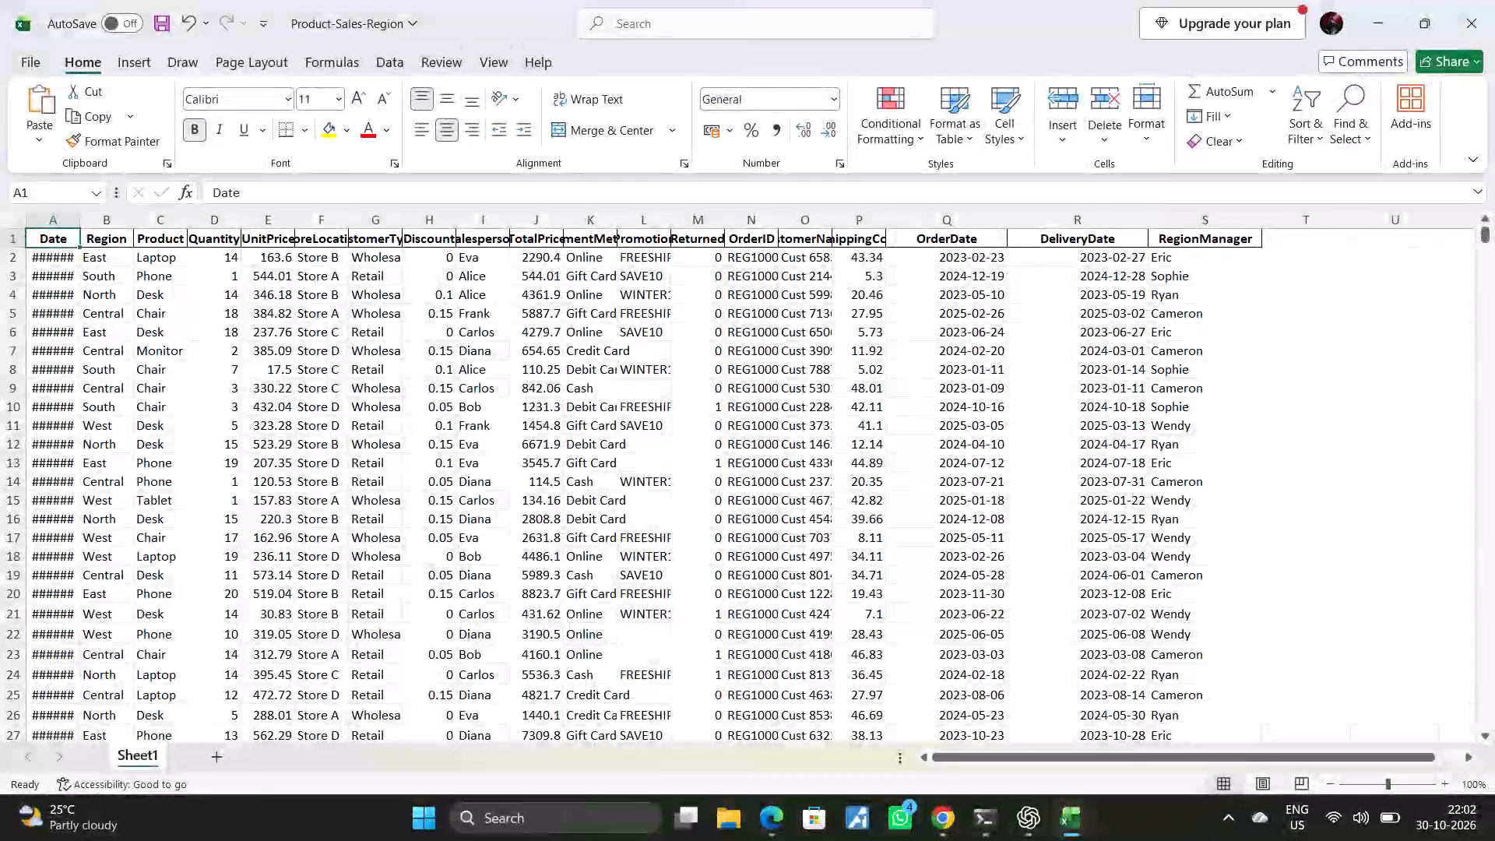
click(80, 235)
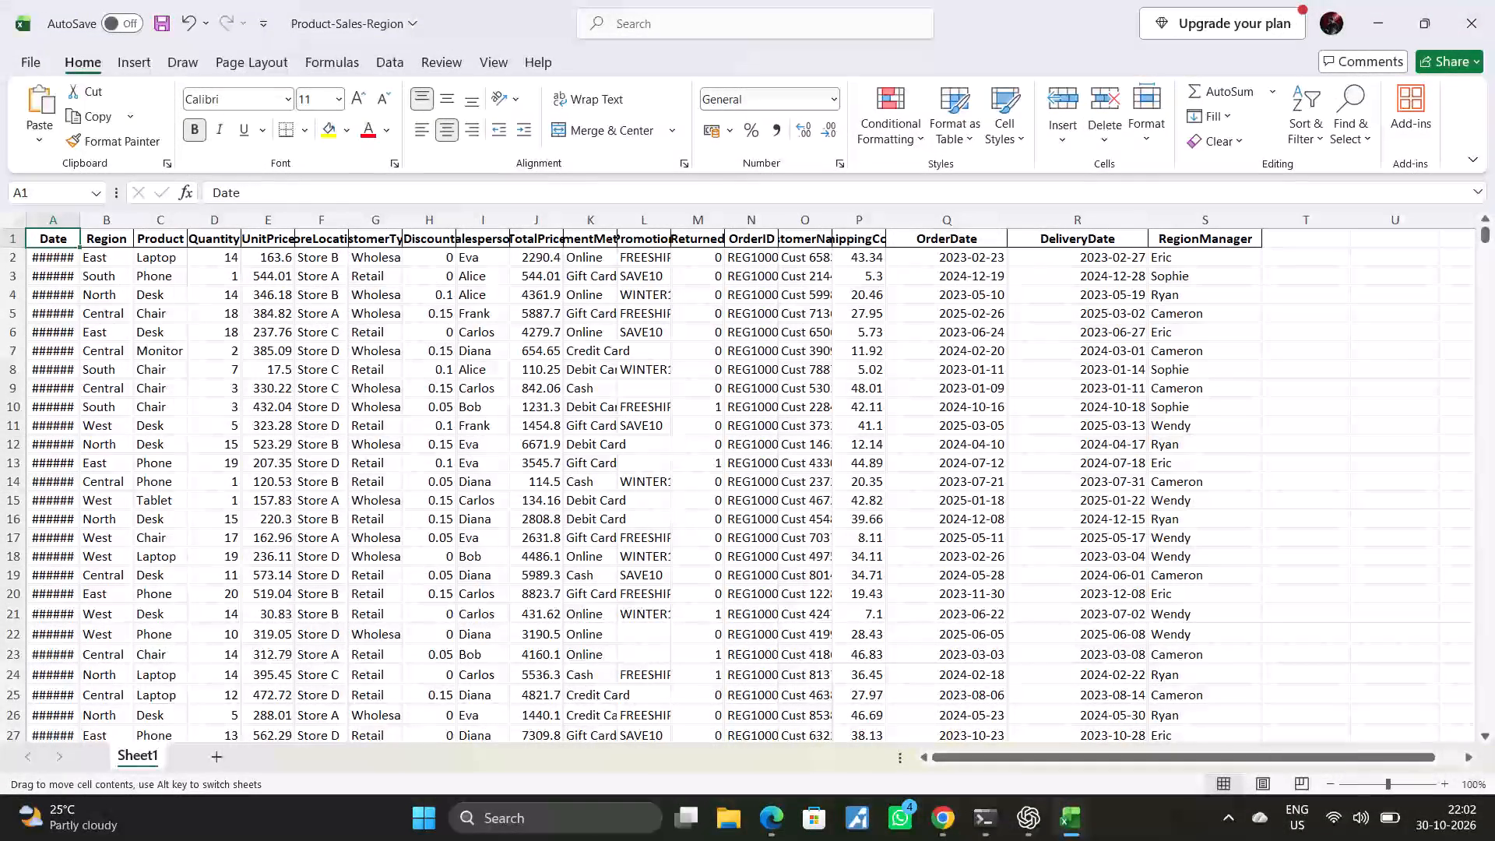
drag(78, 221, 141, 227)
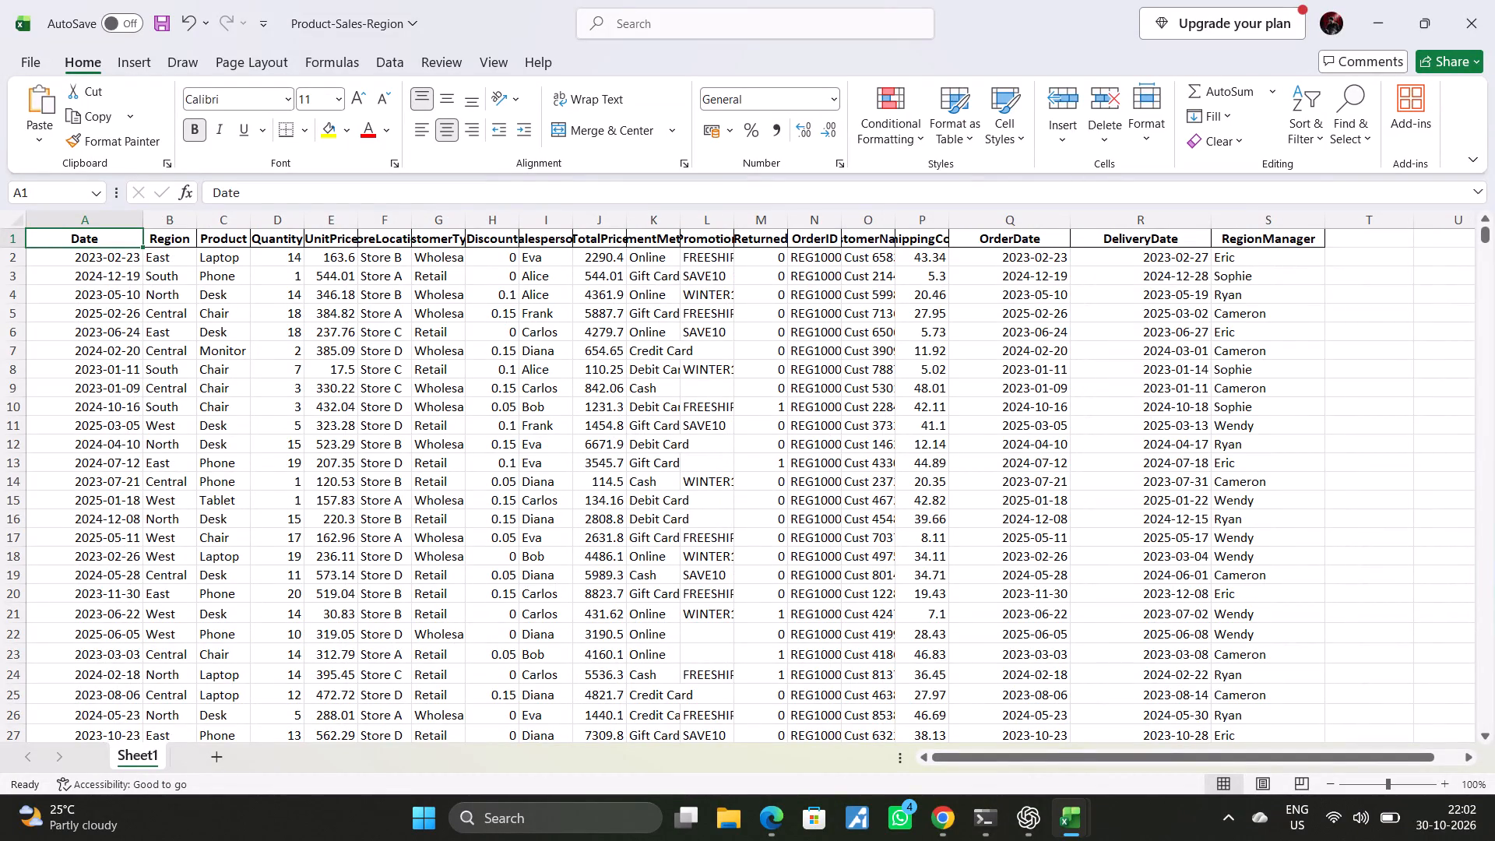
Widen the Promotion, PaymentMethod, TotalPrice, Salesperson, Discount, CustomerType, StoreLocation, UnitPrice and Quantity columns until their headings and values fit.
drag(734, 219, 783, 216)
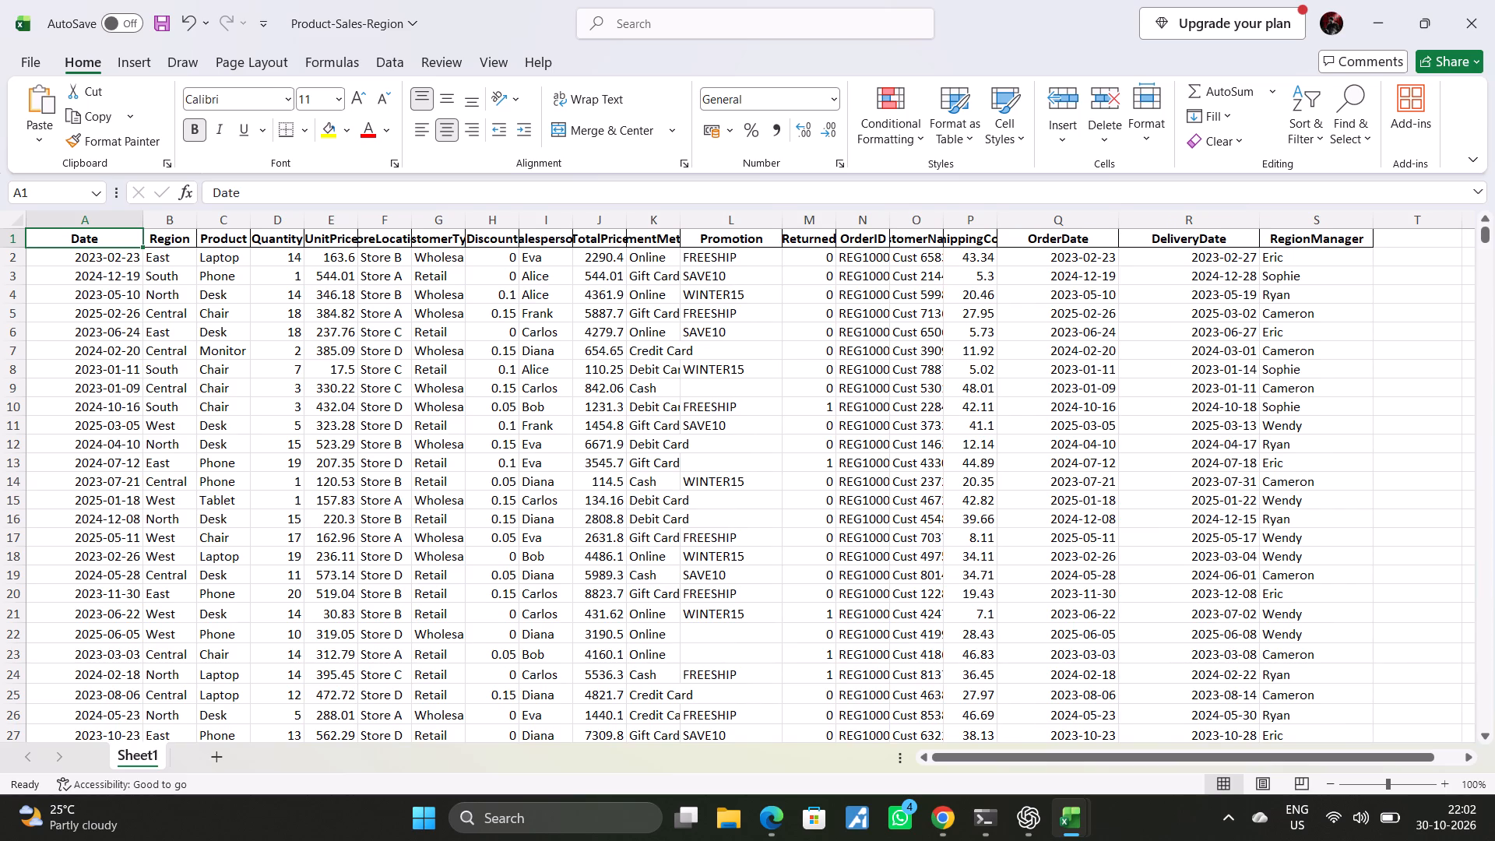
scroll(713, 386, up, 1)
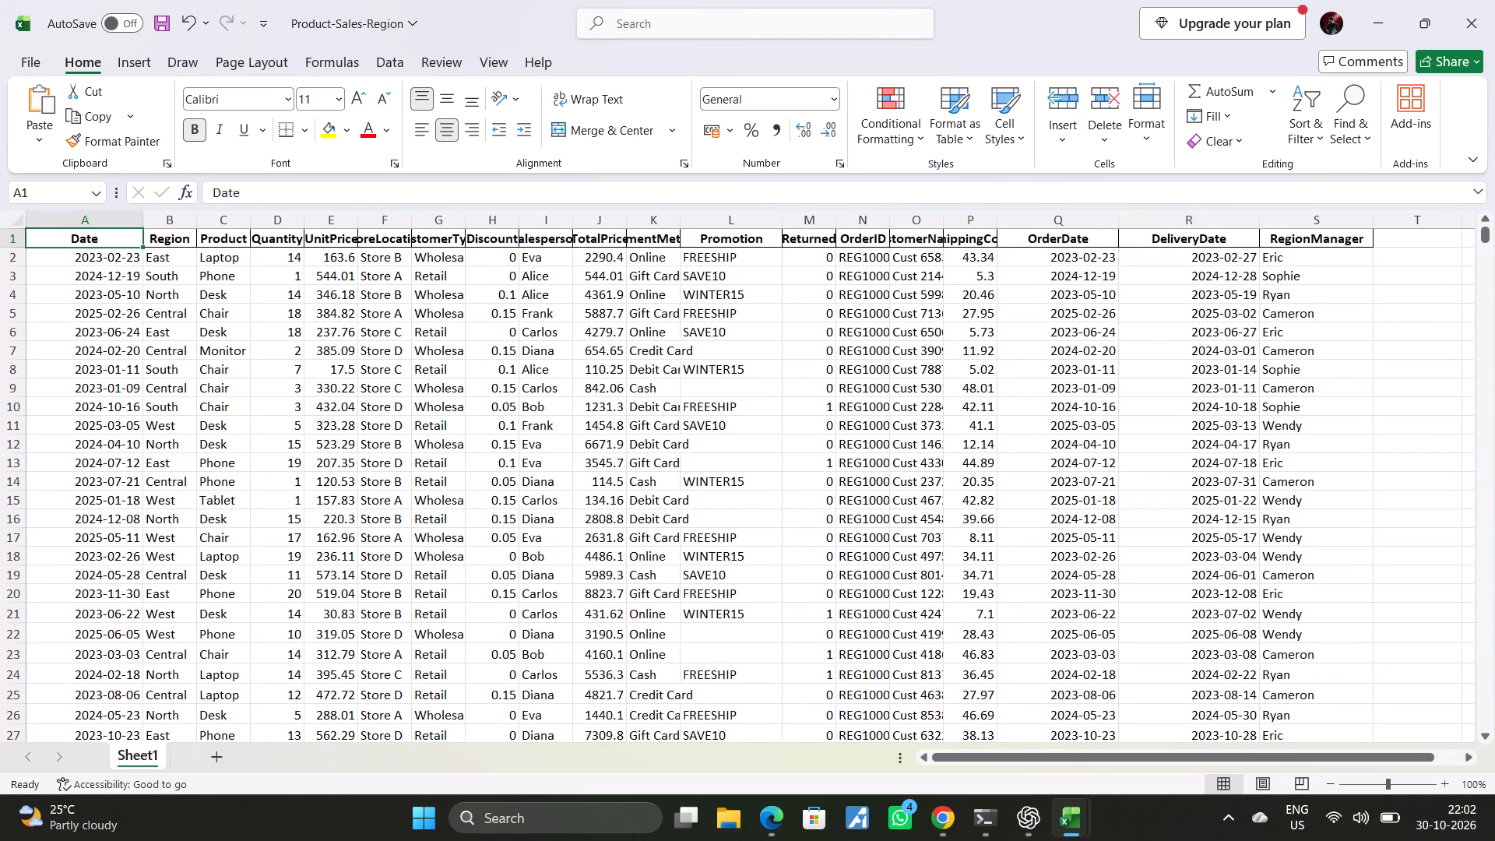
drag(681, 220, 720, 220)
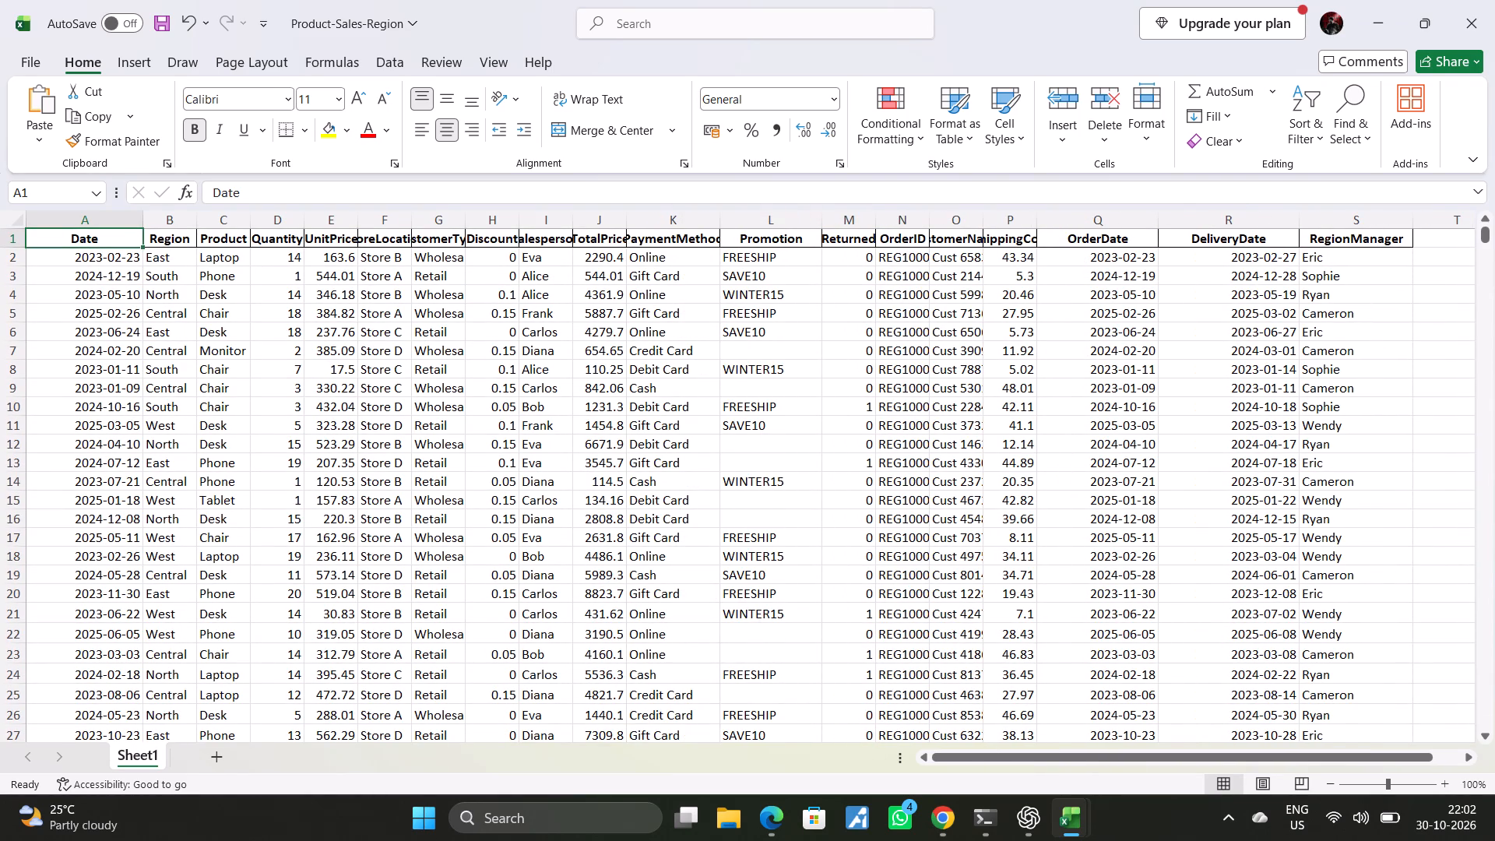
drag(720, 220, 747, 220)
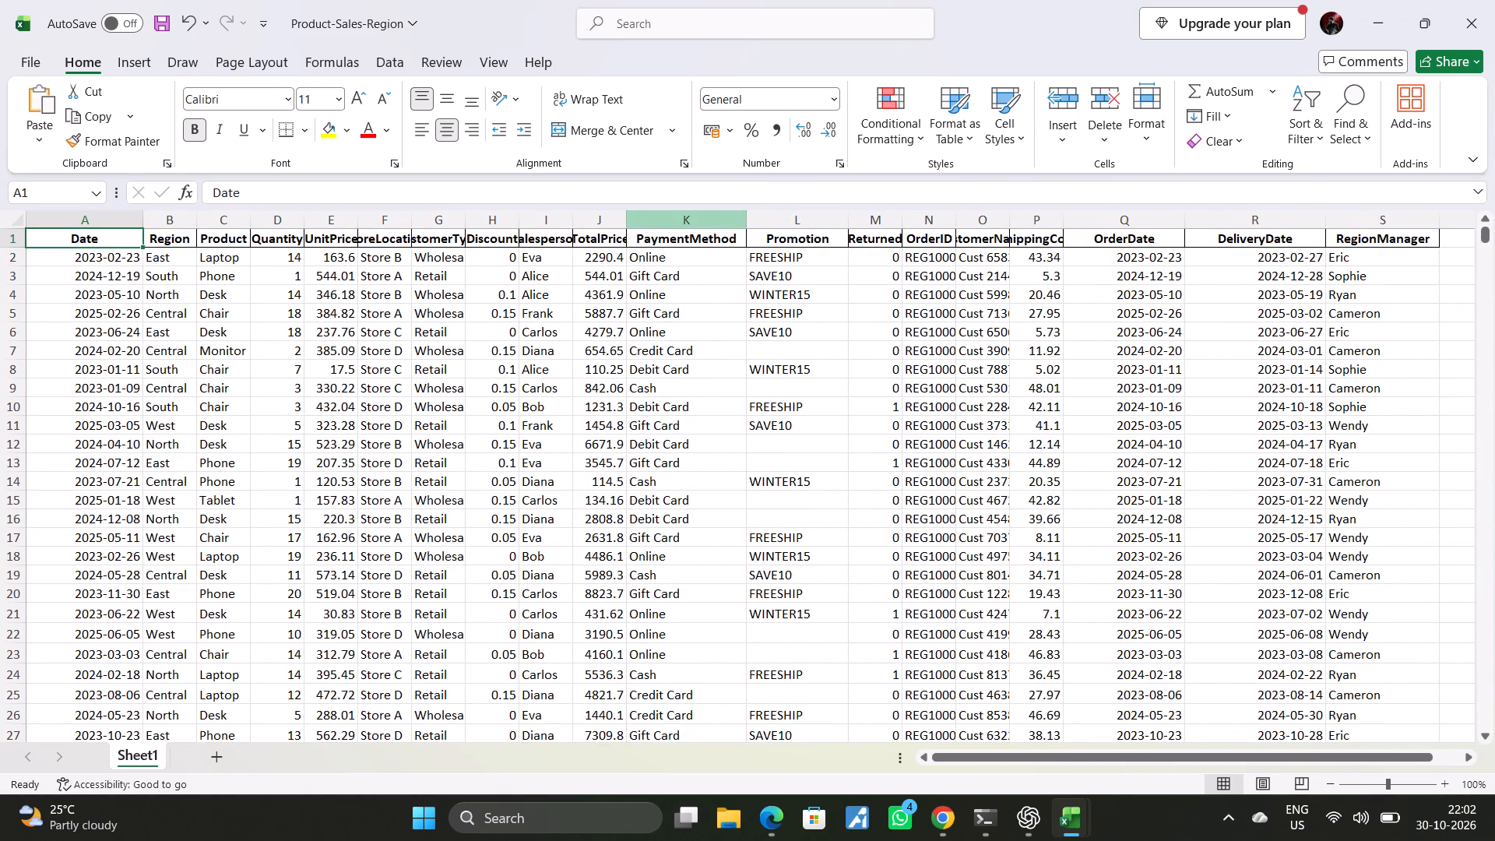
drag(628, 220, 682, 218)
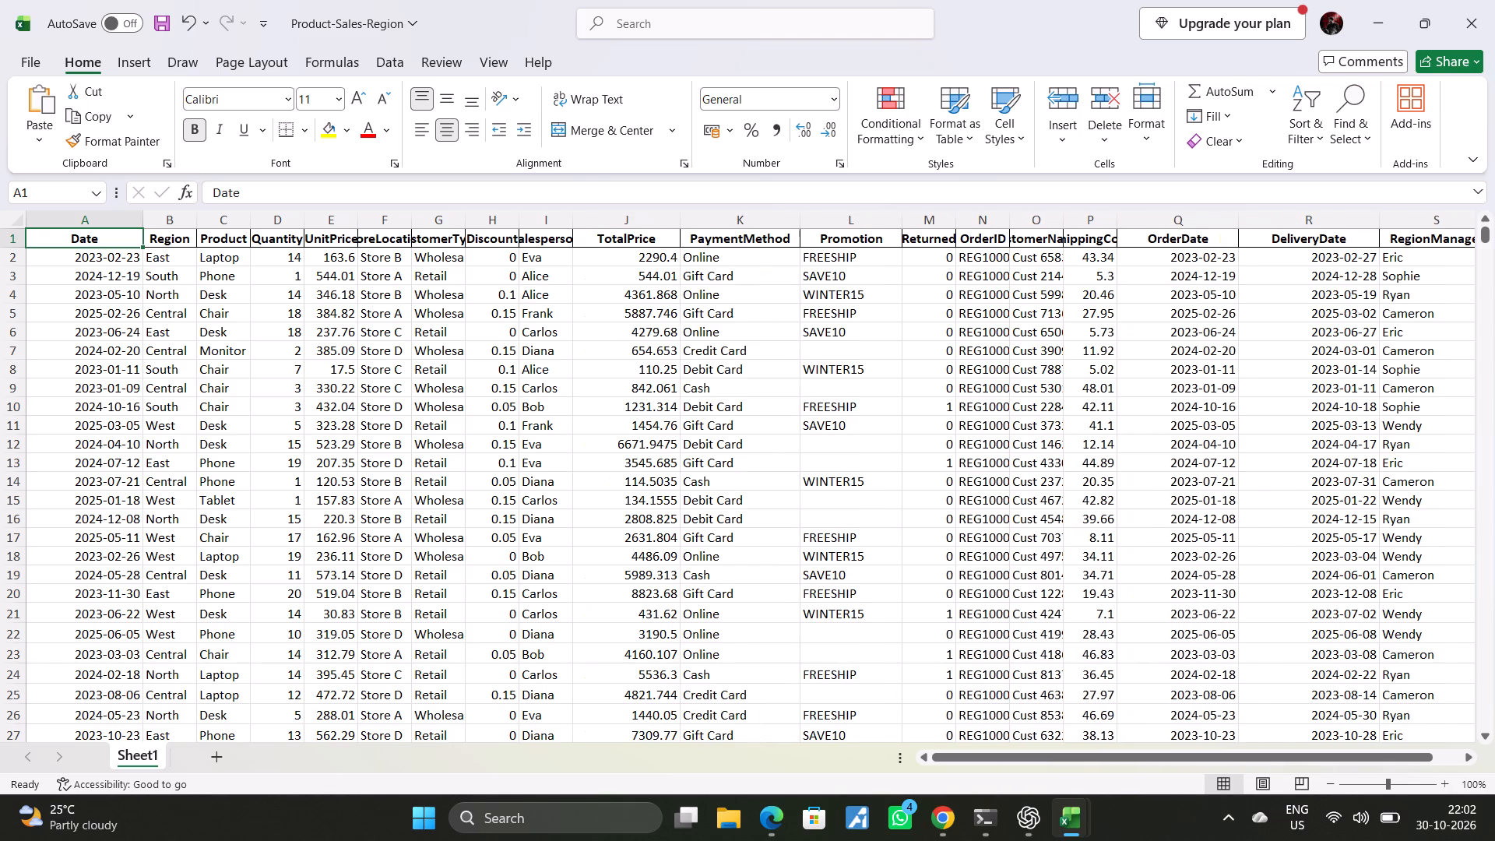
drag(572, 220, 620, 222)
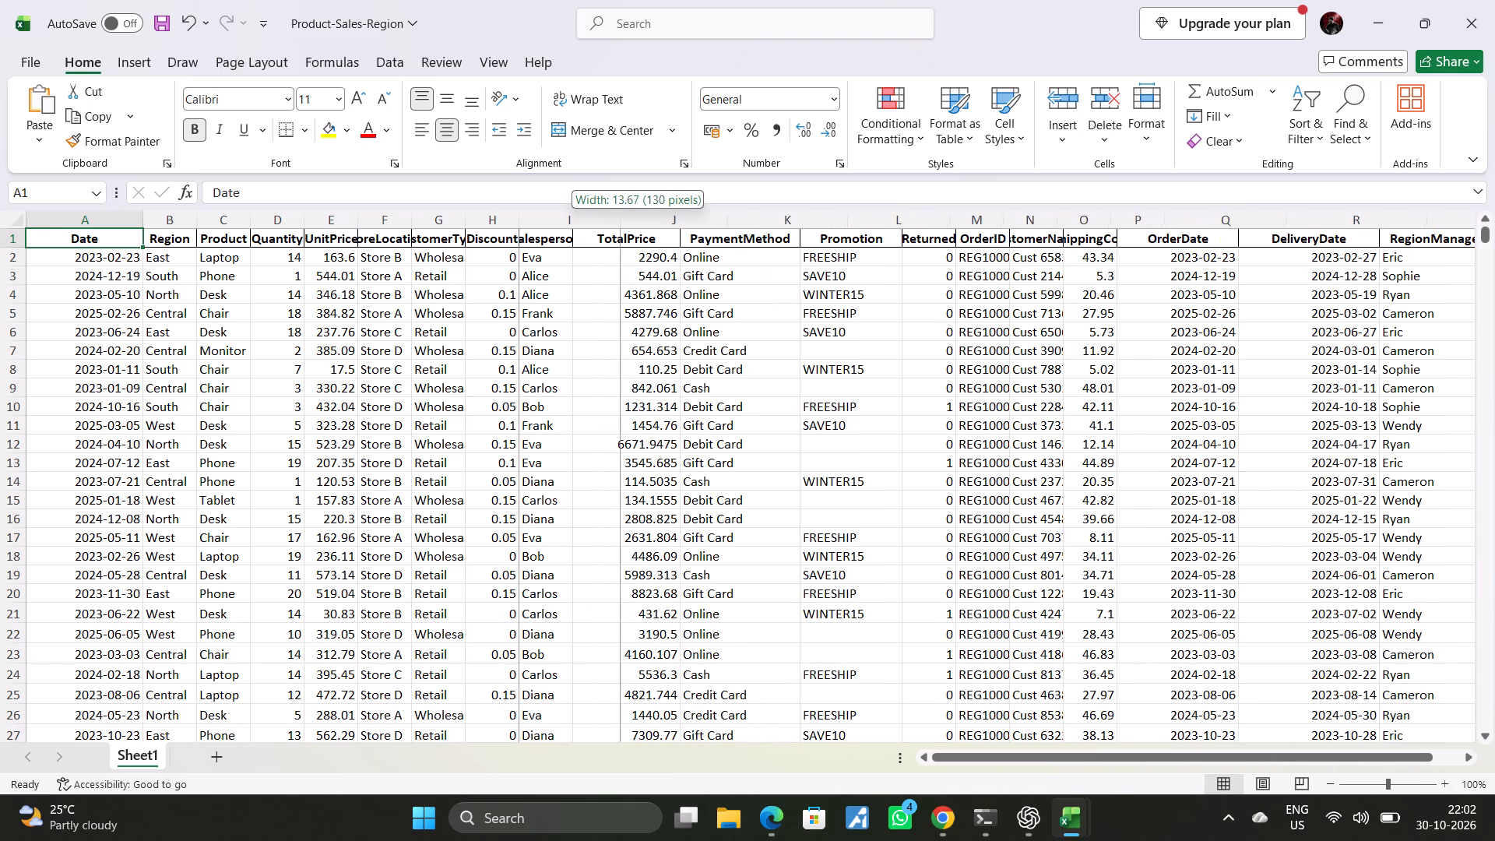
drag(620, 222, 629, 225)
drag(516, 219, 574, 227)
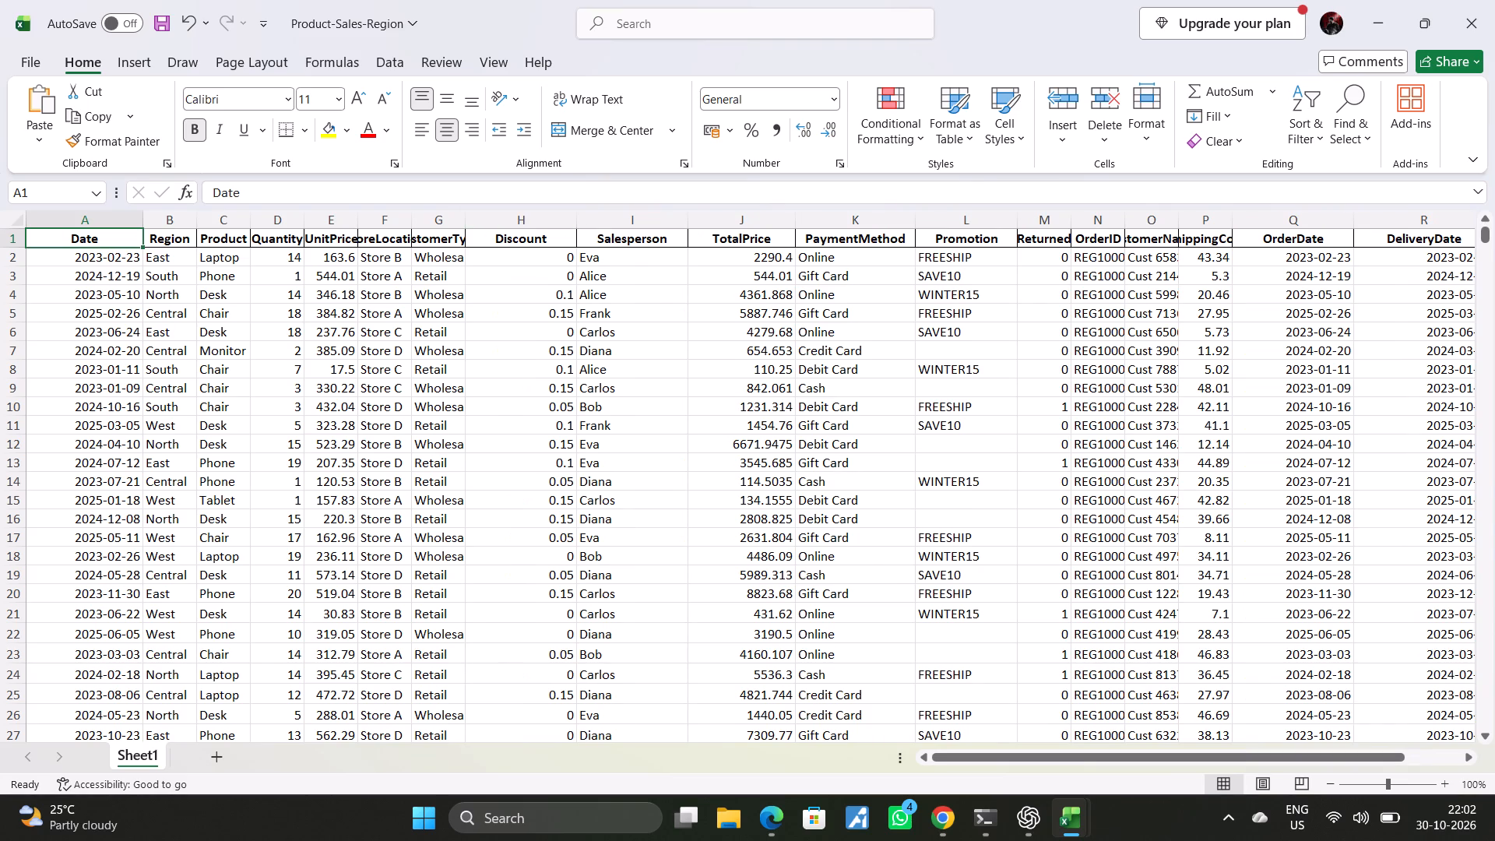
drag(466, 223, 533, 228)
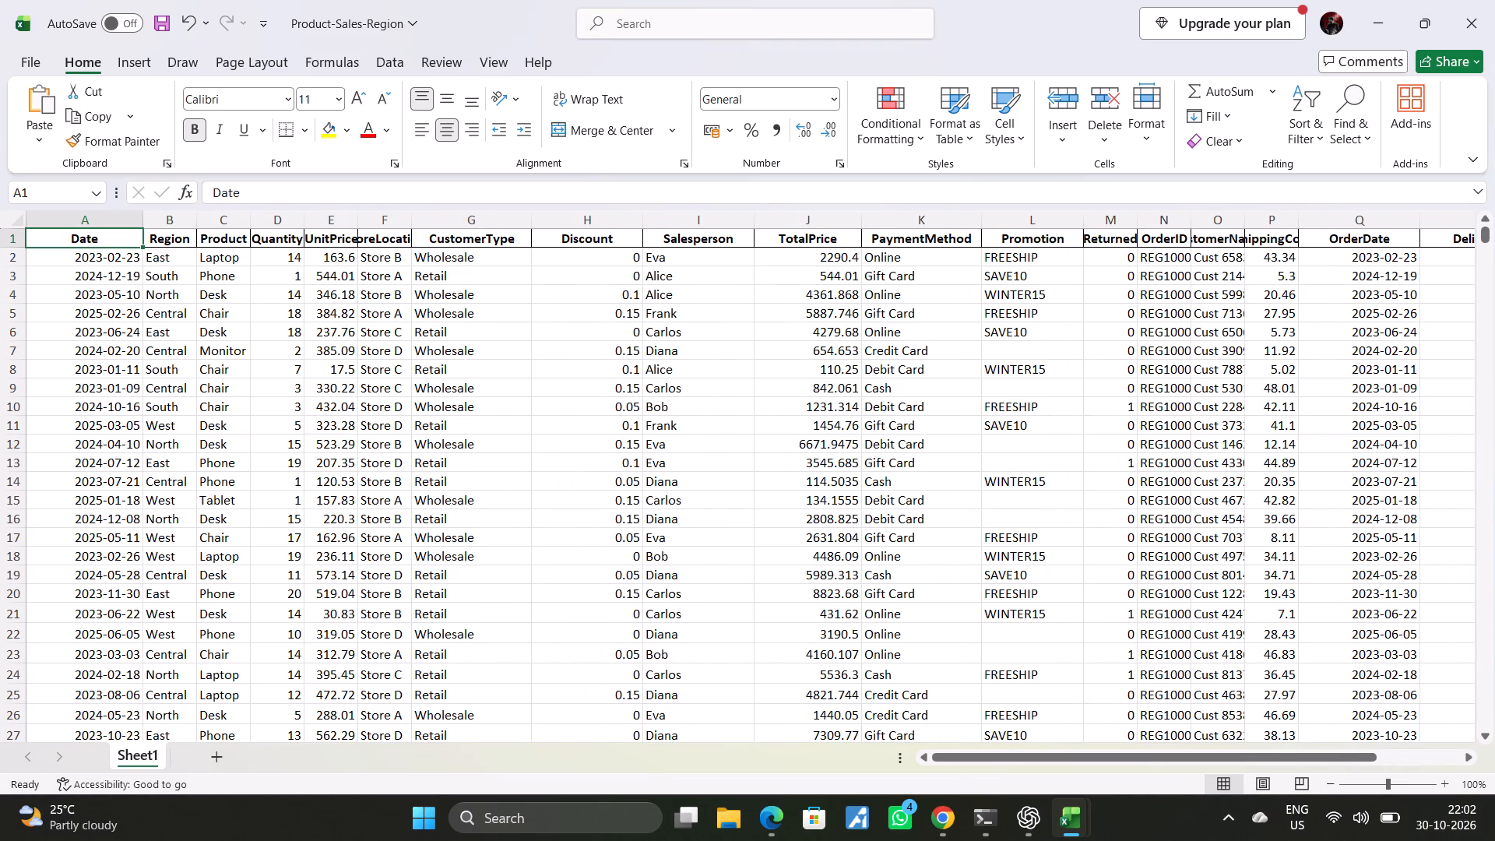
drag(413, 222, 478, 227)
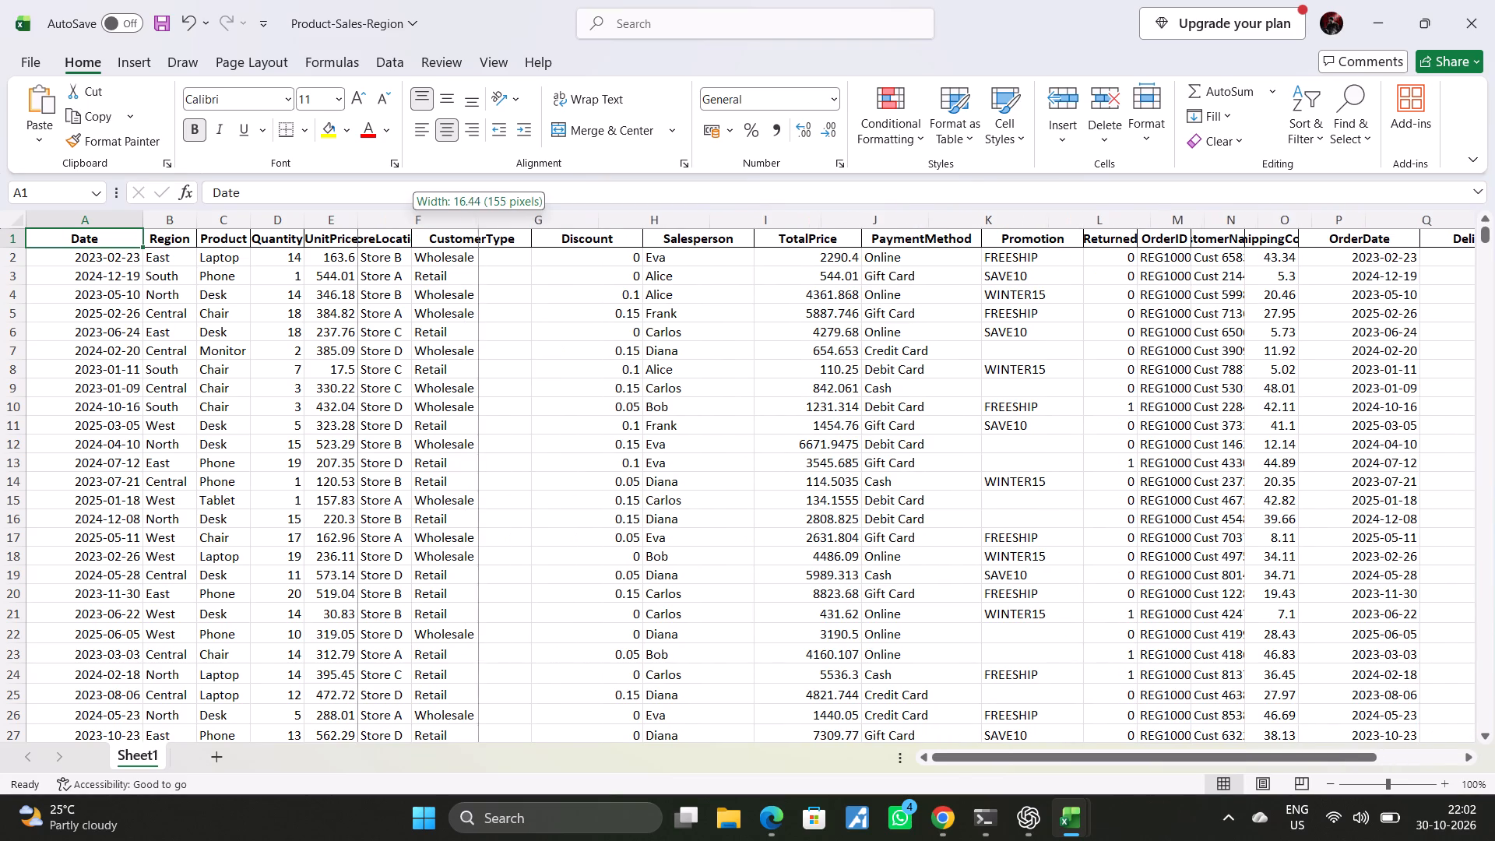
drag(478, 227, 450, 228)
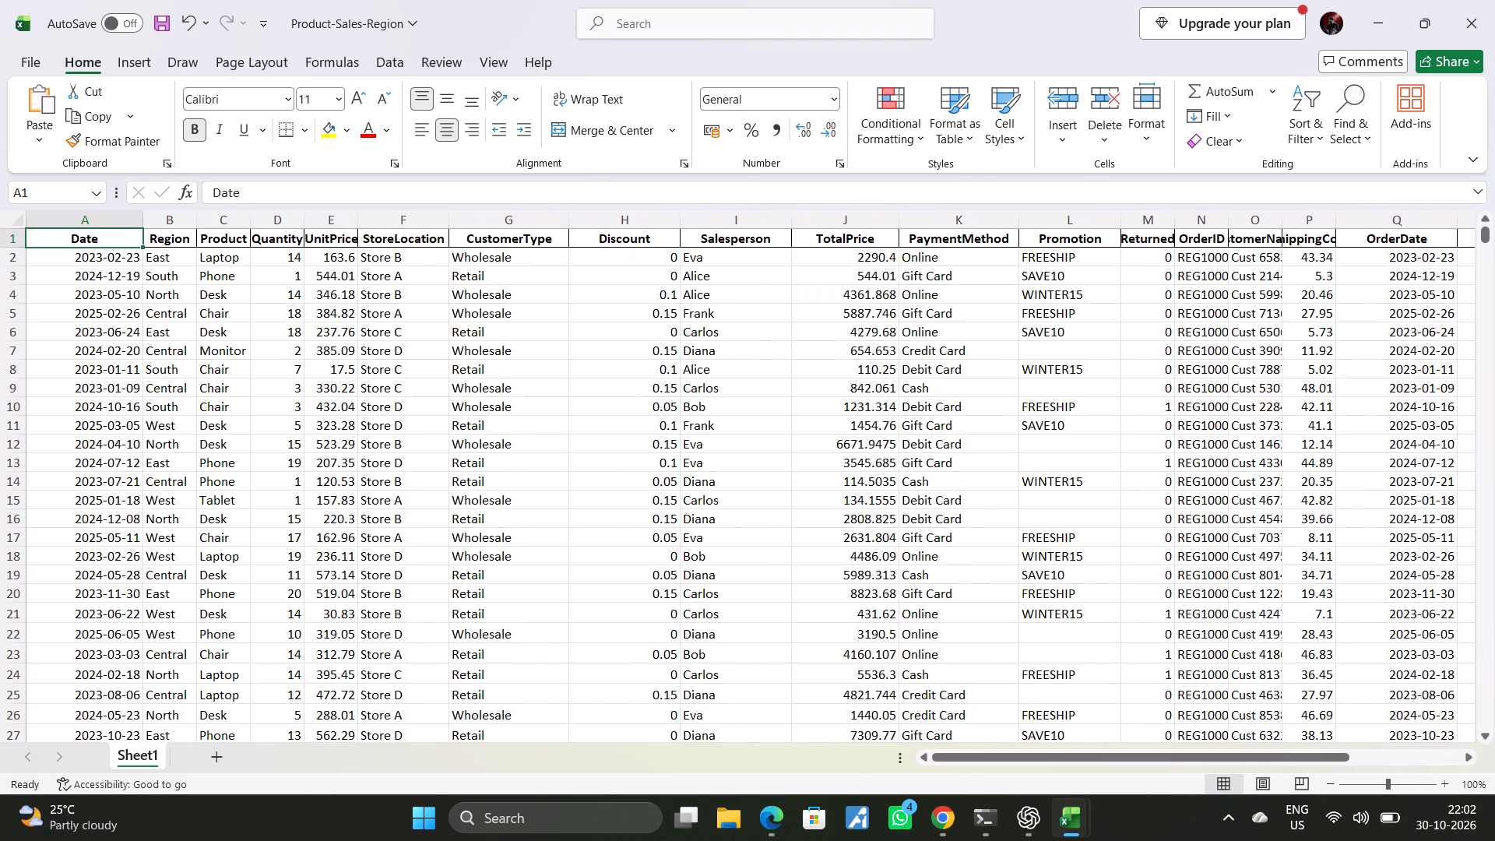
drag(359, 220, 417, 223)
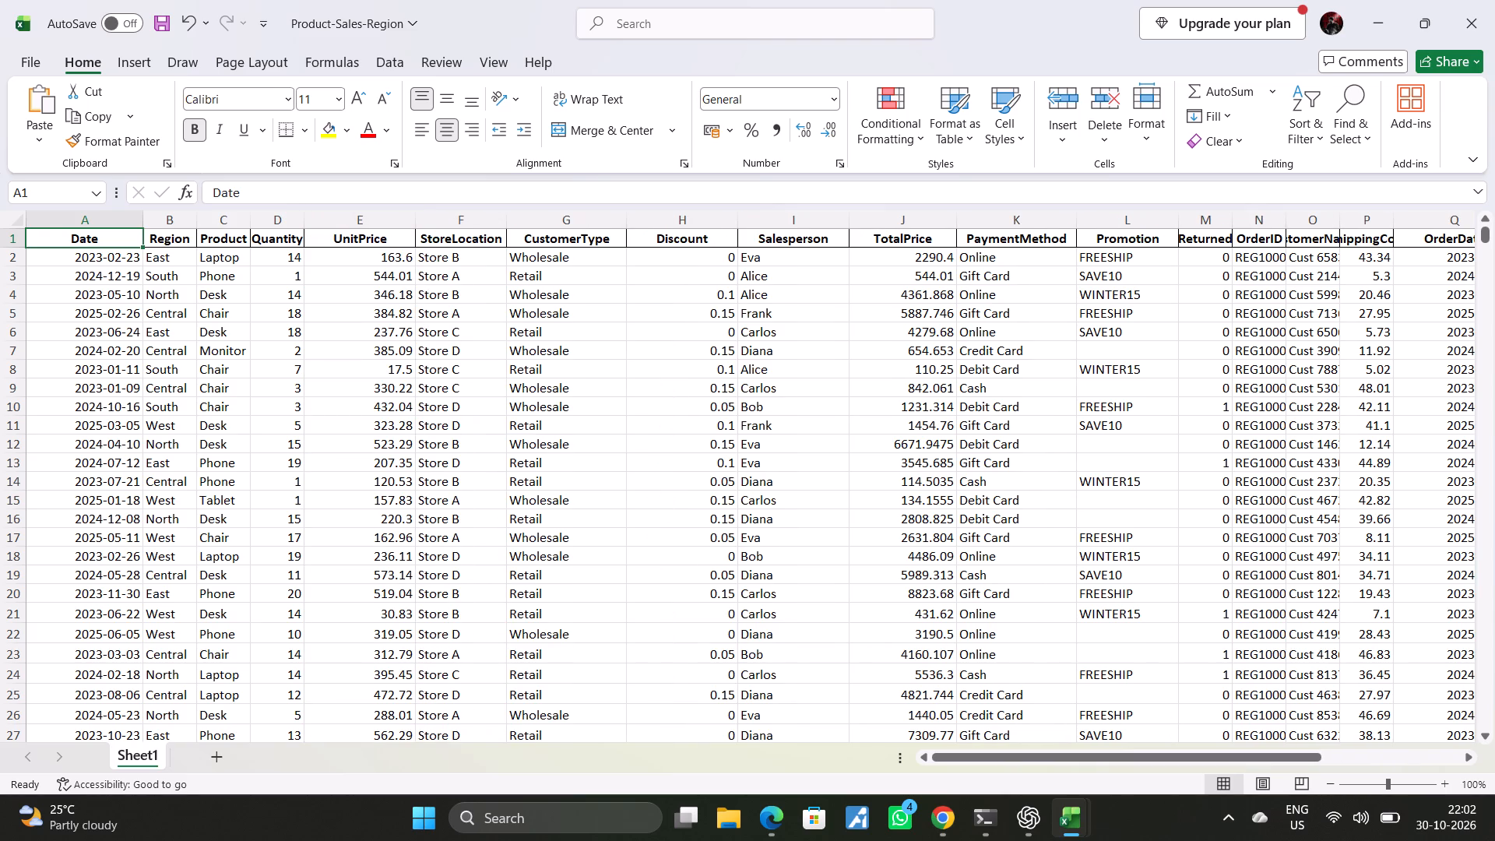
drag(302, 217, 322, 223)
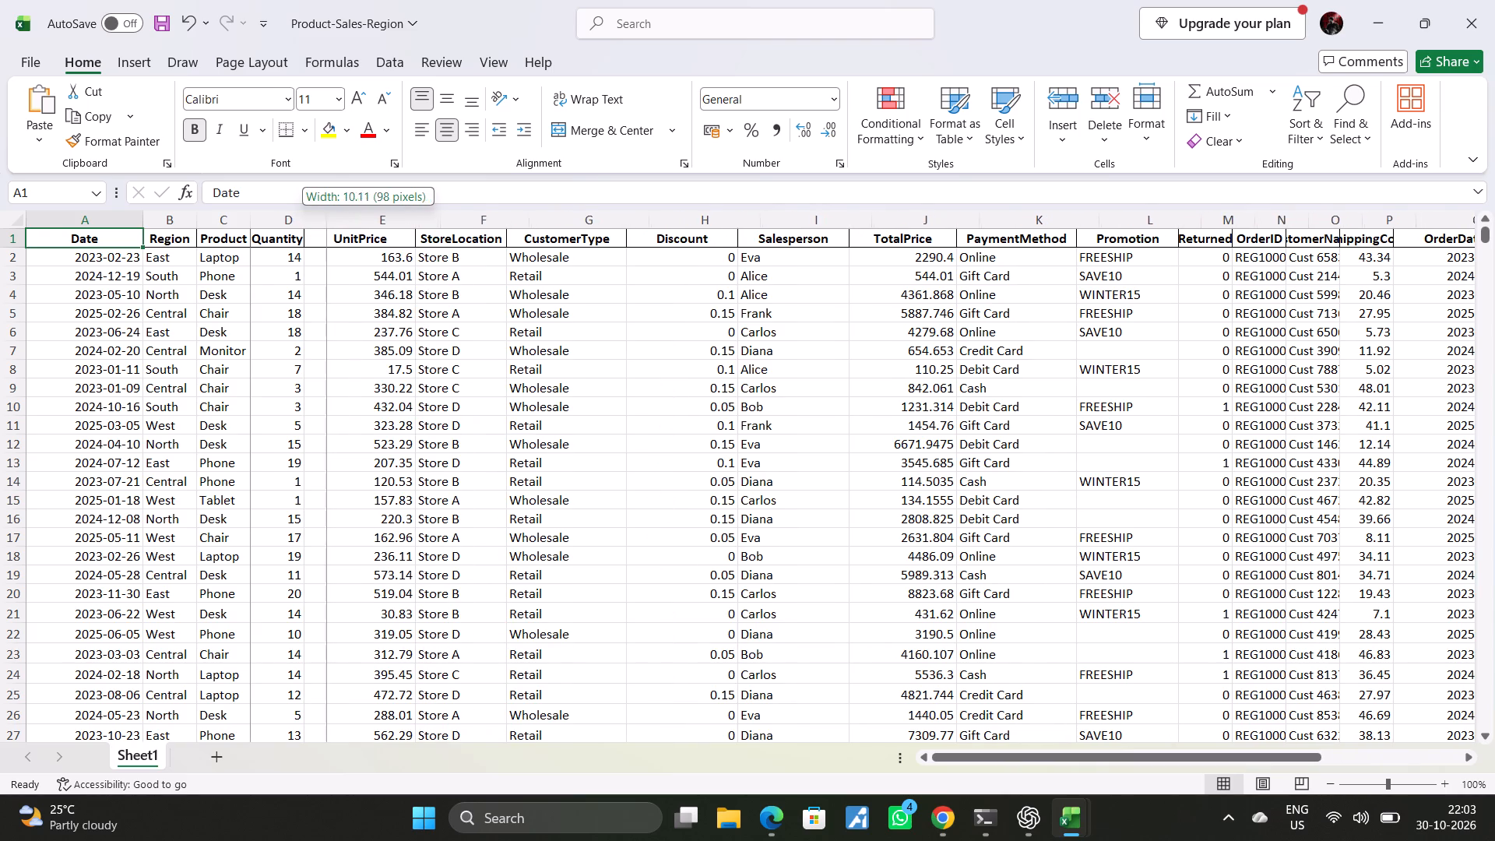
drag(322, 223, 312, 225)
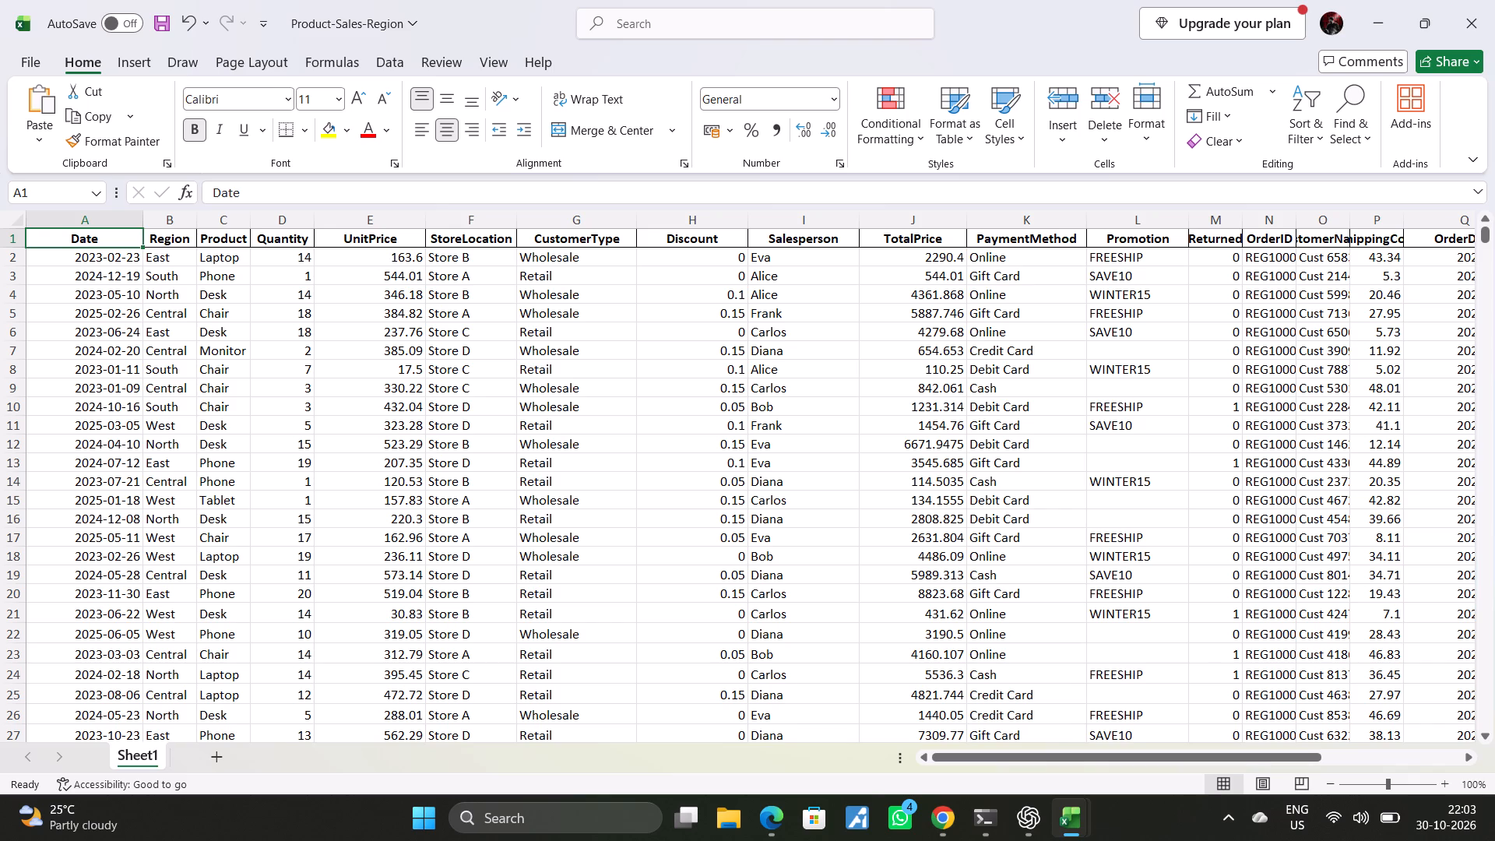
click(1369, 24)
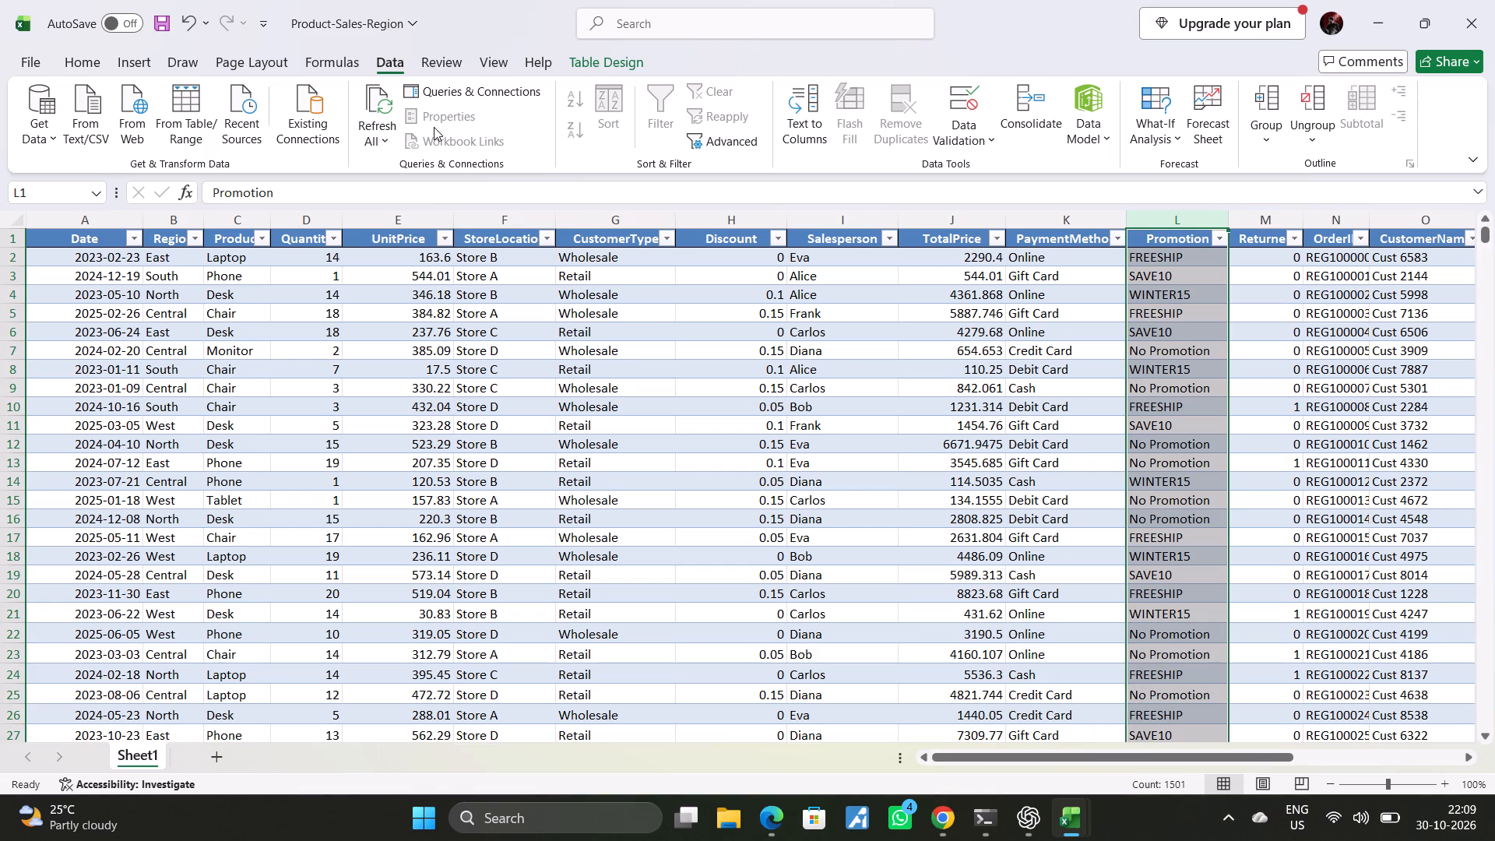
click(901, 112)
triple_click(901, 112)
click(62, 239)
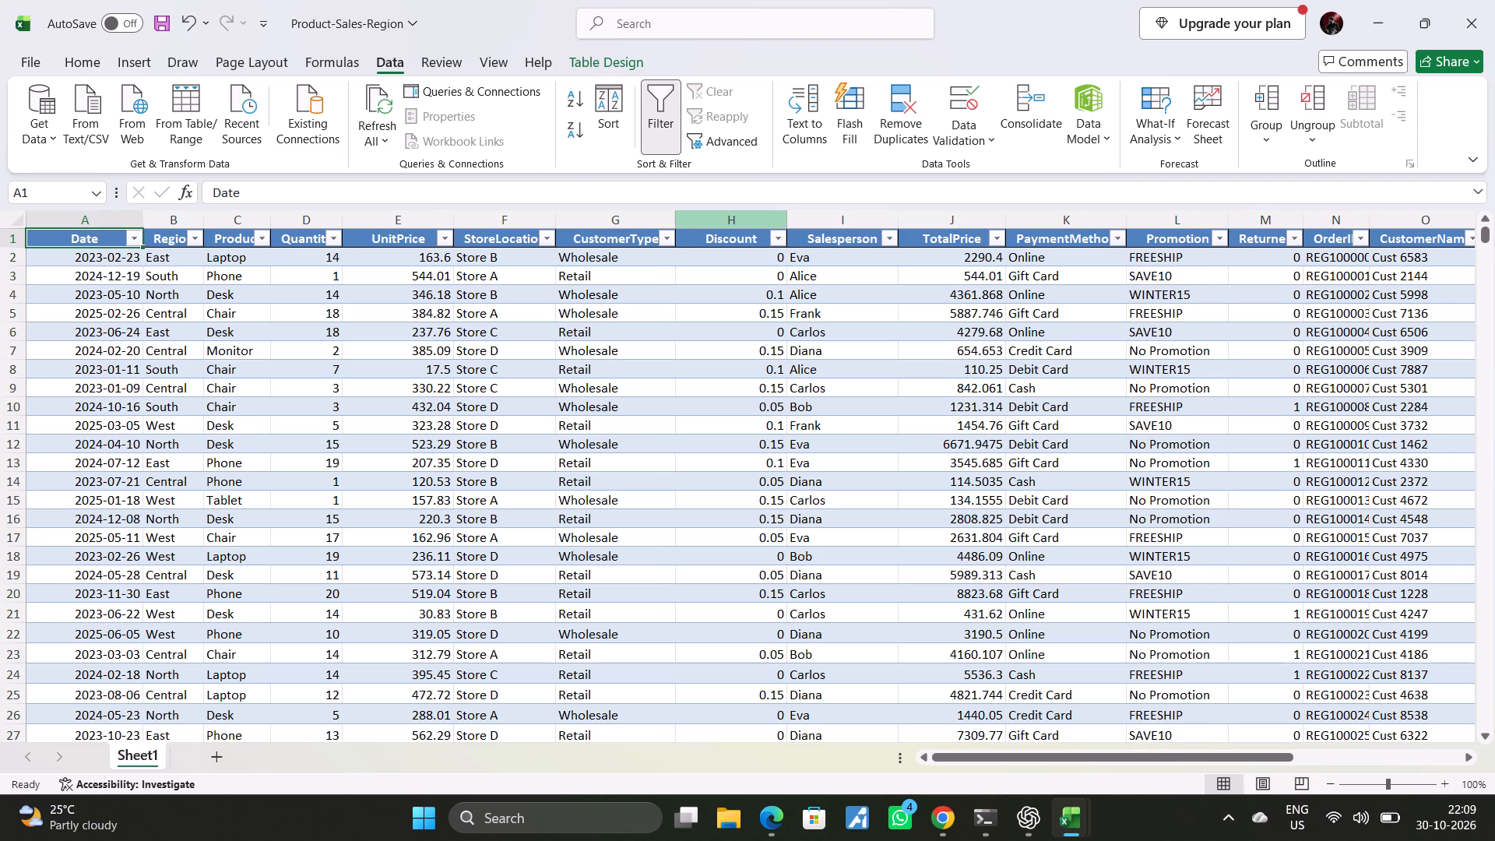
click(901, 132)
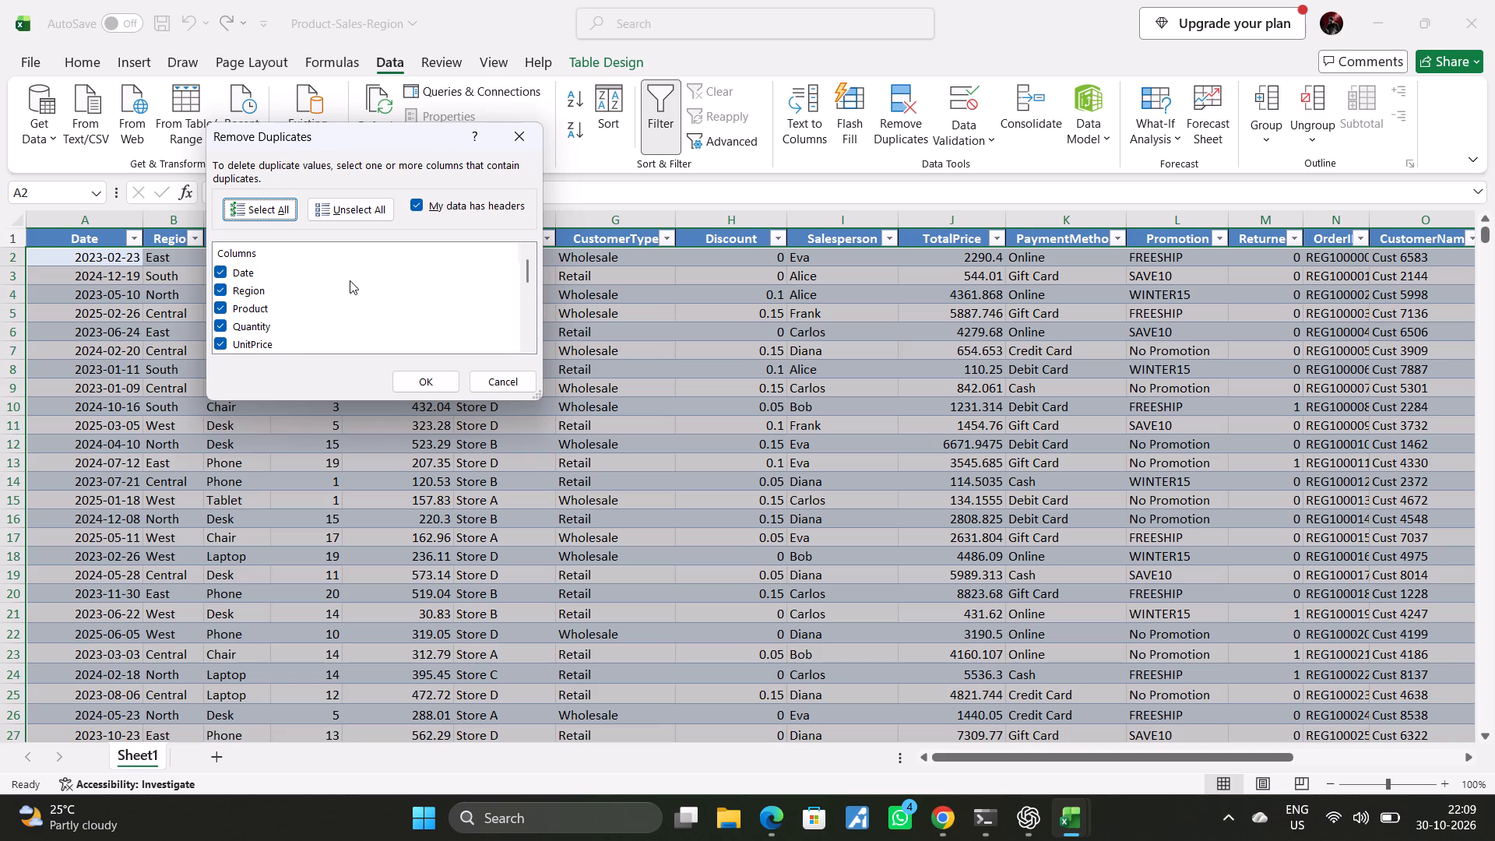
scroll(350, 280, down, 3)
scroll(350, 280, up, 3)
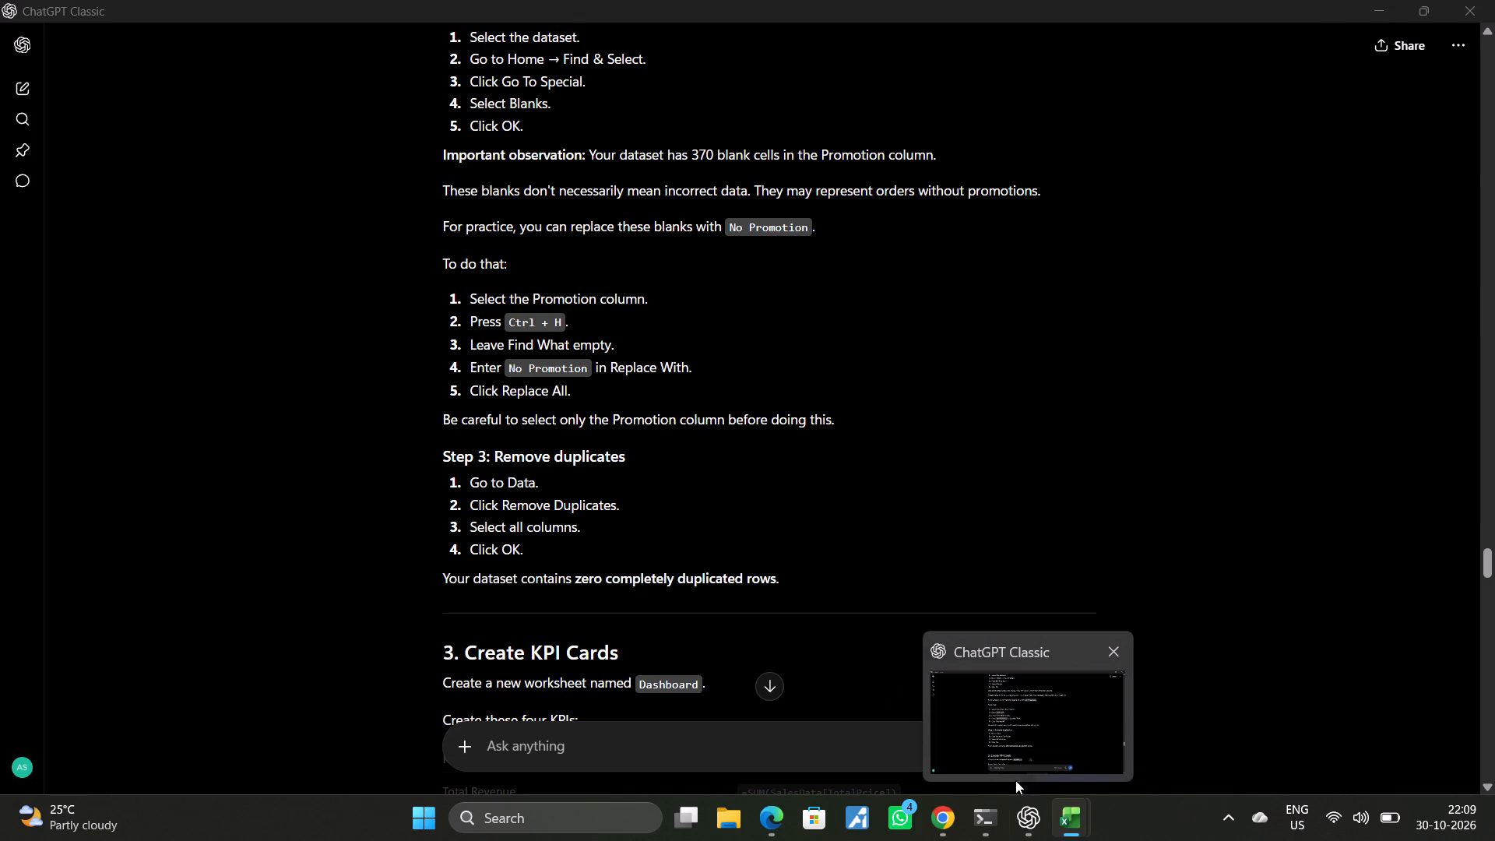
click(429, 381)
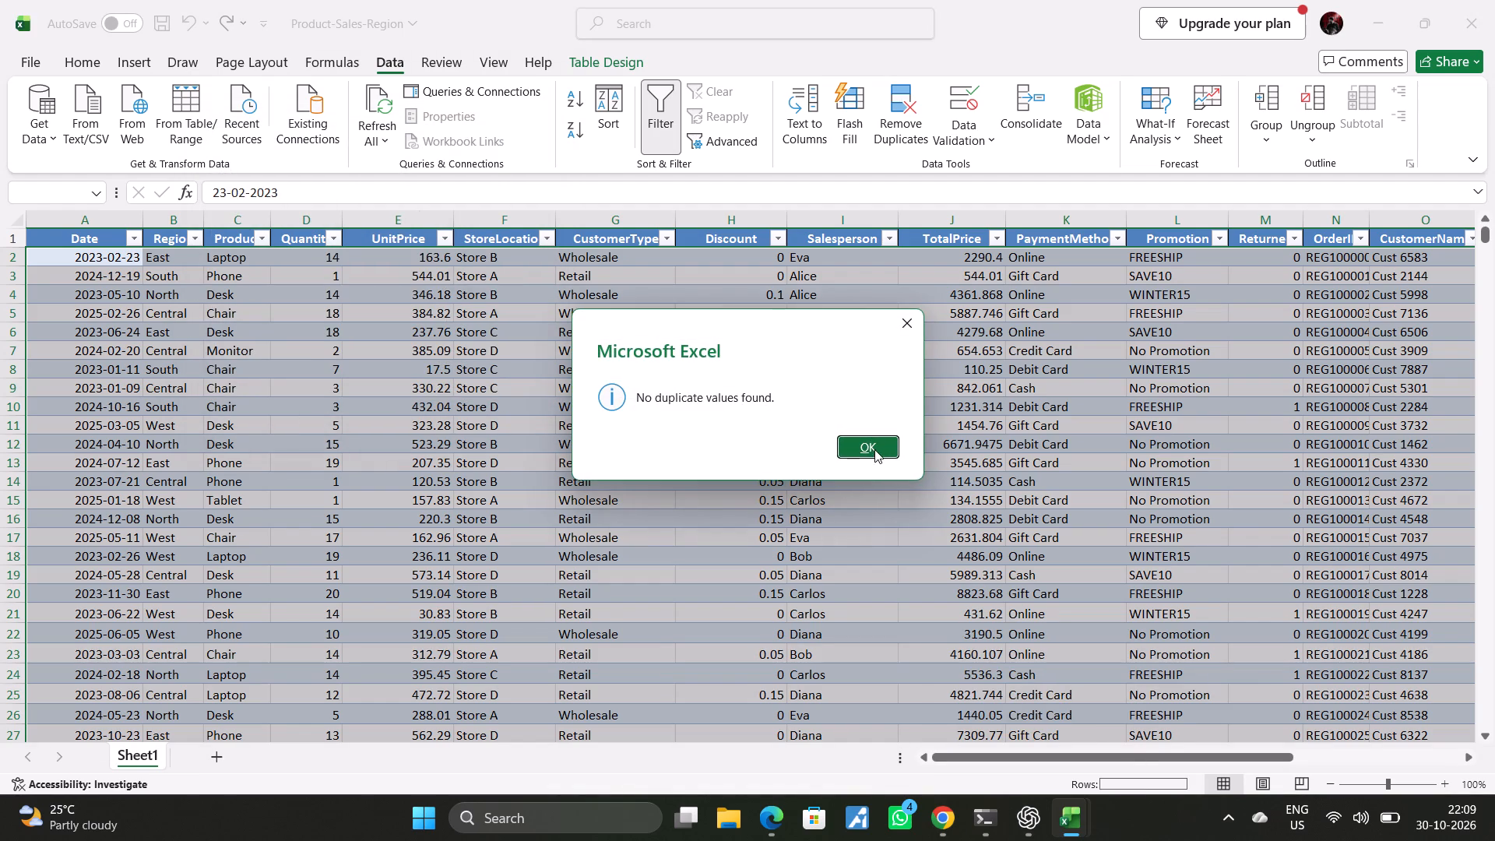
click(874, 449)
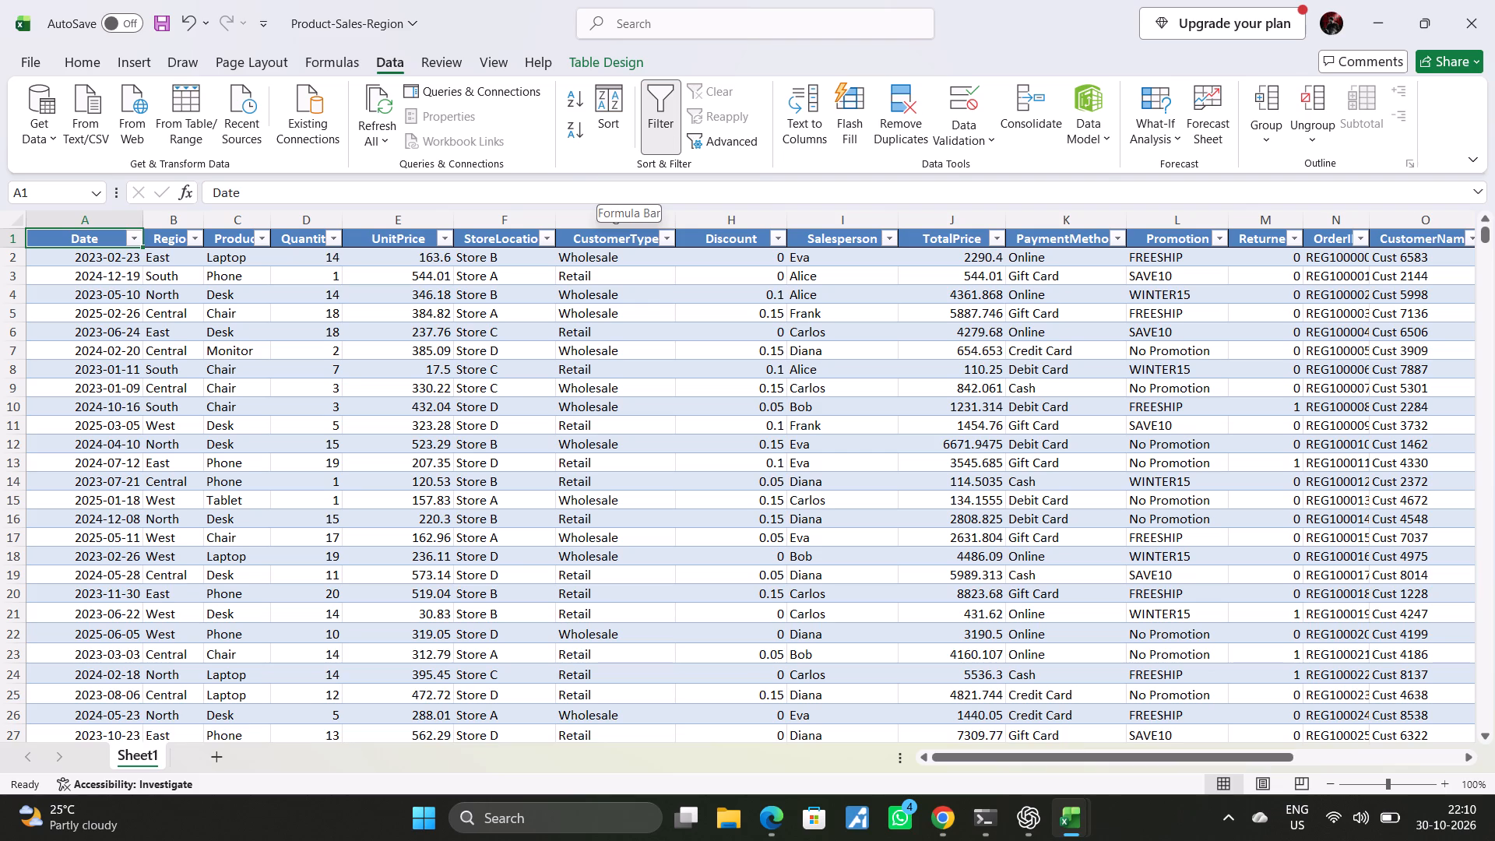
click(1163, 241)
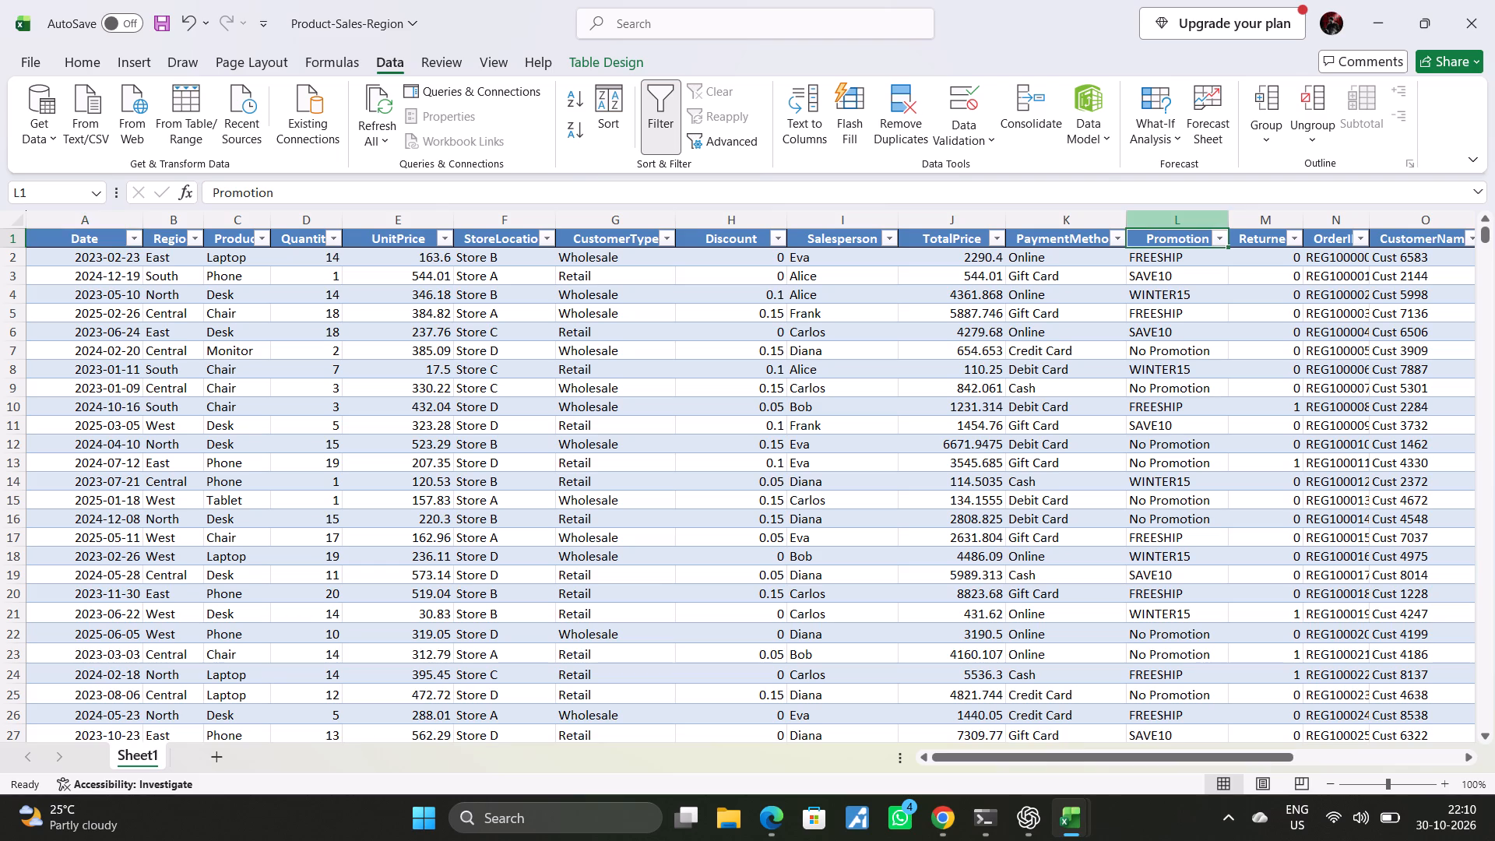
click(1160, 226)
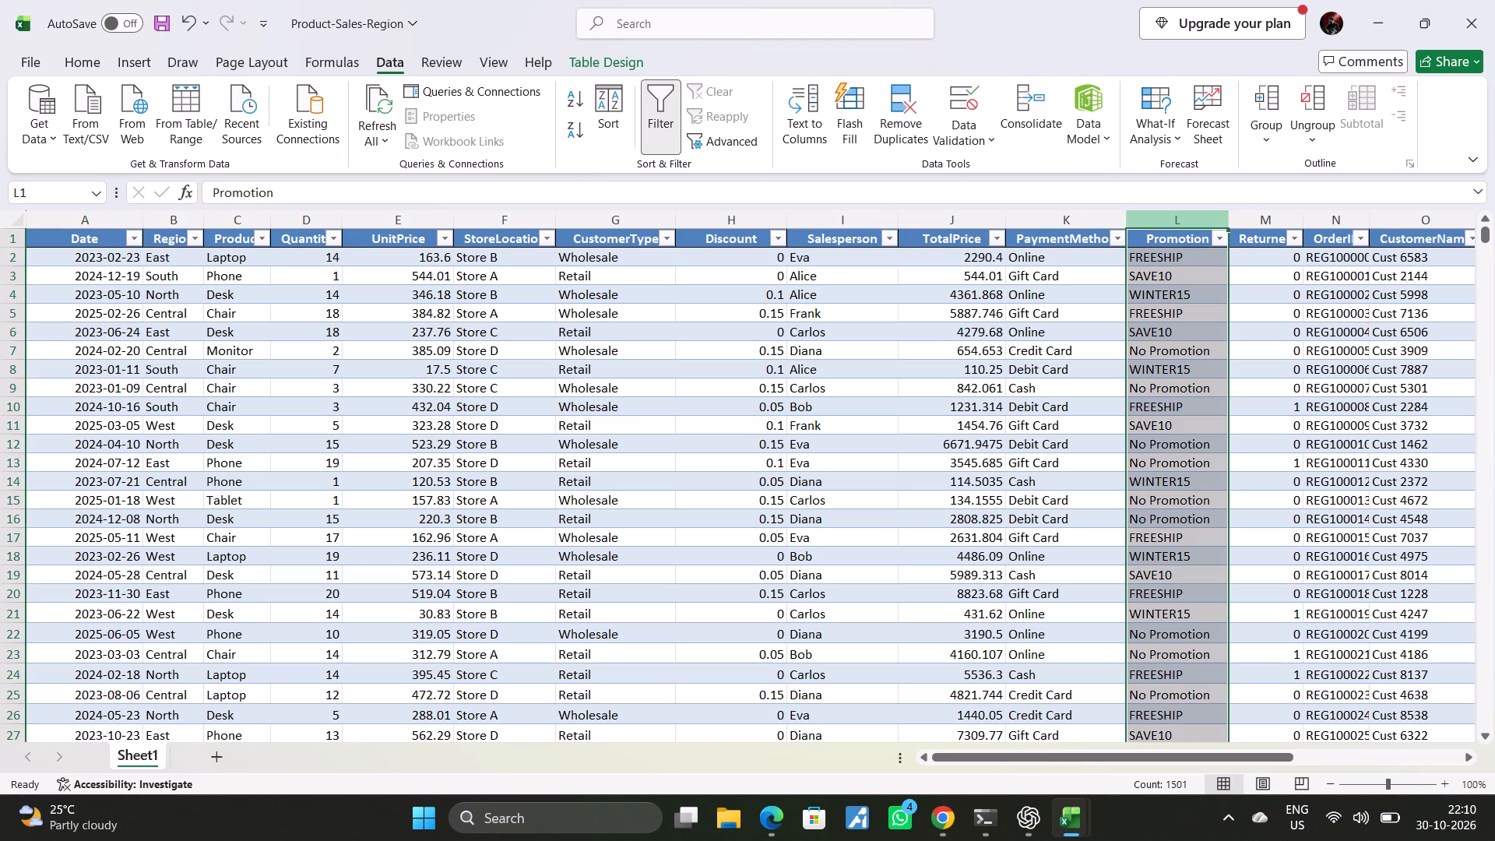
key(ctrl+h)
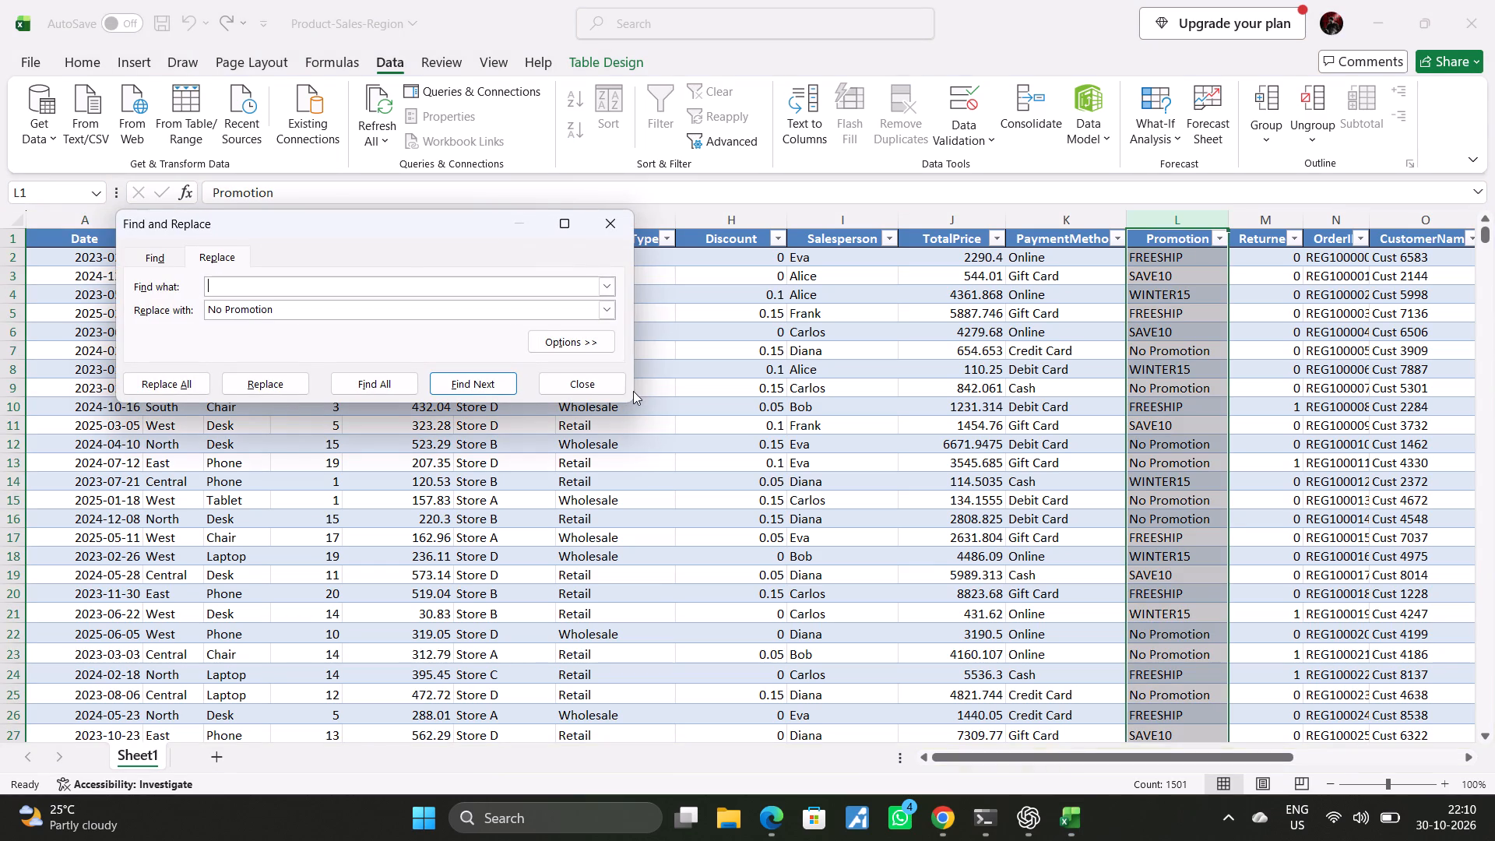
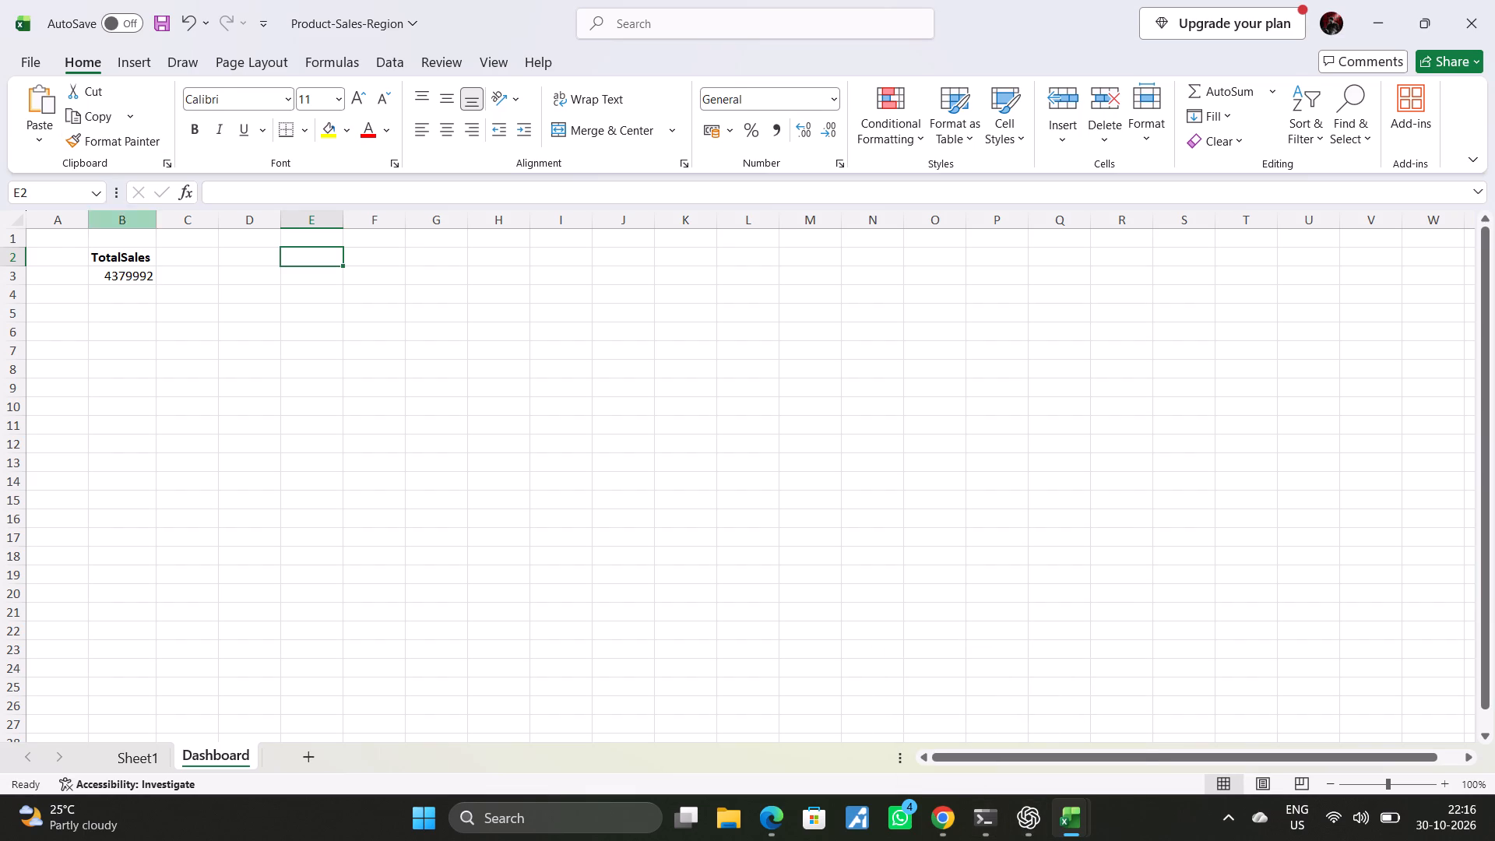
click(146, 264)
click(149, 259)
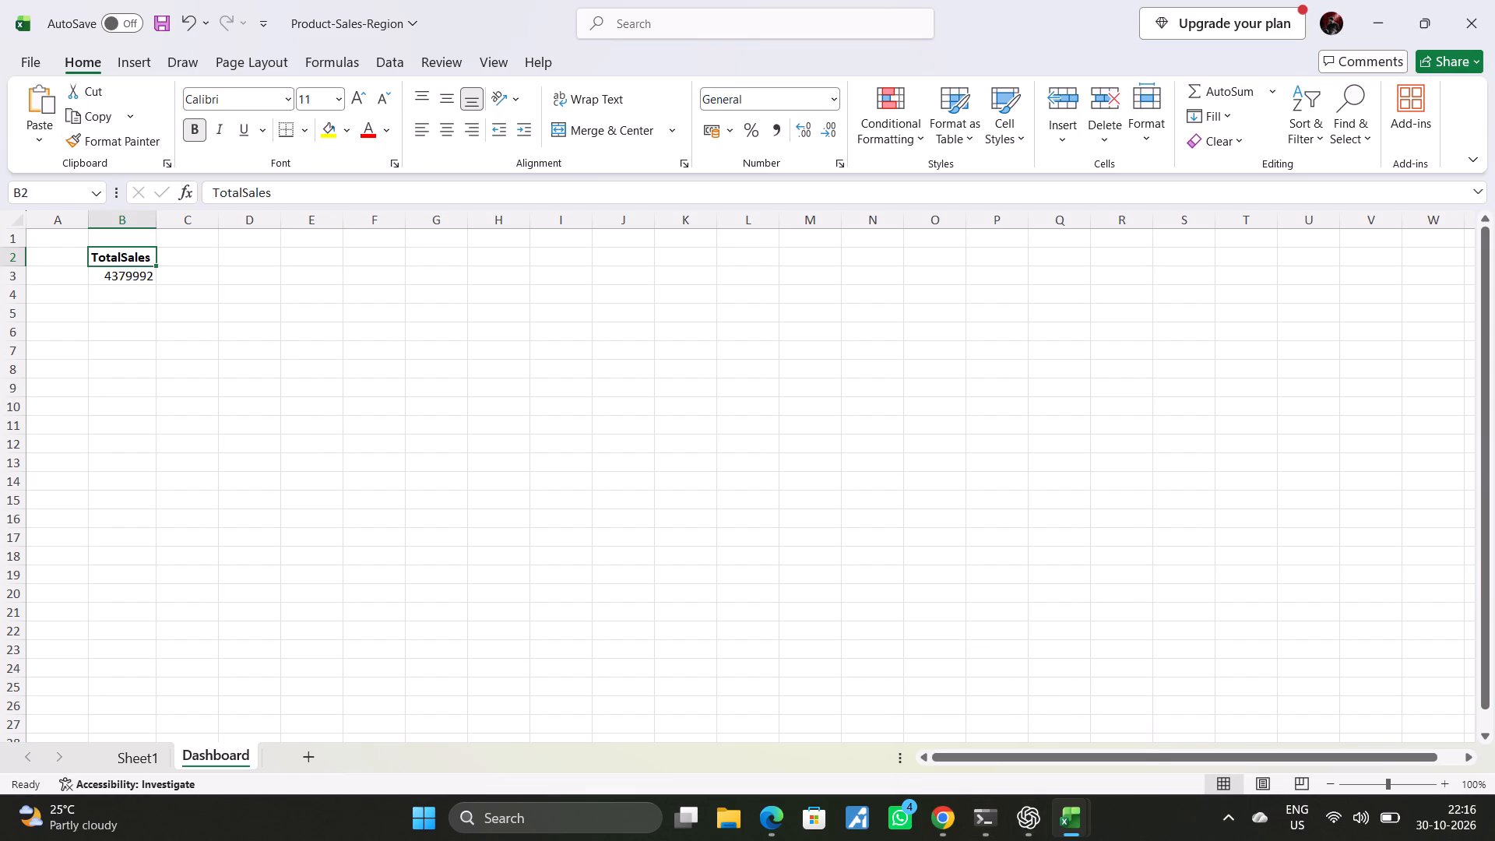
key(BackSpace)
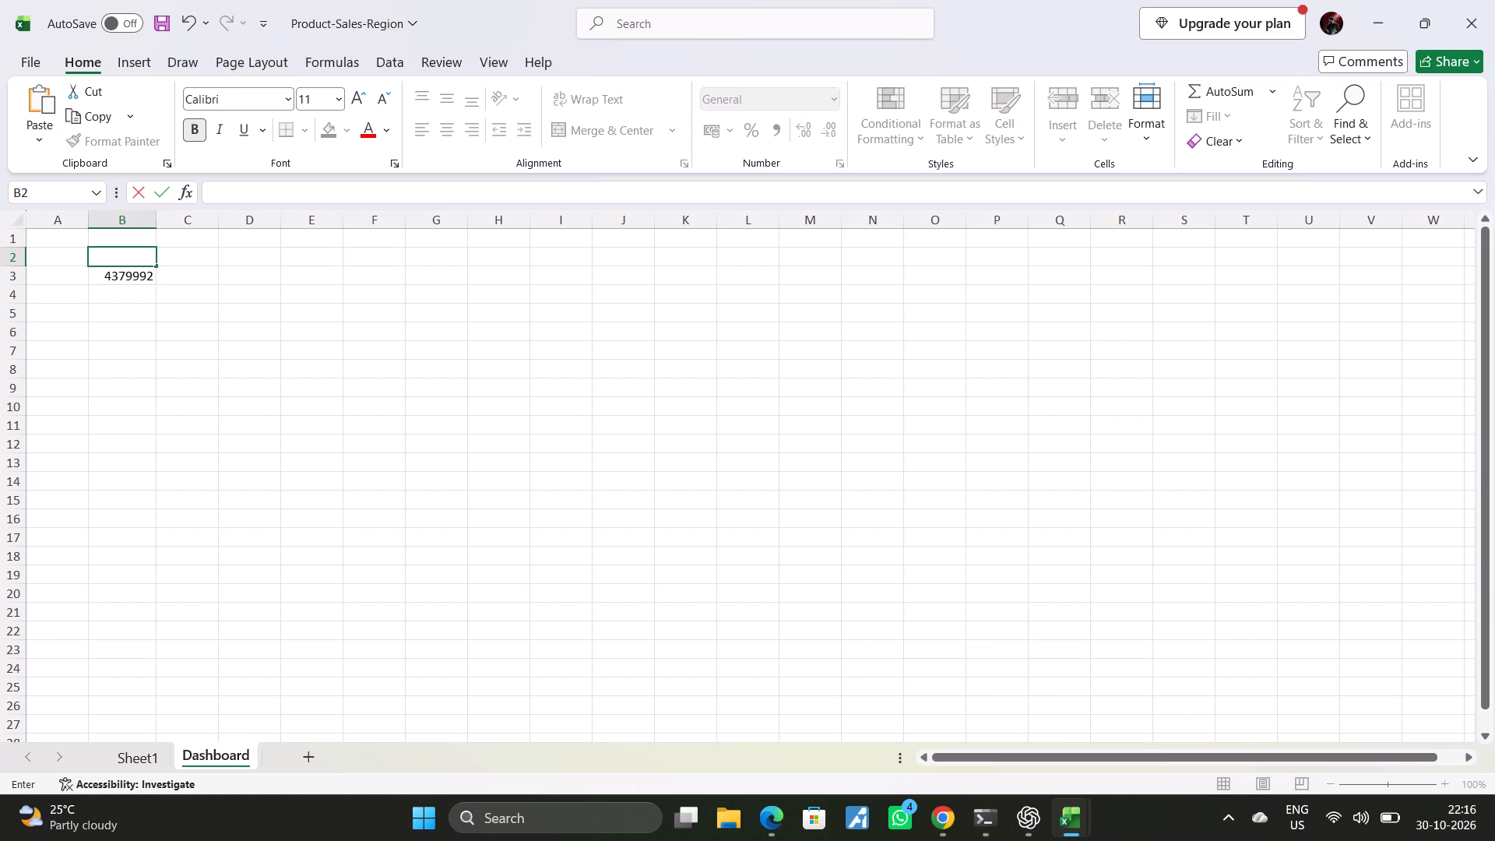
key(t)
key(r)
text(evenue)
click(199, 128)
click(199, 128)
click(153, 262)
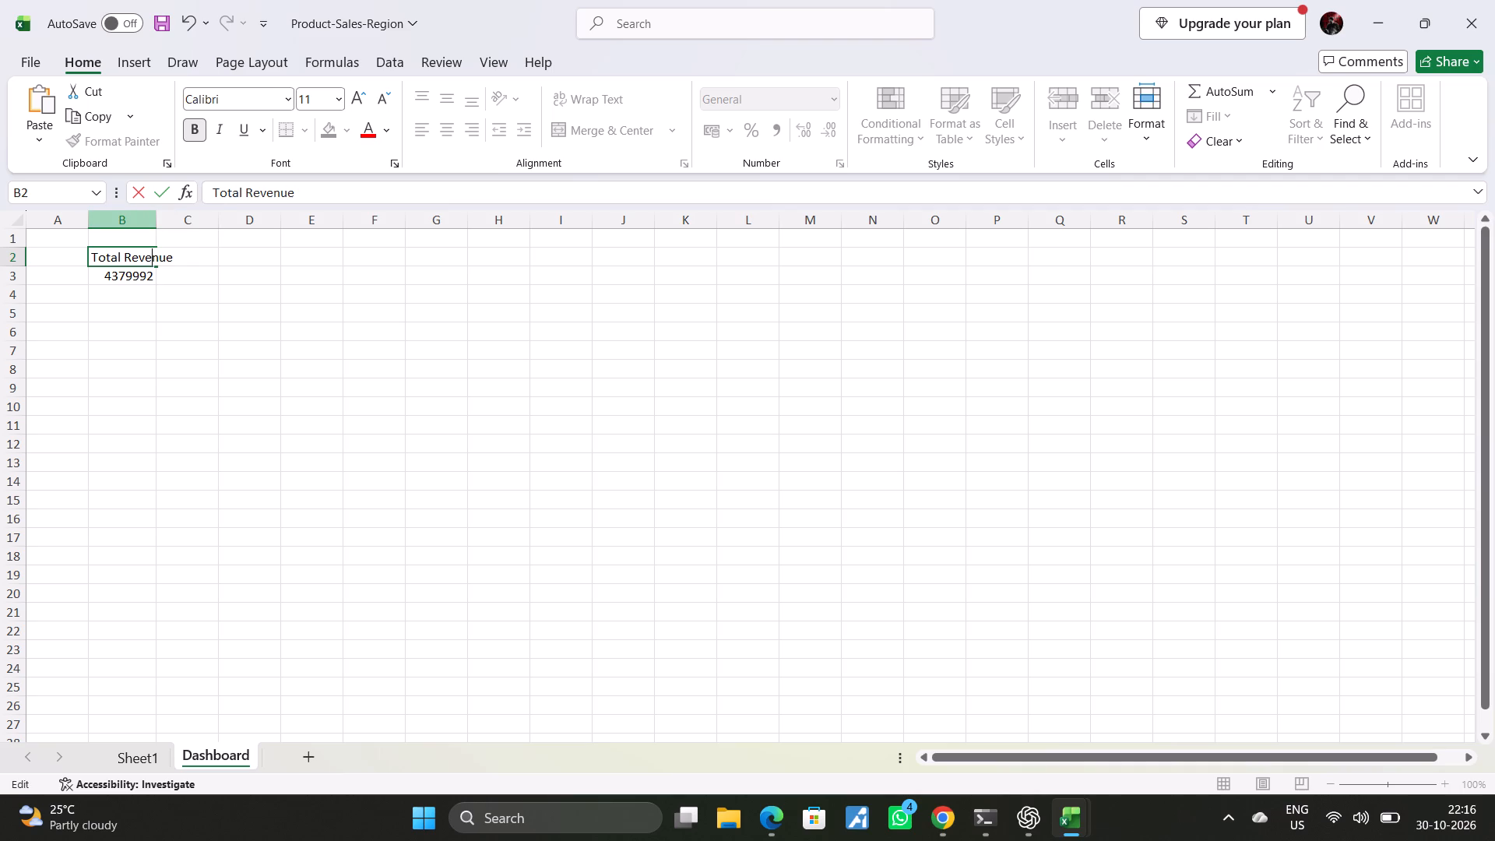
click(230, 262)
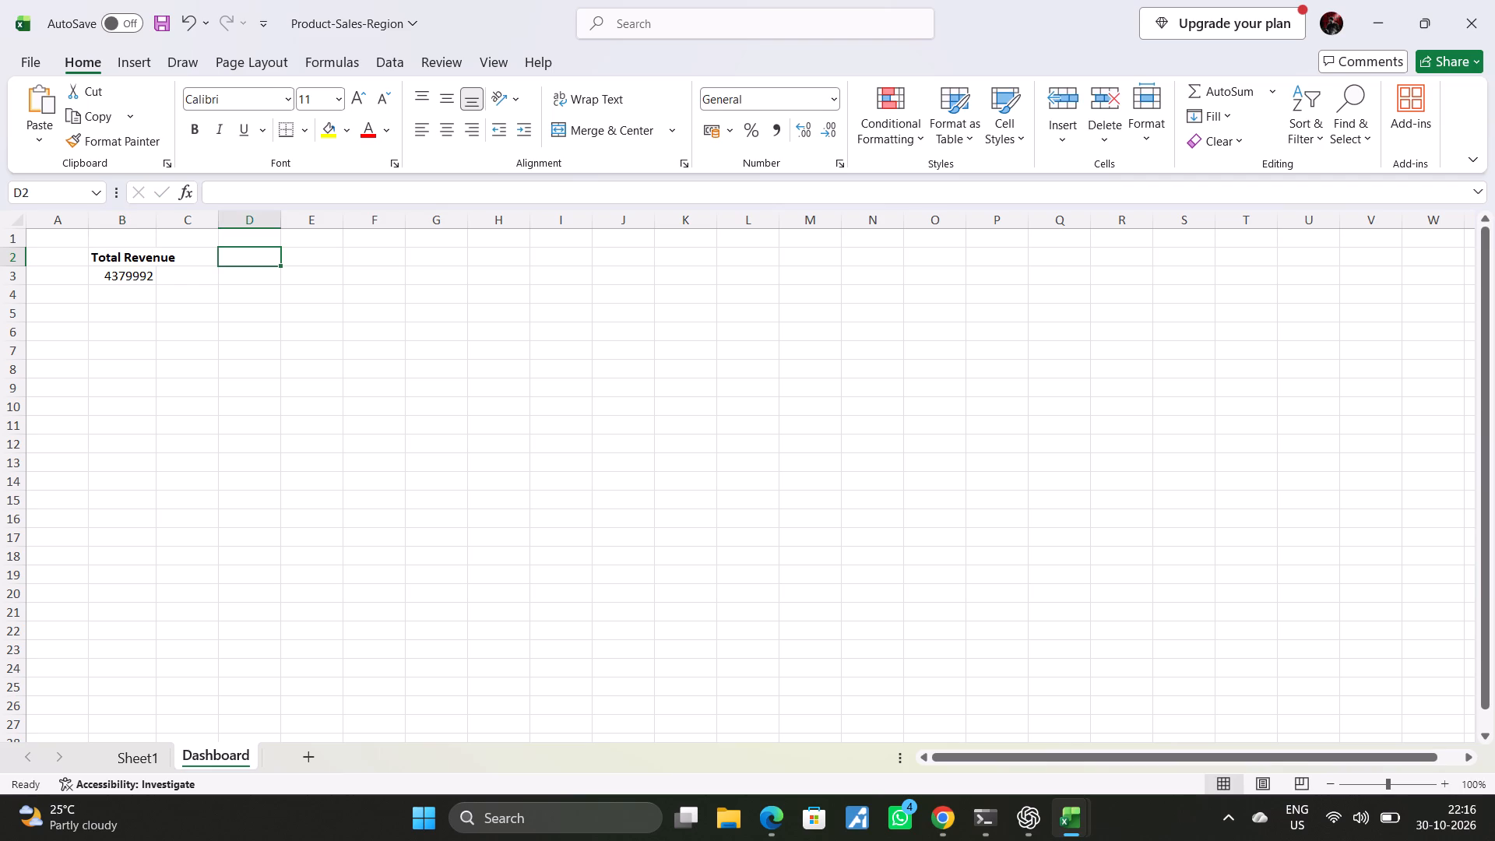
Widen column B to fit the Total Revenue label and its figure.
drag(156, 219, 183, 220)
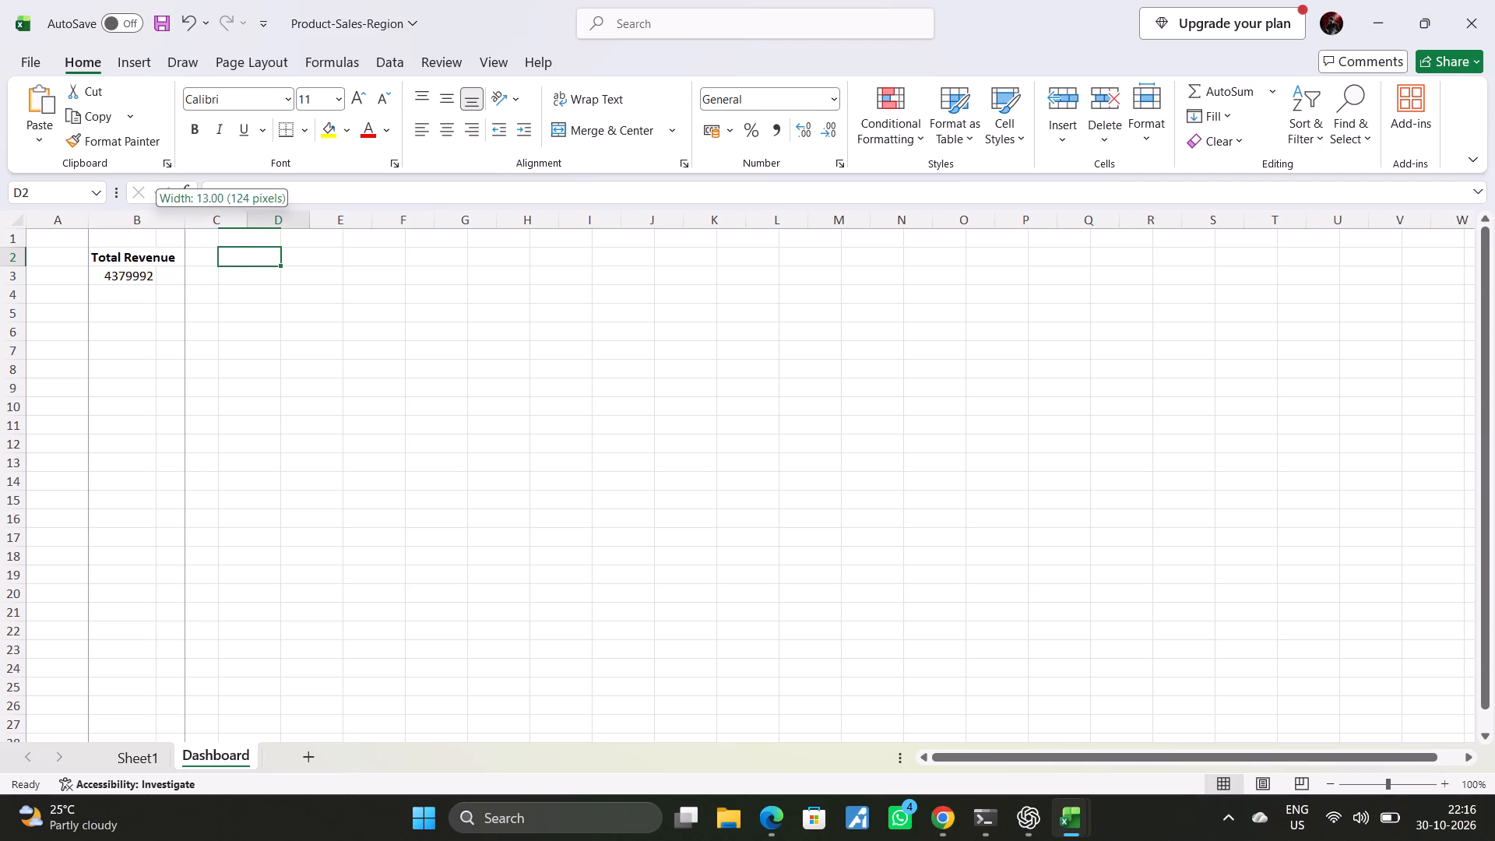
drag(183, 220, 180, 220)
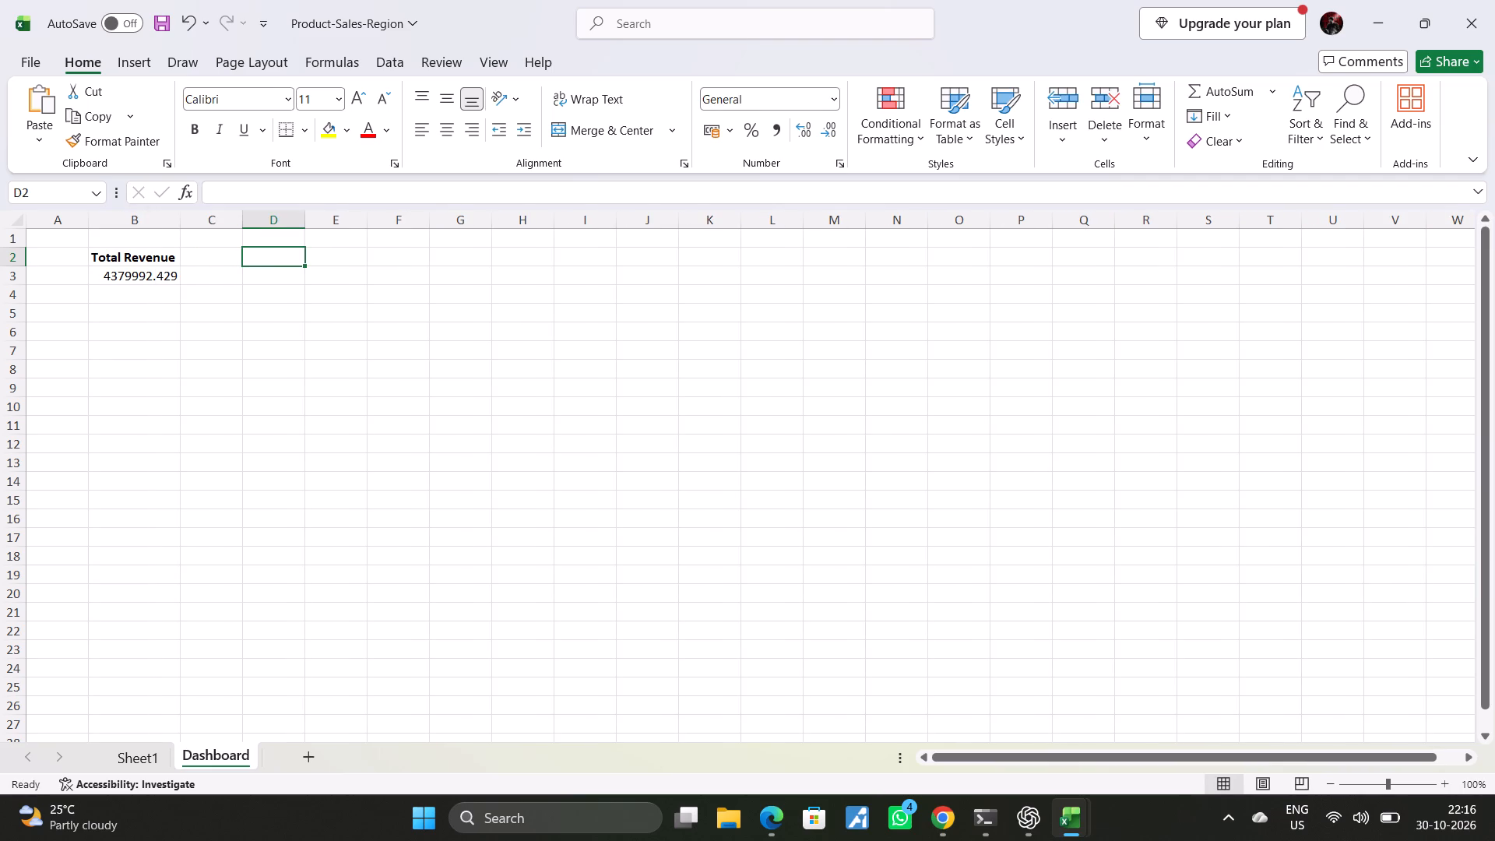
Enter the label Total Quantity in cell E2 of the Dashboard worksheet.
click(340, 262)
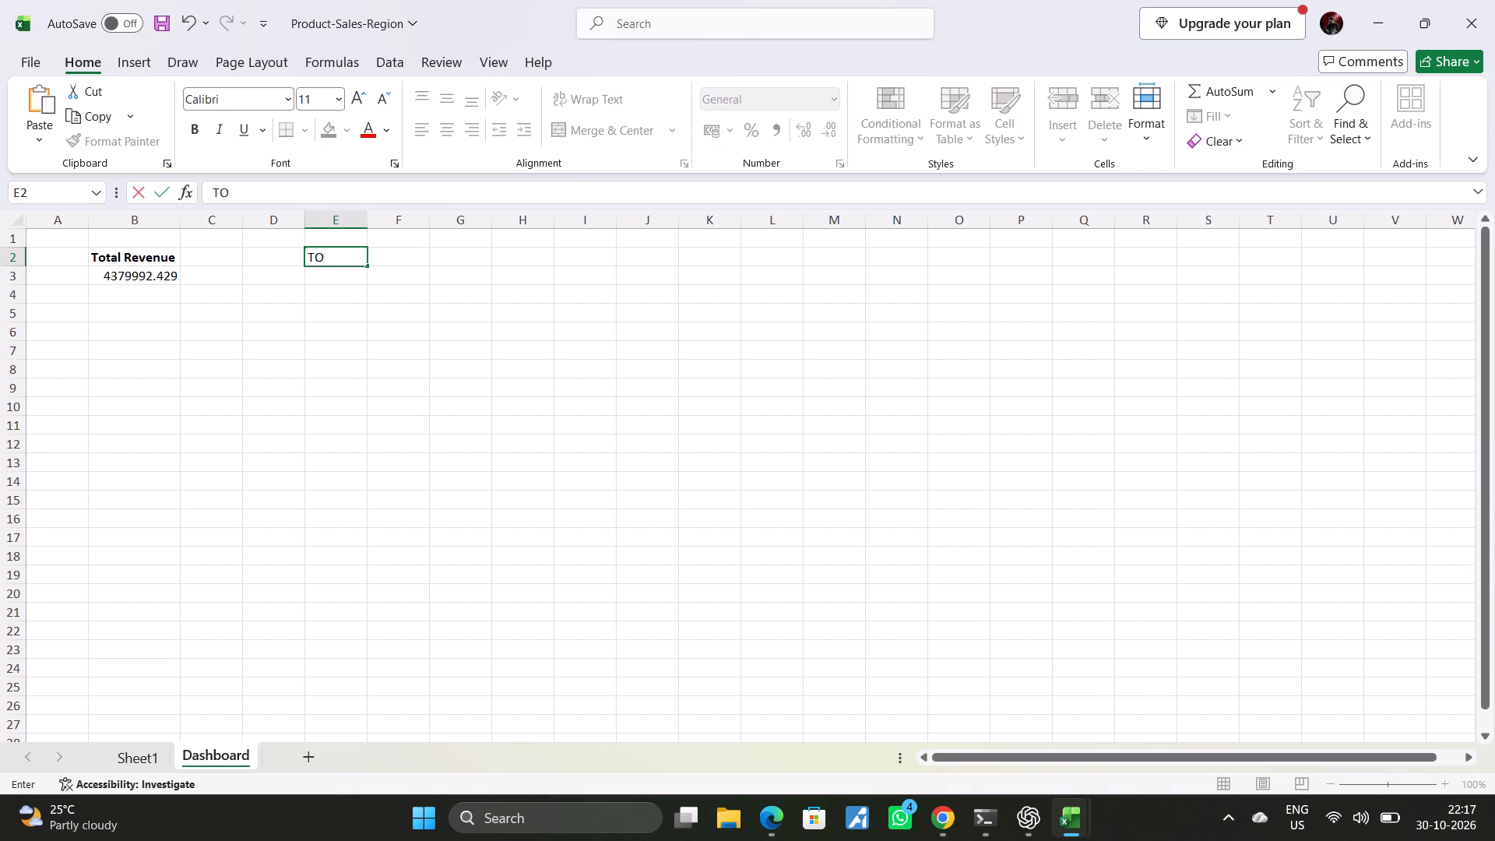
text(tal)
key(space)
text(uantity)
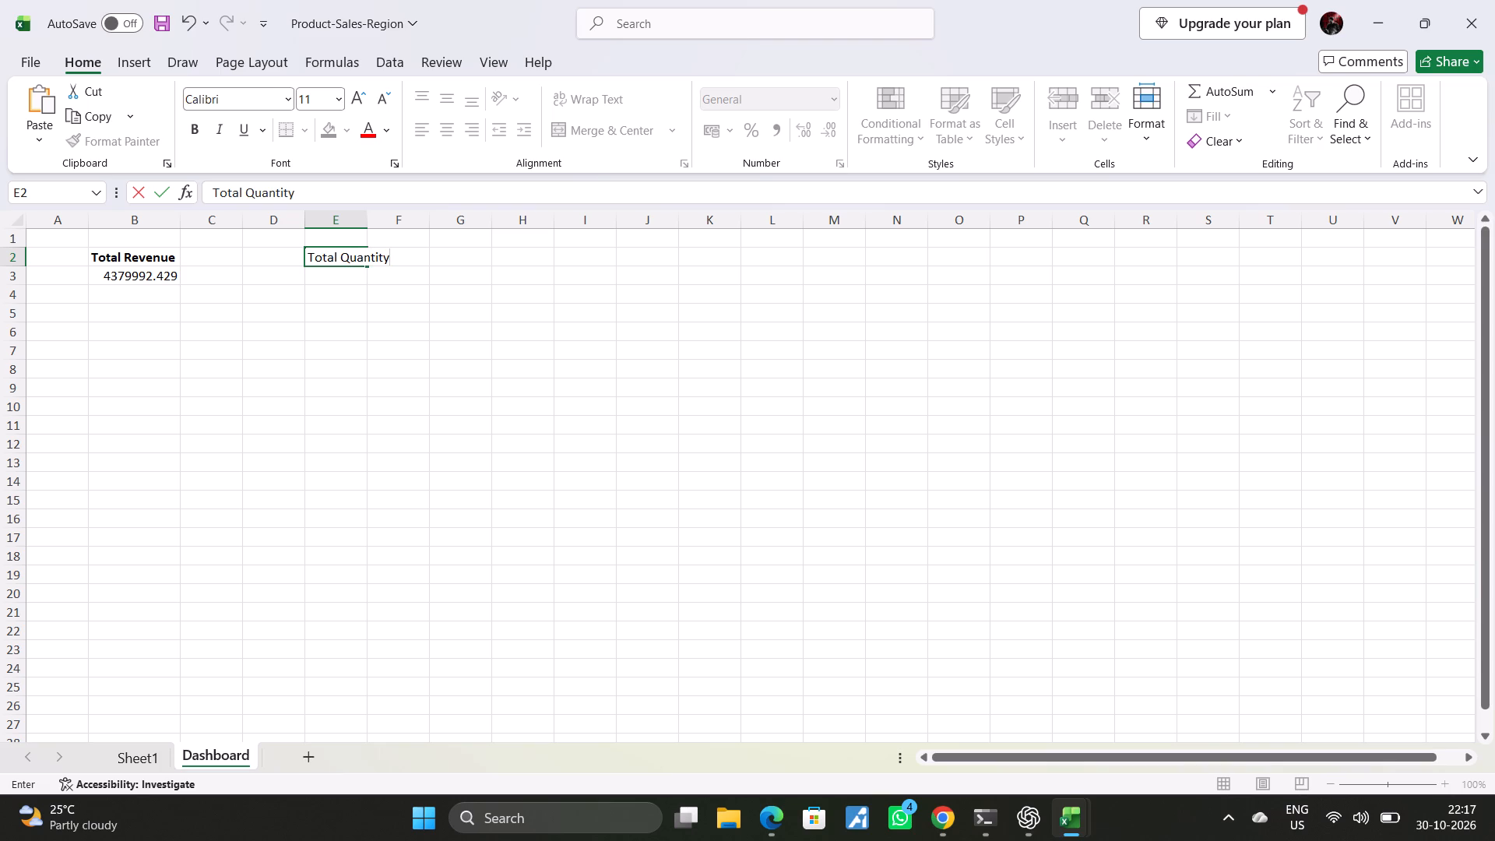
click(344, 278)
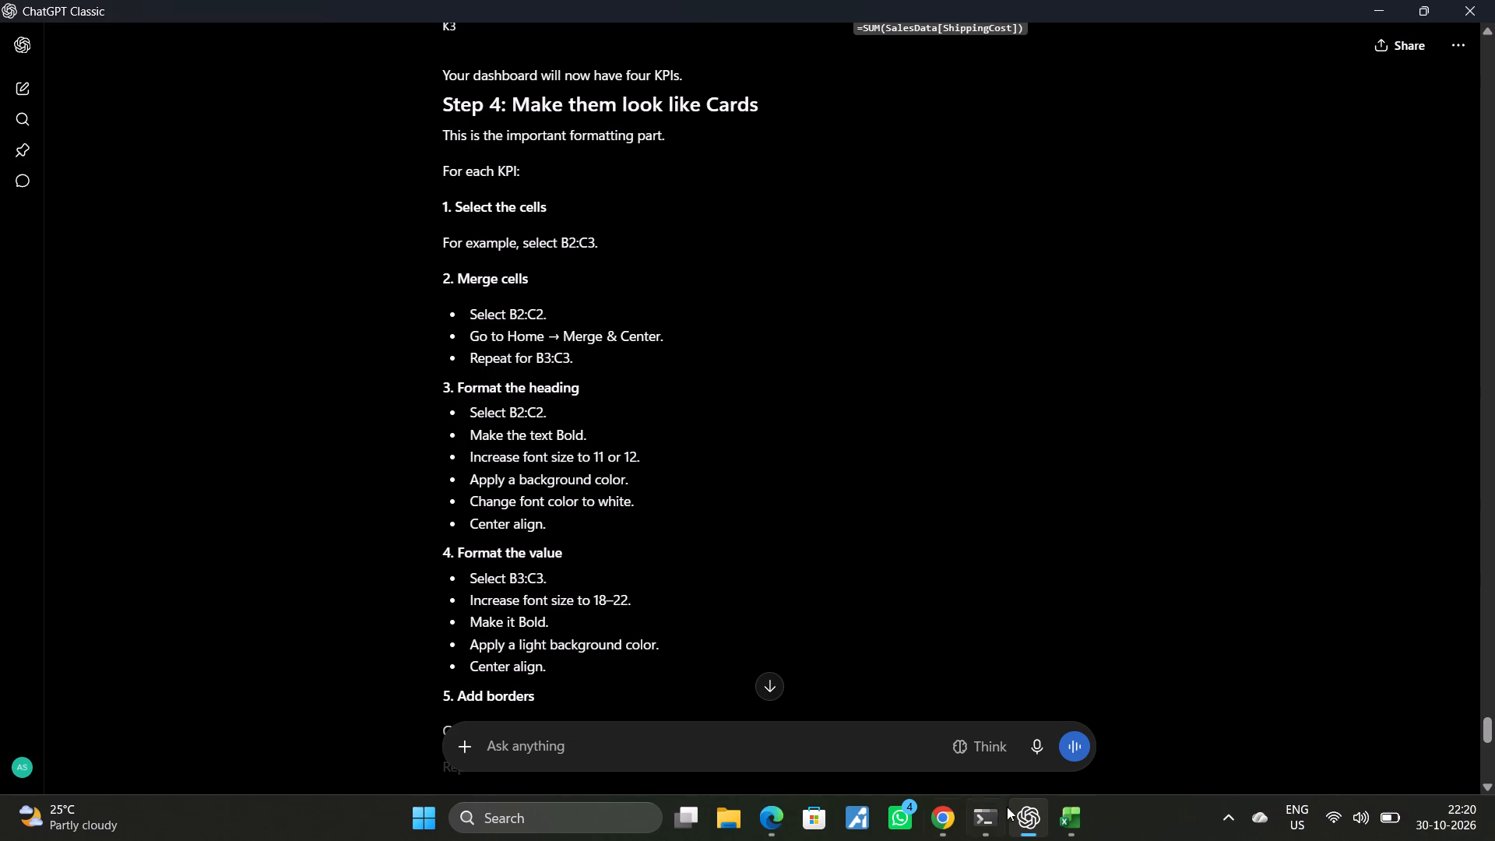
click(1112, 746)
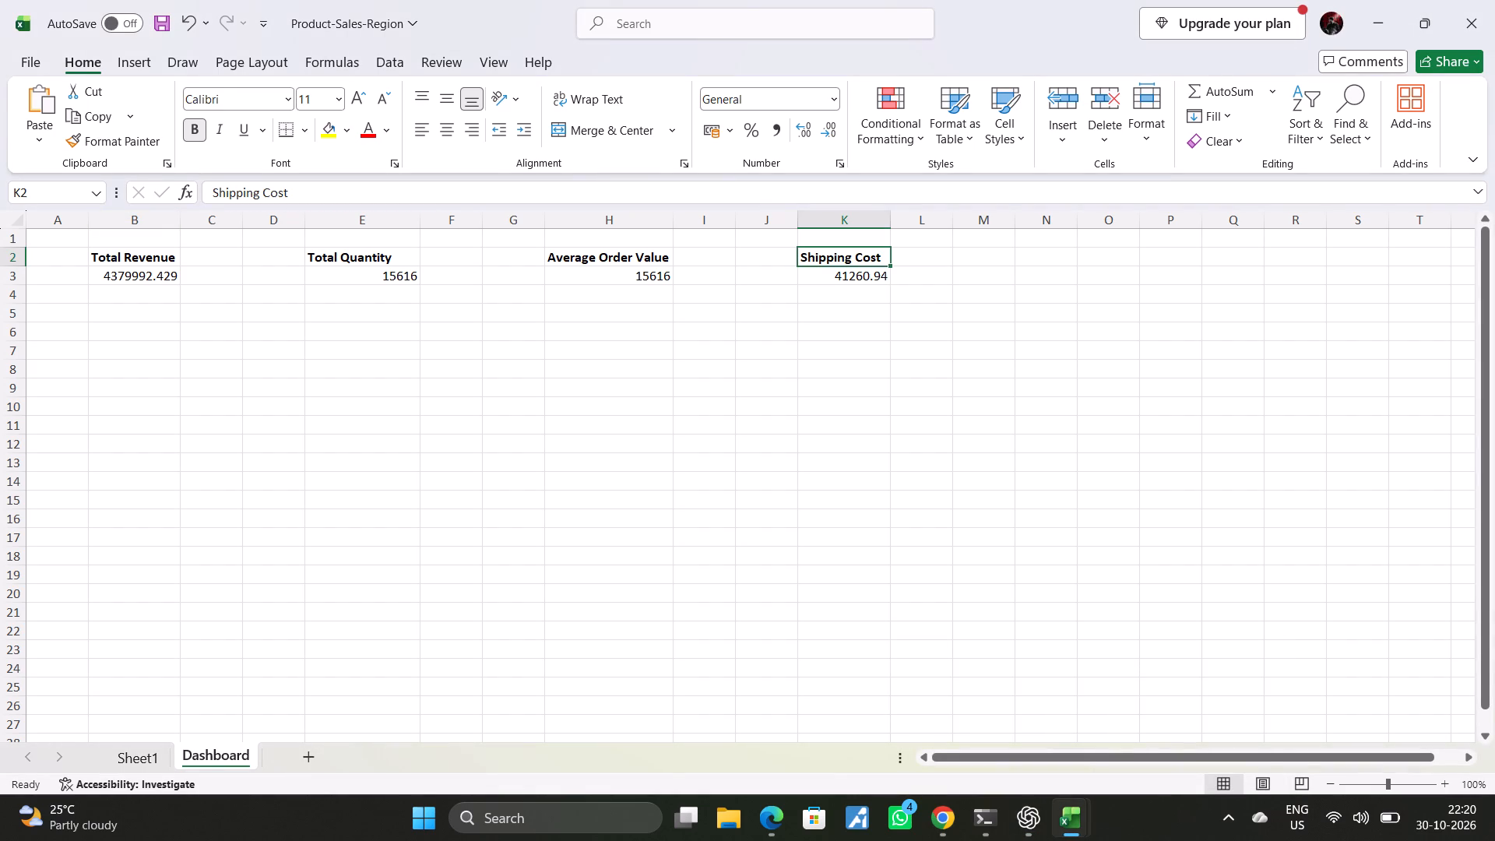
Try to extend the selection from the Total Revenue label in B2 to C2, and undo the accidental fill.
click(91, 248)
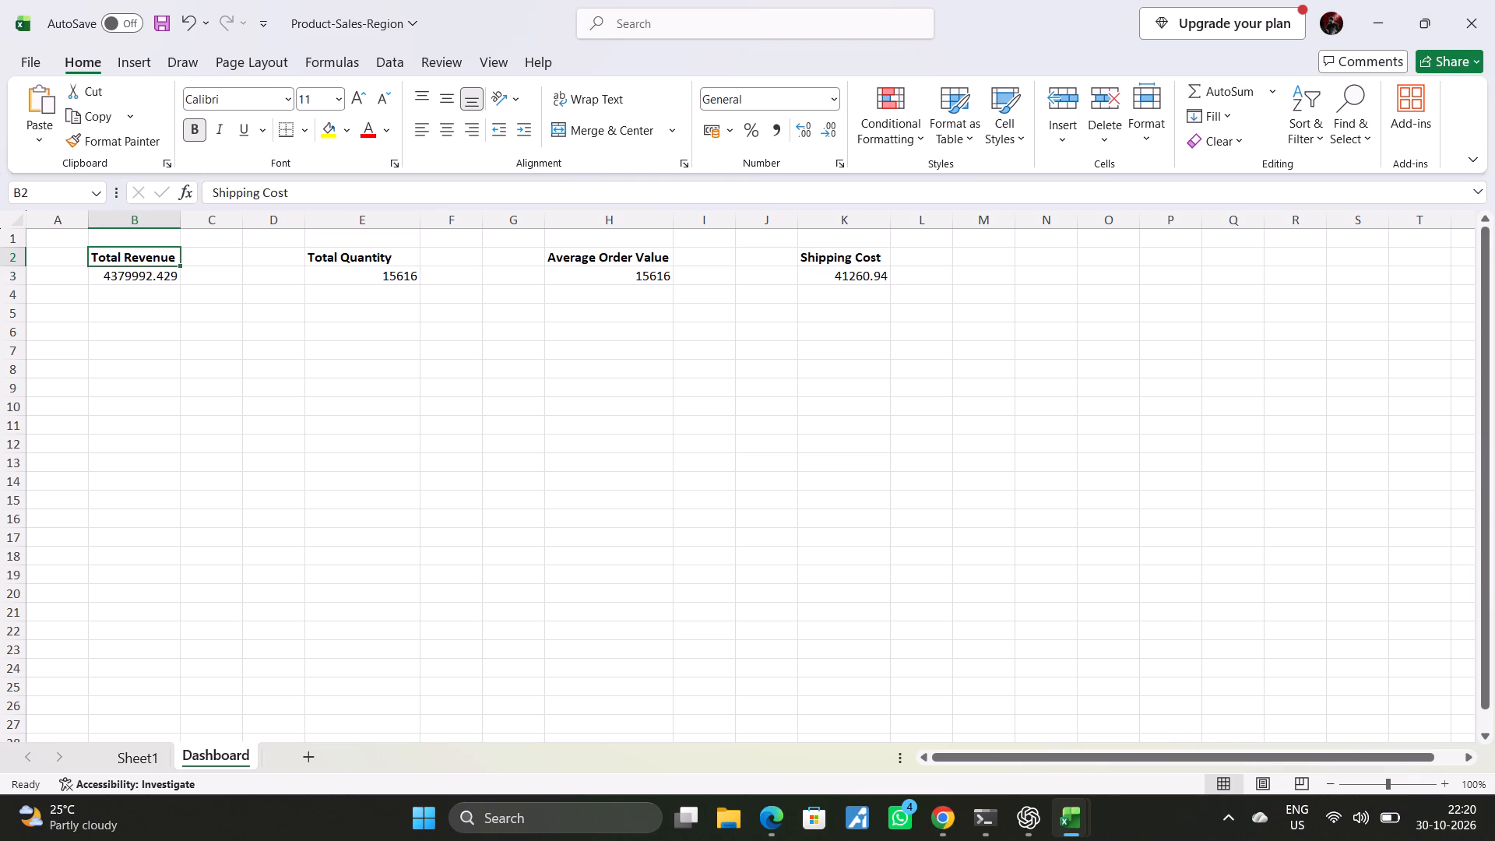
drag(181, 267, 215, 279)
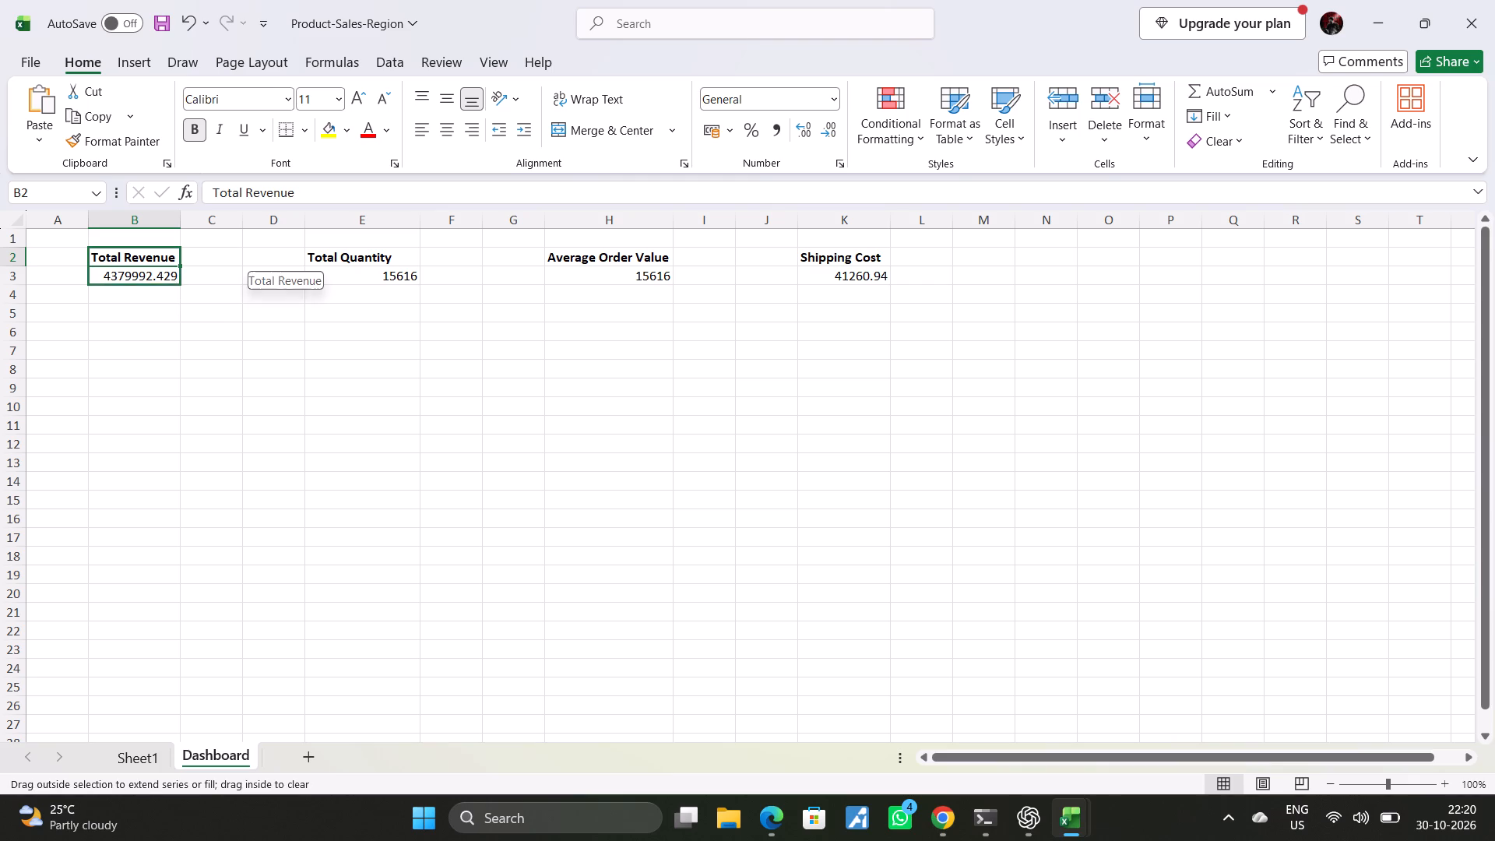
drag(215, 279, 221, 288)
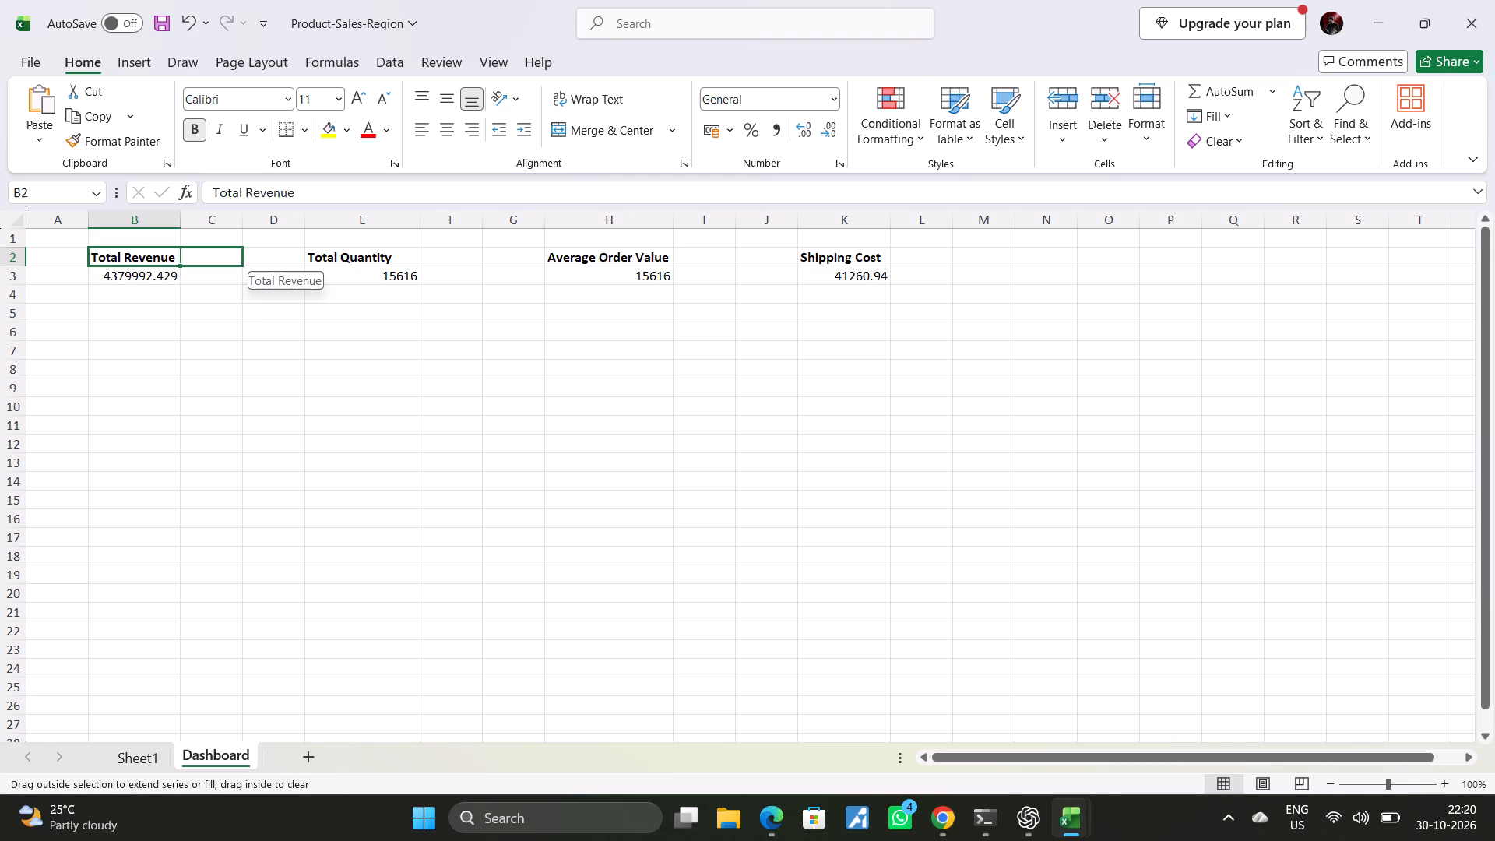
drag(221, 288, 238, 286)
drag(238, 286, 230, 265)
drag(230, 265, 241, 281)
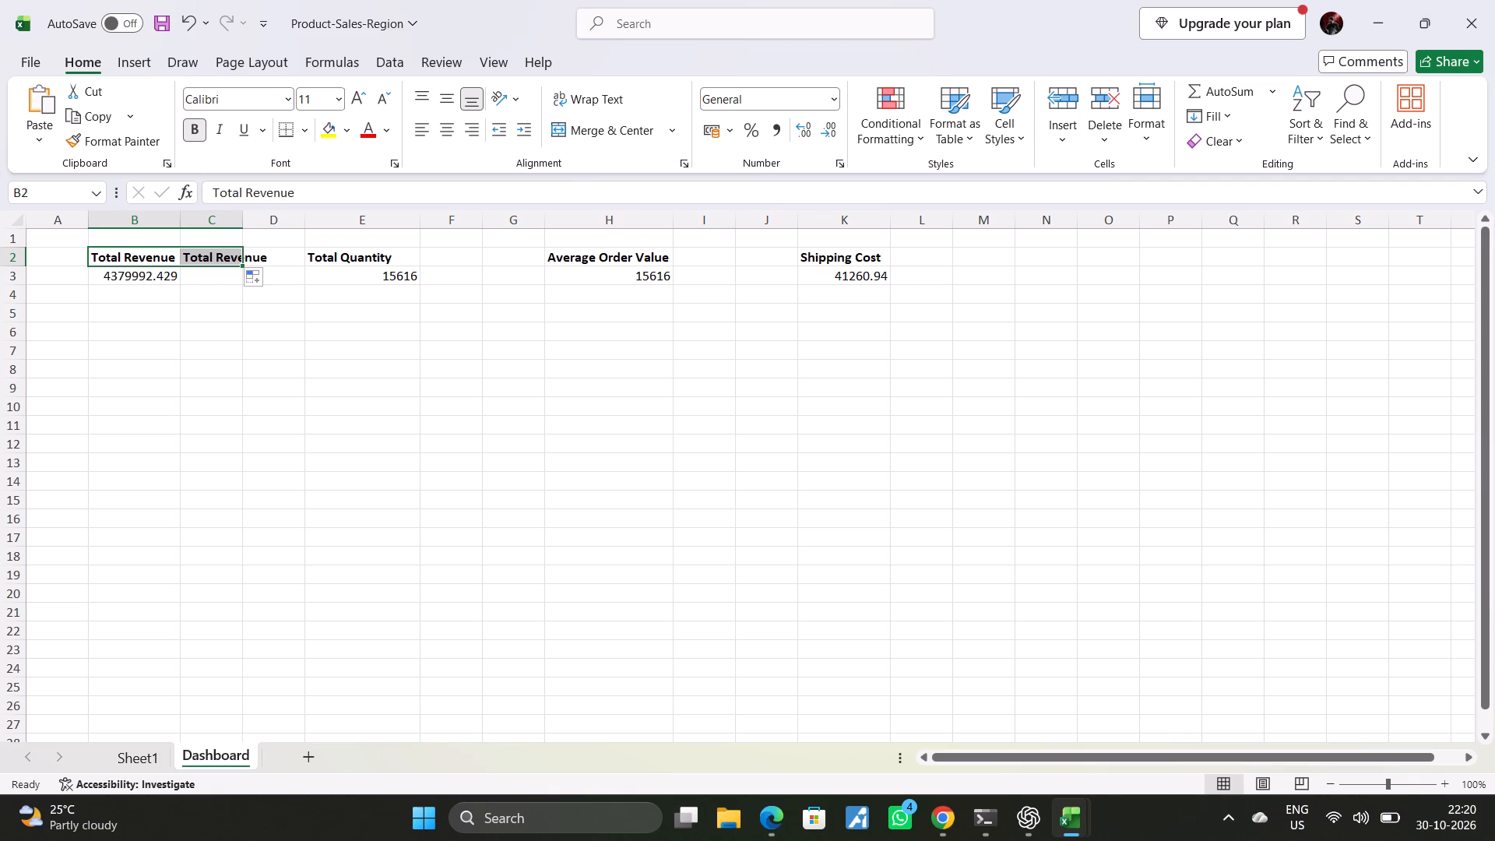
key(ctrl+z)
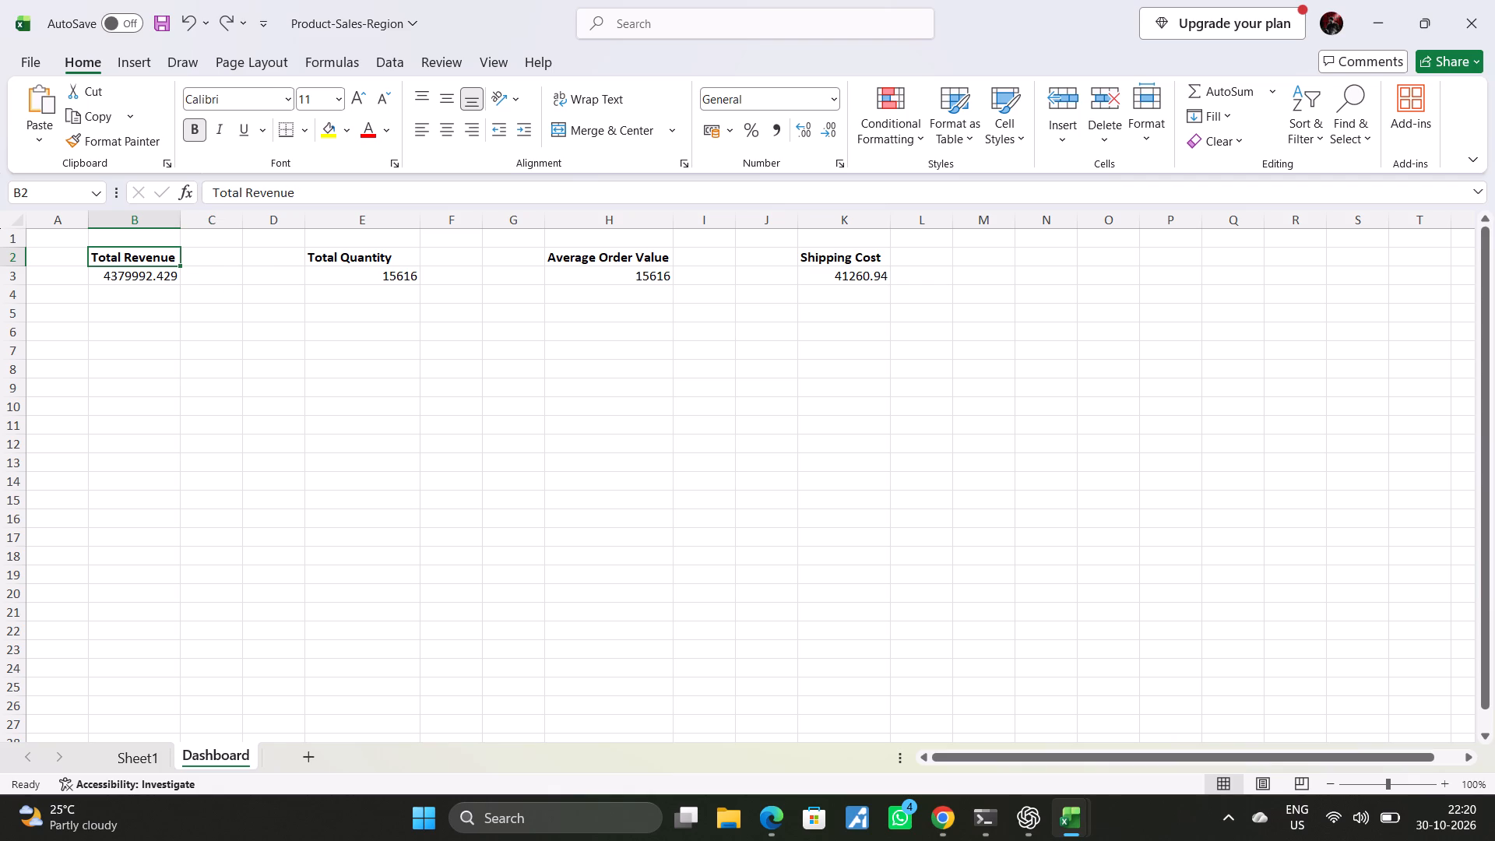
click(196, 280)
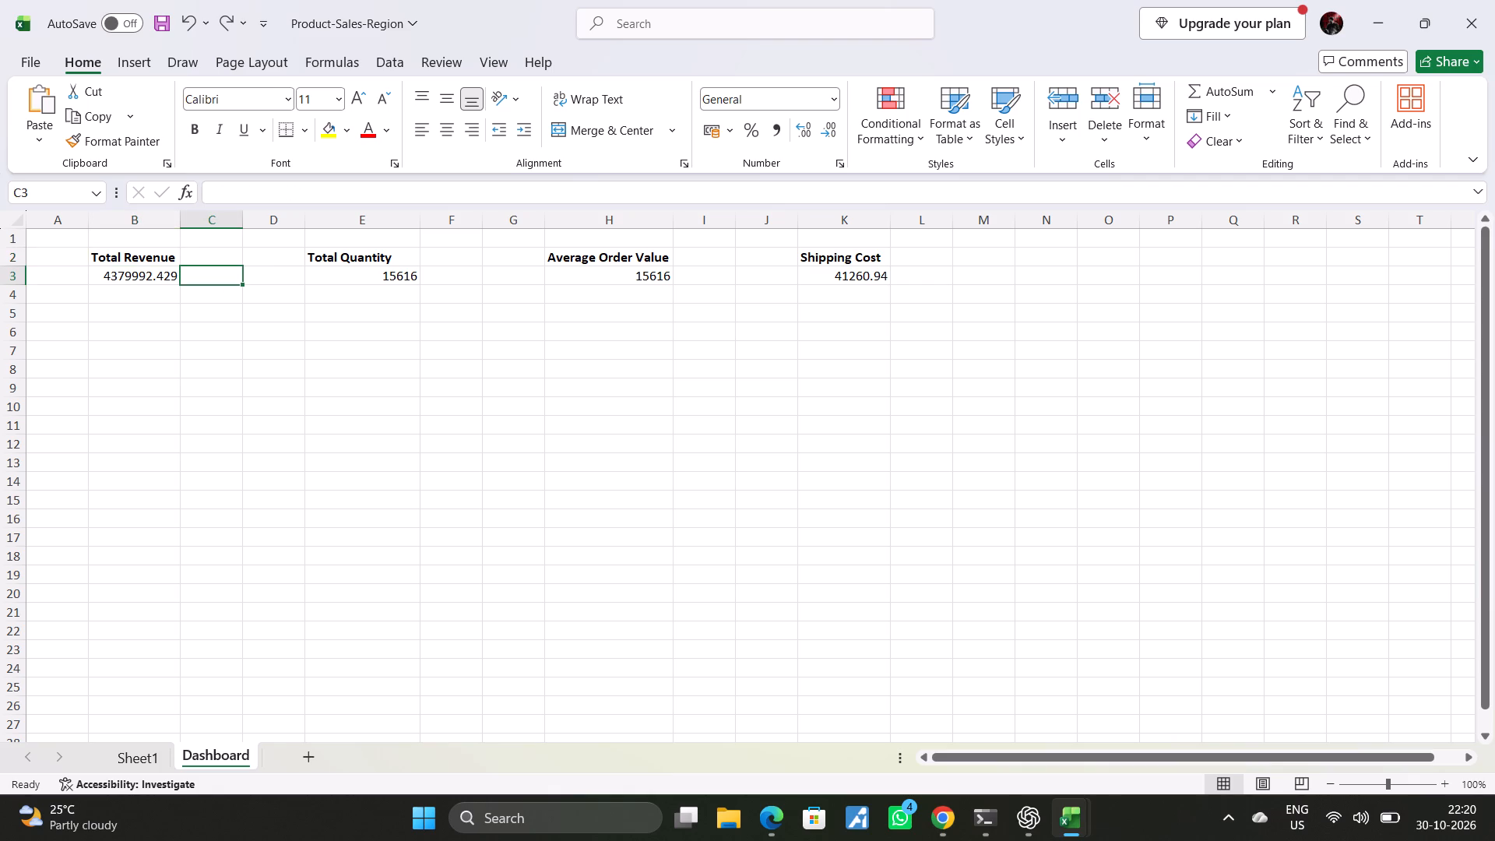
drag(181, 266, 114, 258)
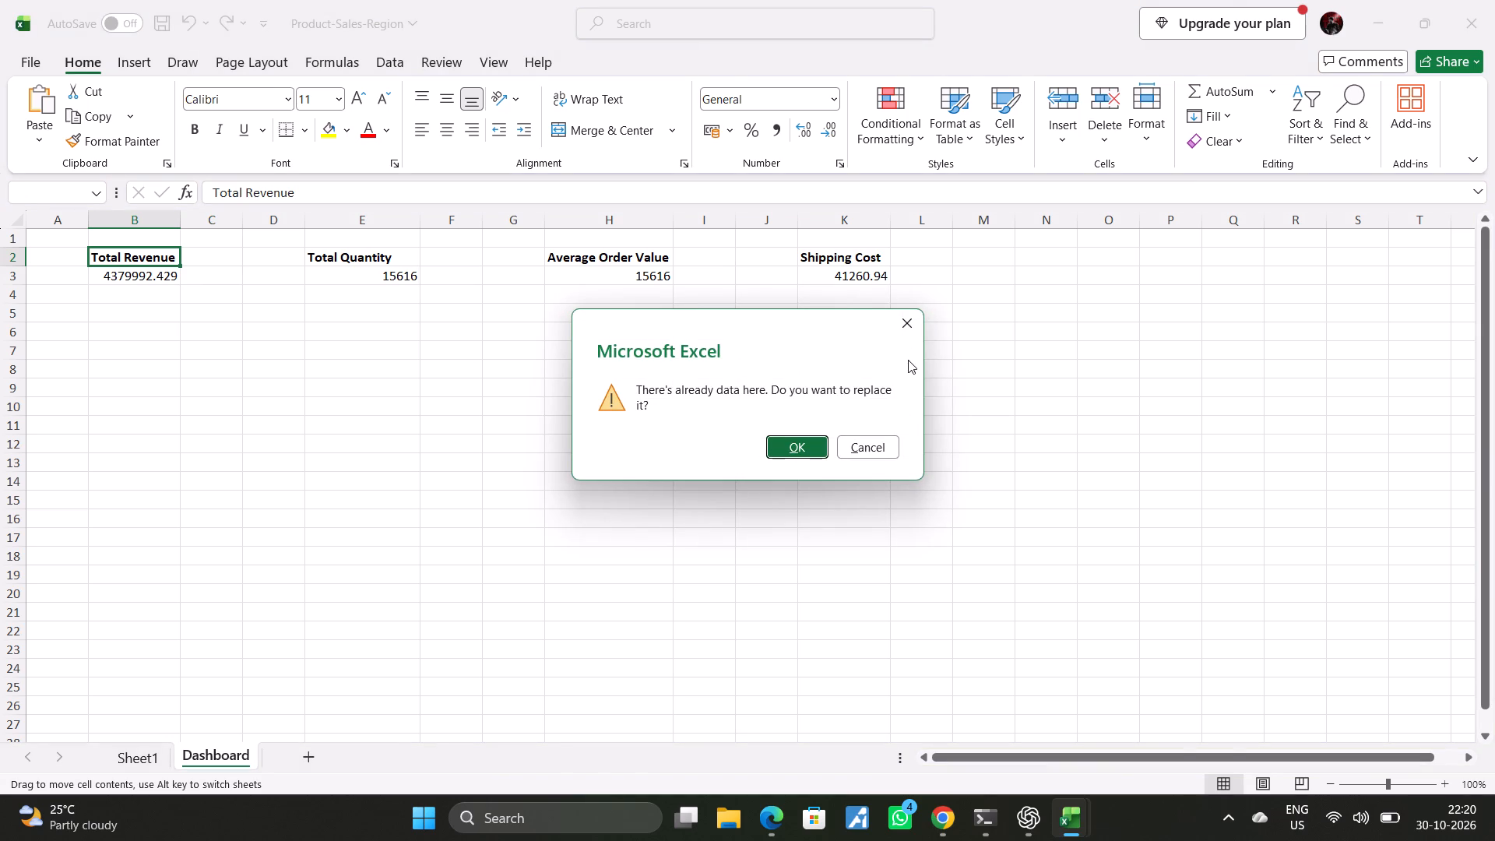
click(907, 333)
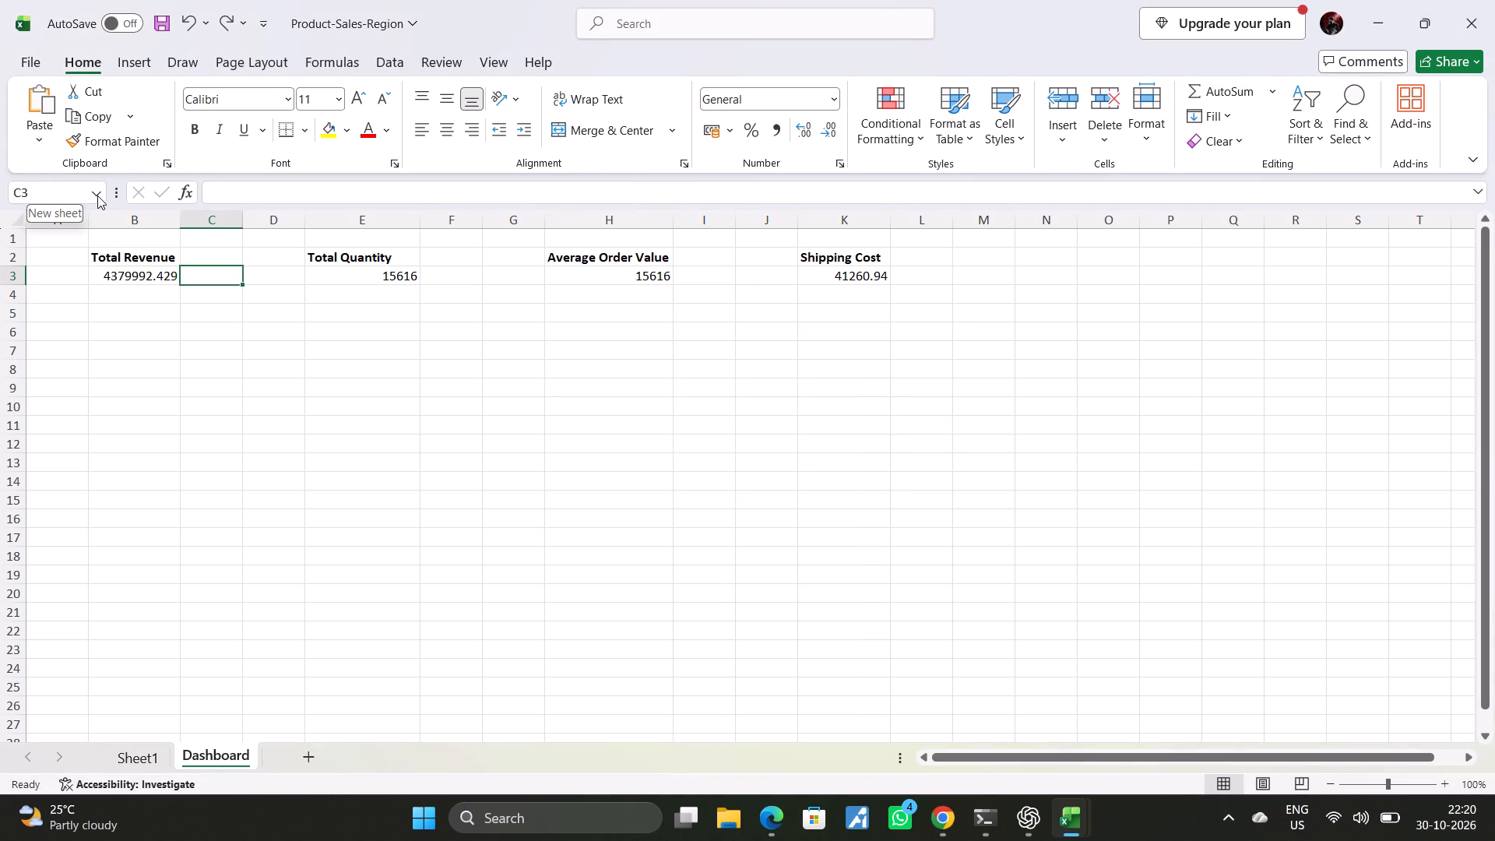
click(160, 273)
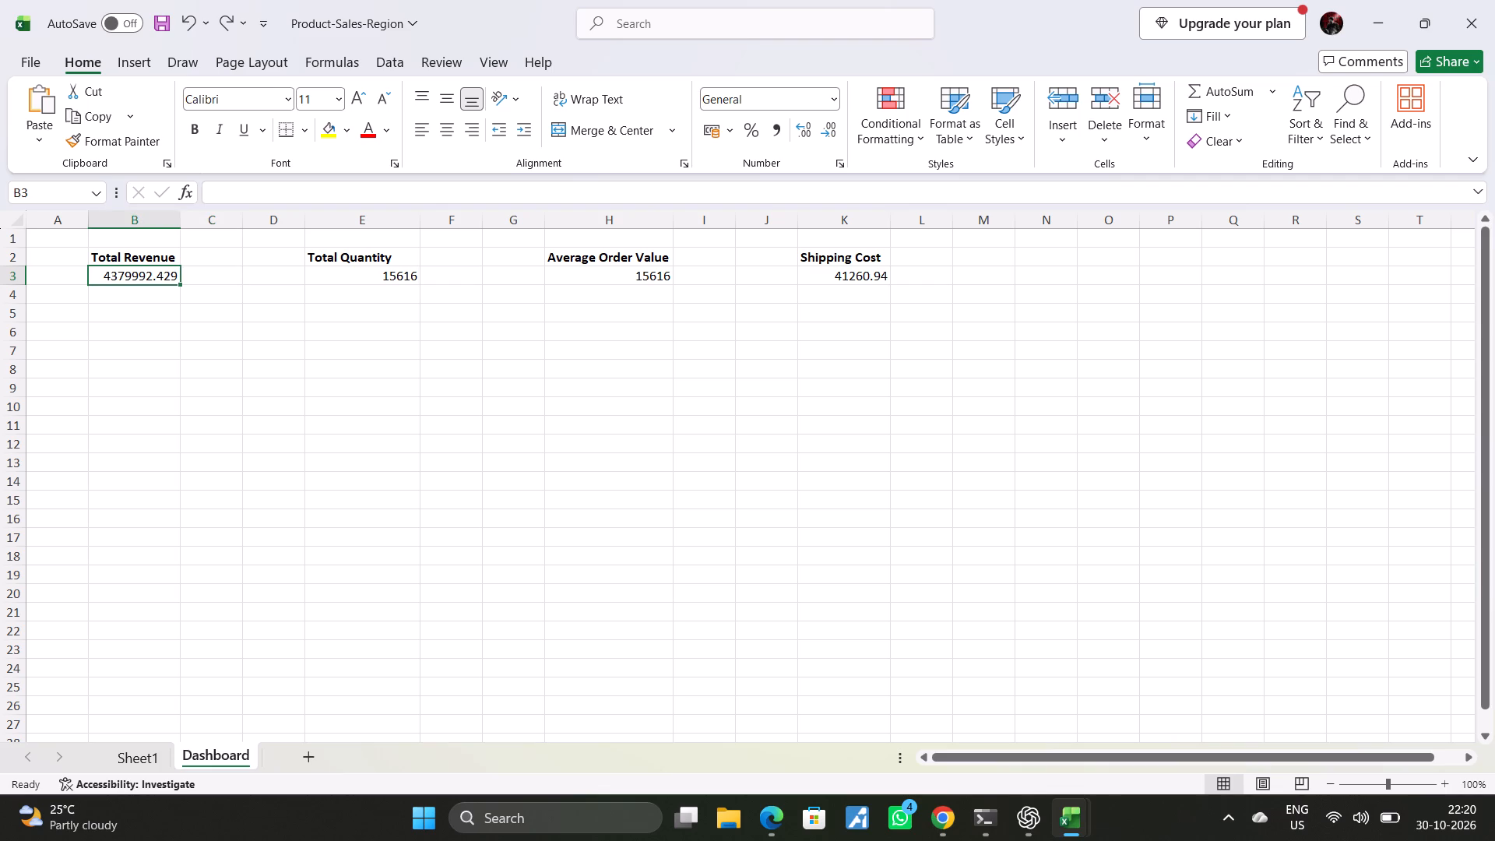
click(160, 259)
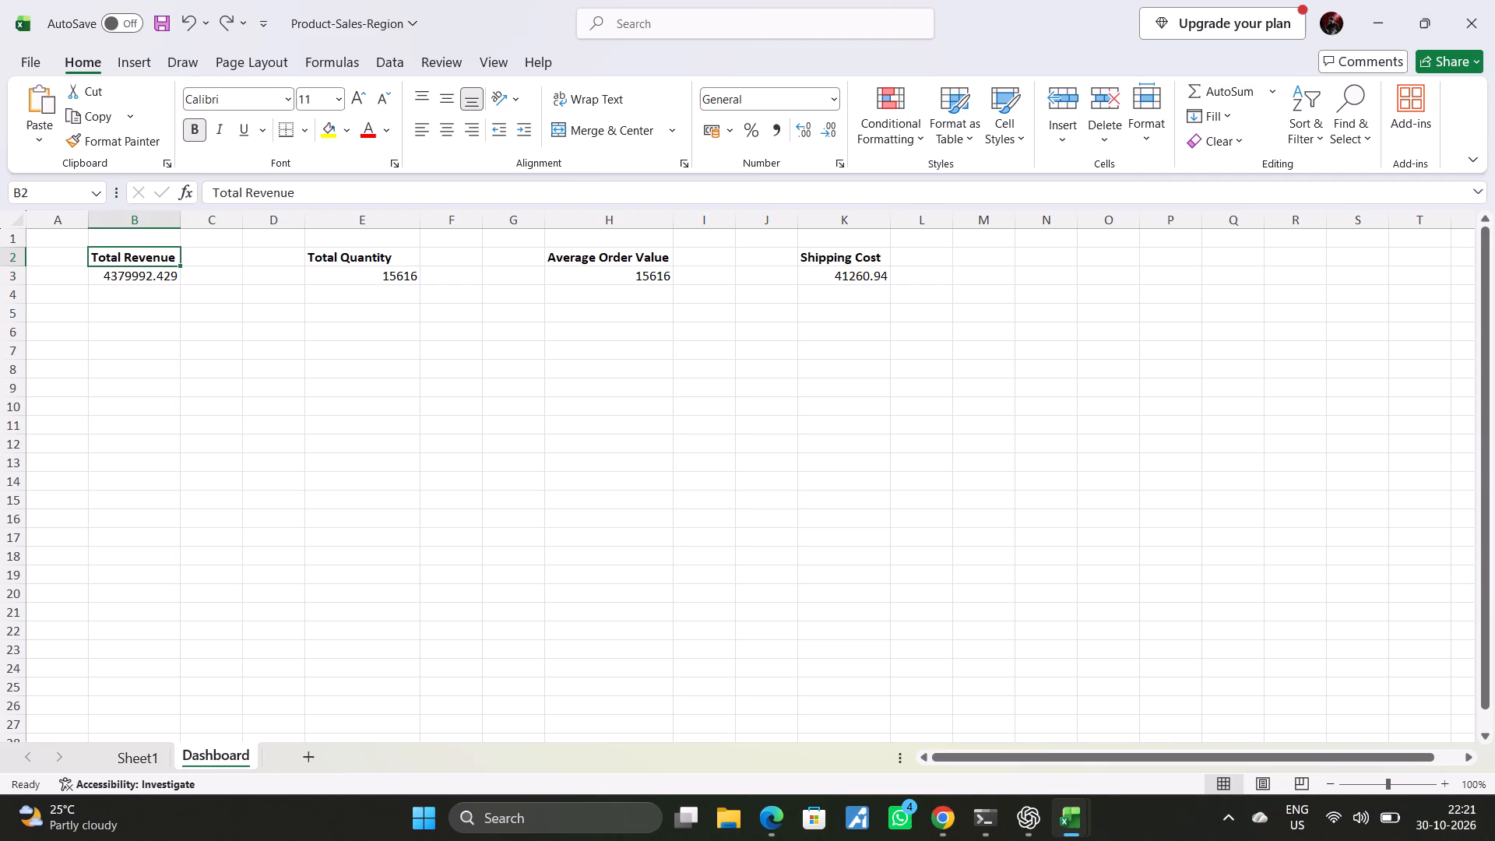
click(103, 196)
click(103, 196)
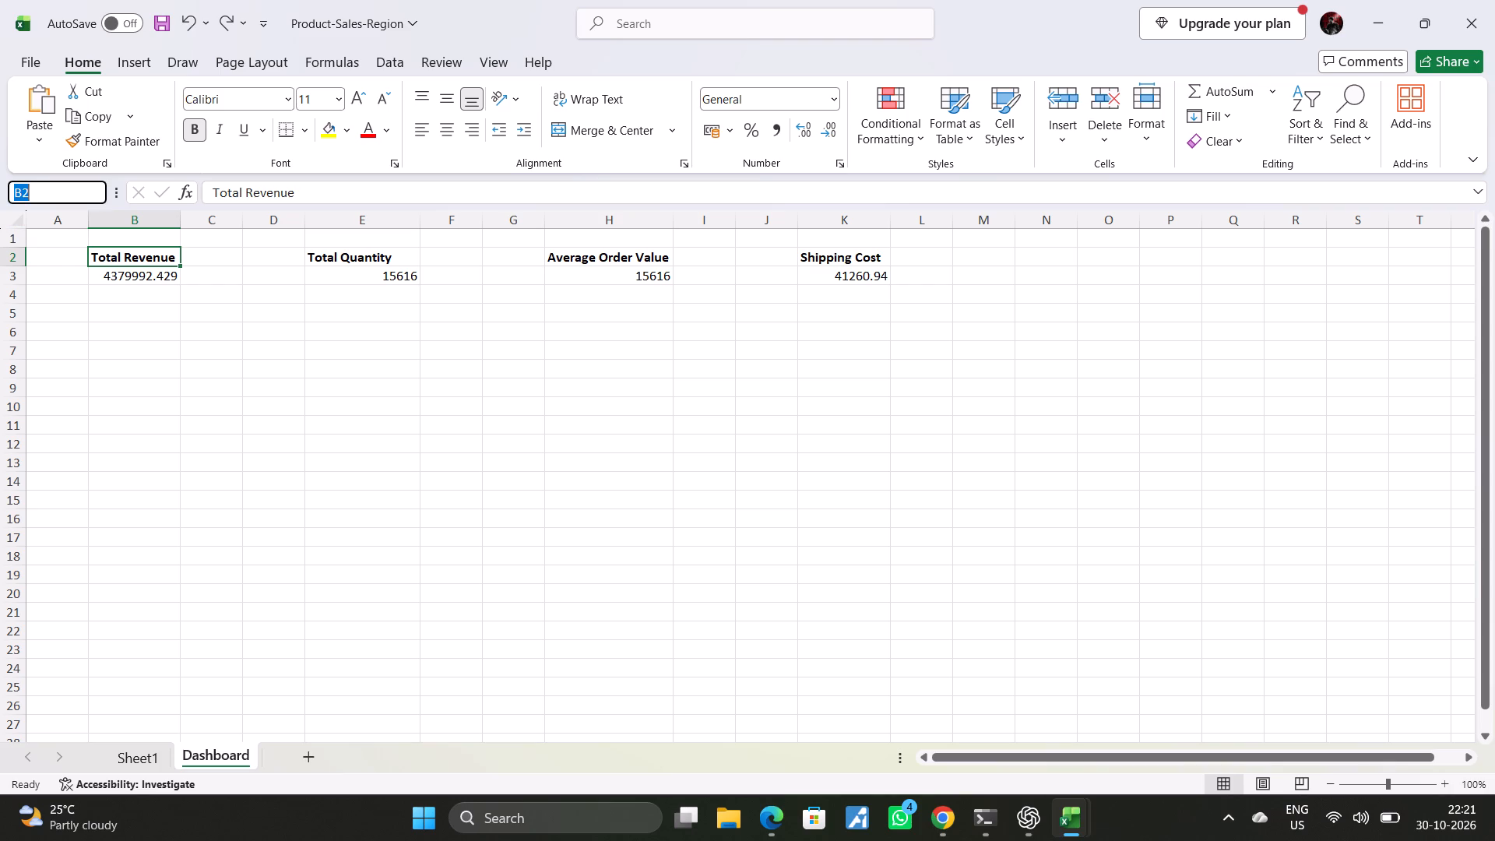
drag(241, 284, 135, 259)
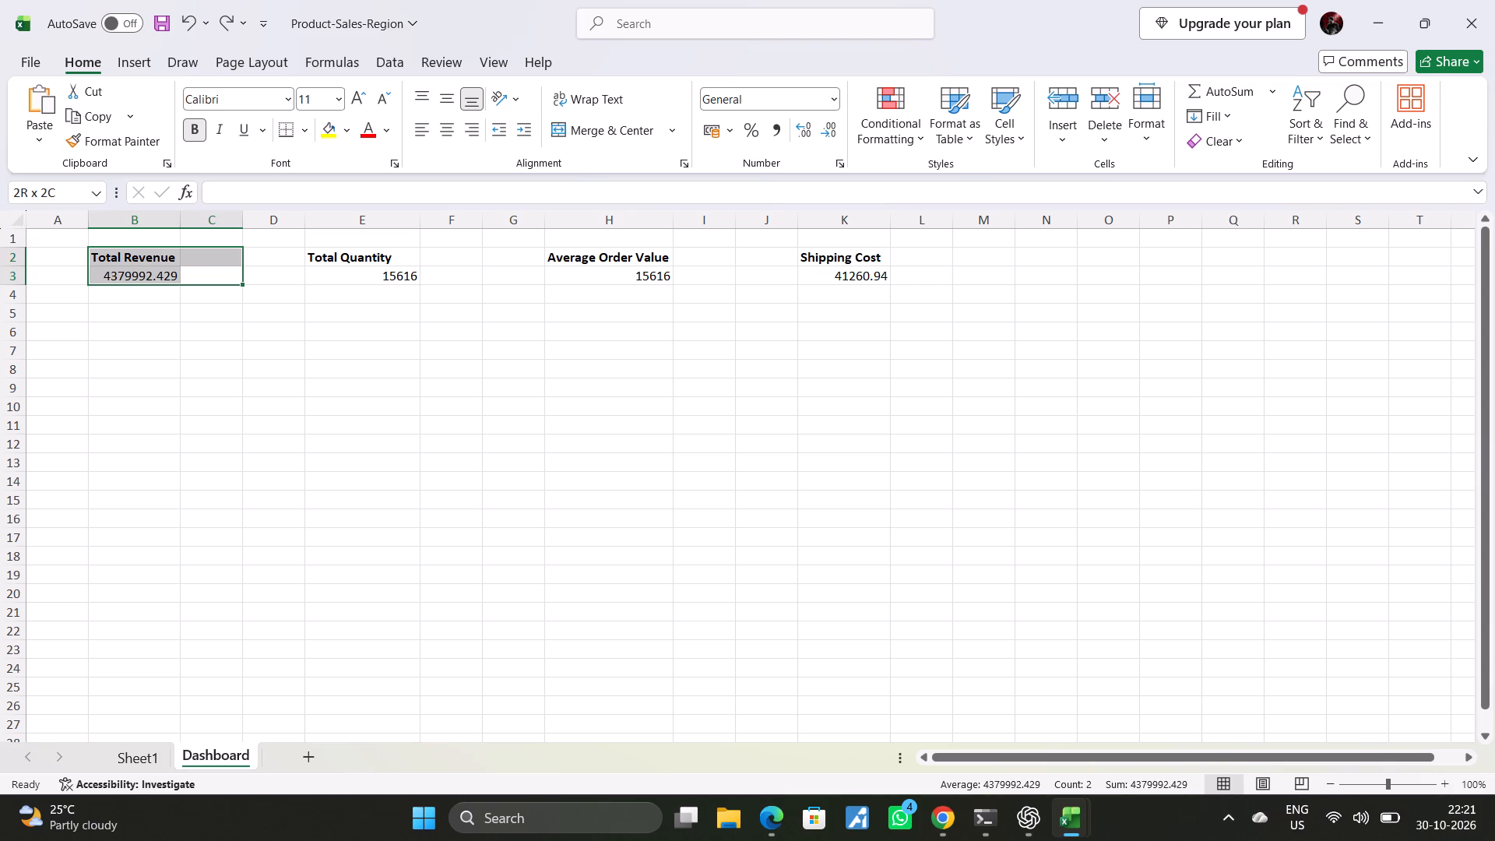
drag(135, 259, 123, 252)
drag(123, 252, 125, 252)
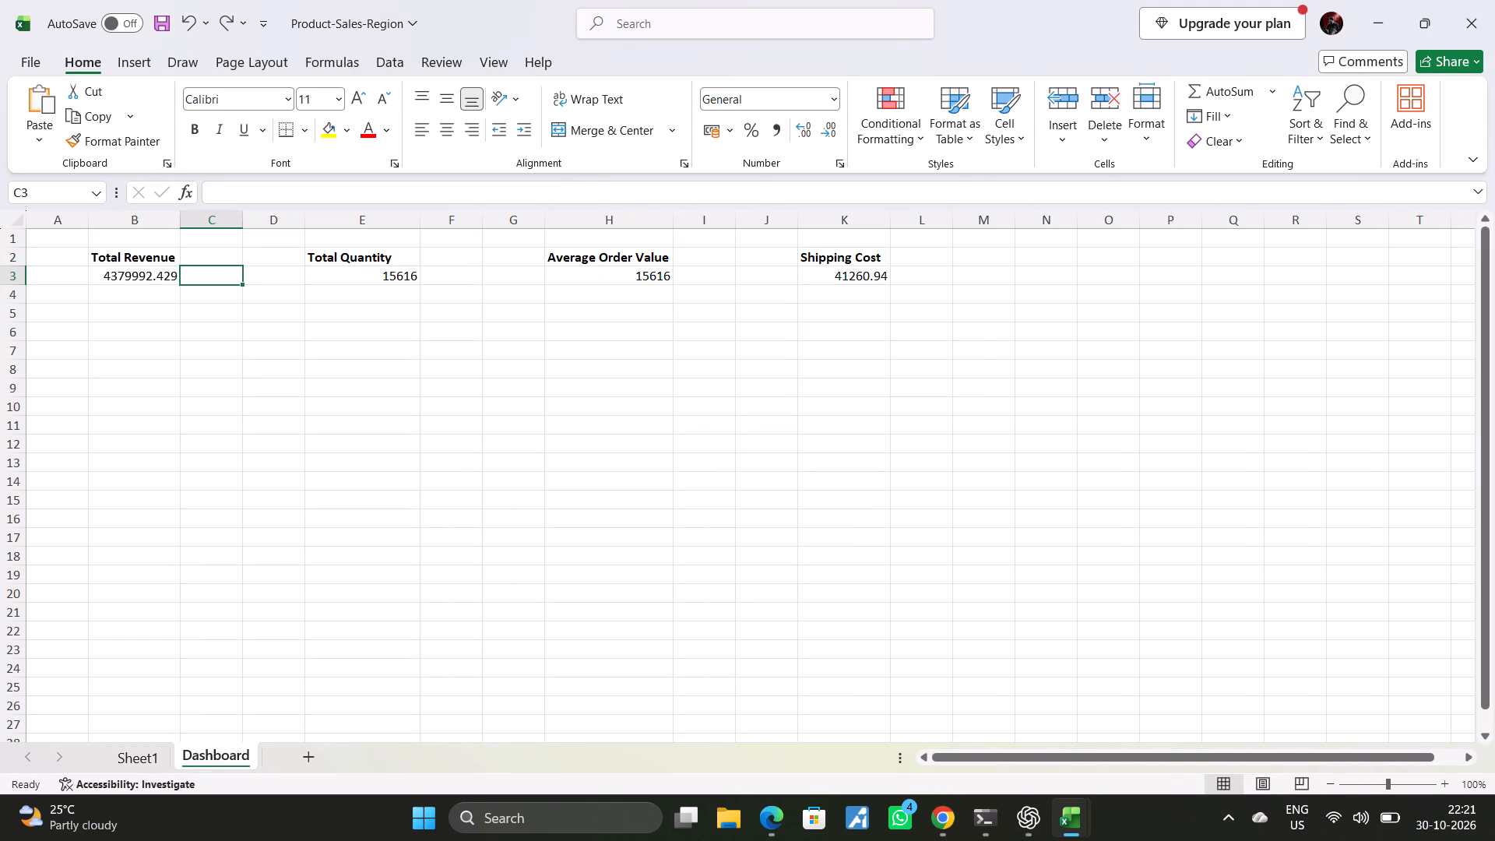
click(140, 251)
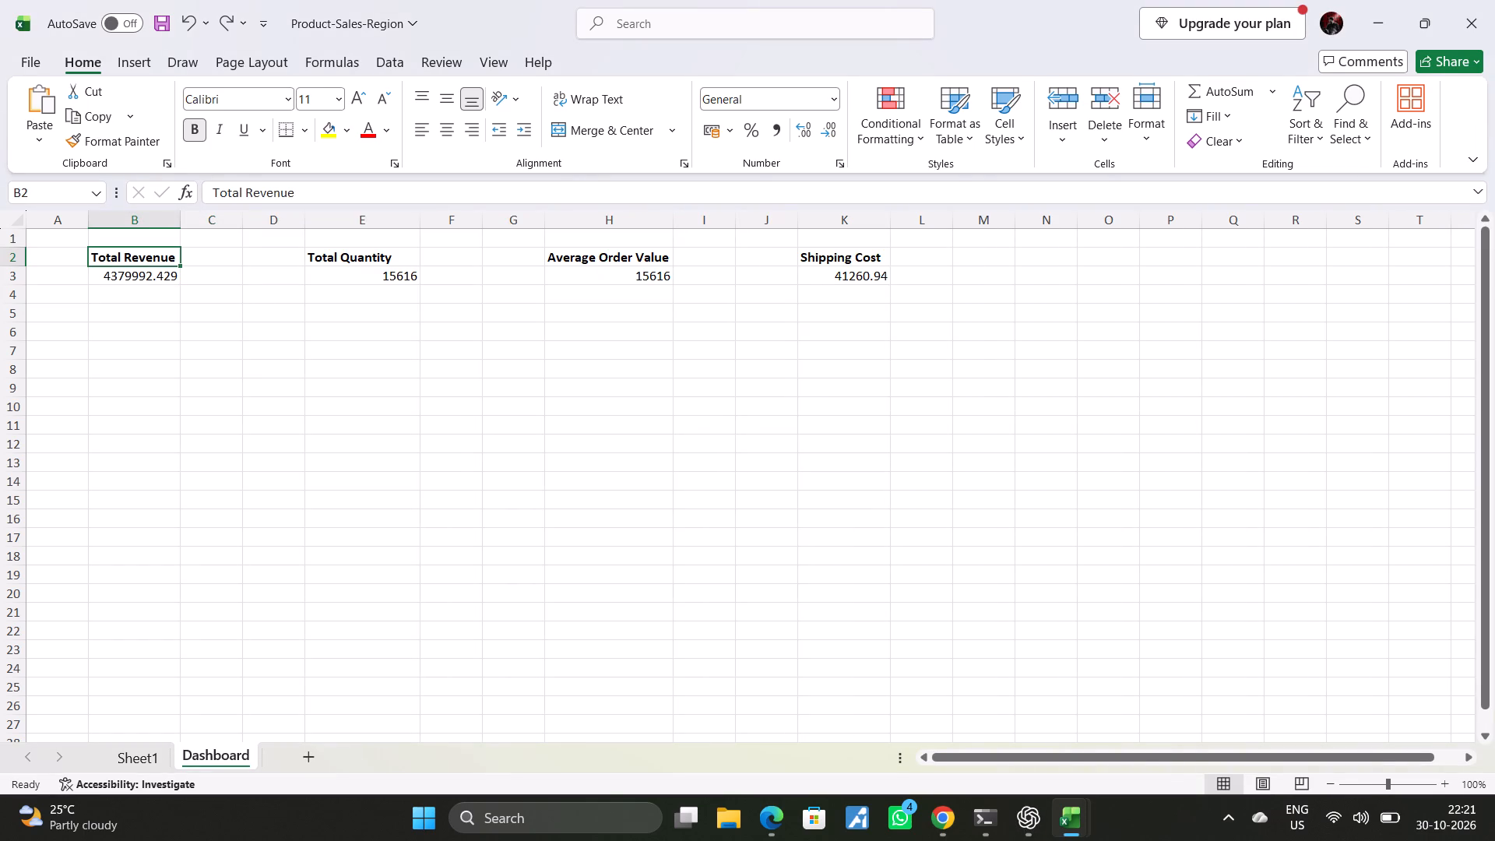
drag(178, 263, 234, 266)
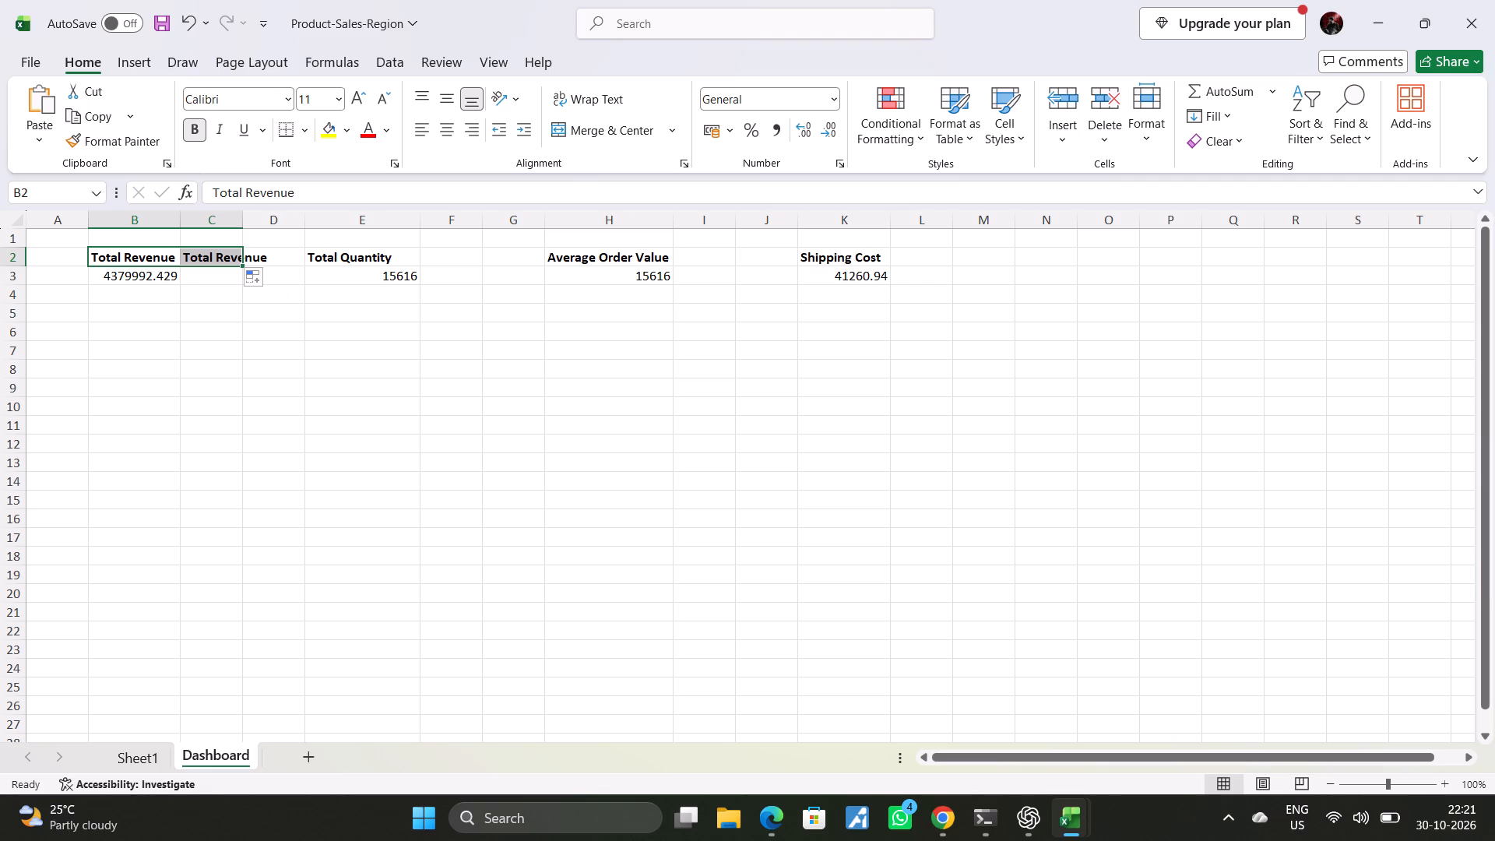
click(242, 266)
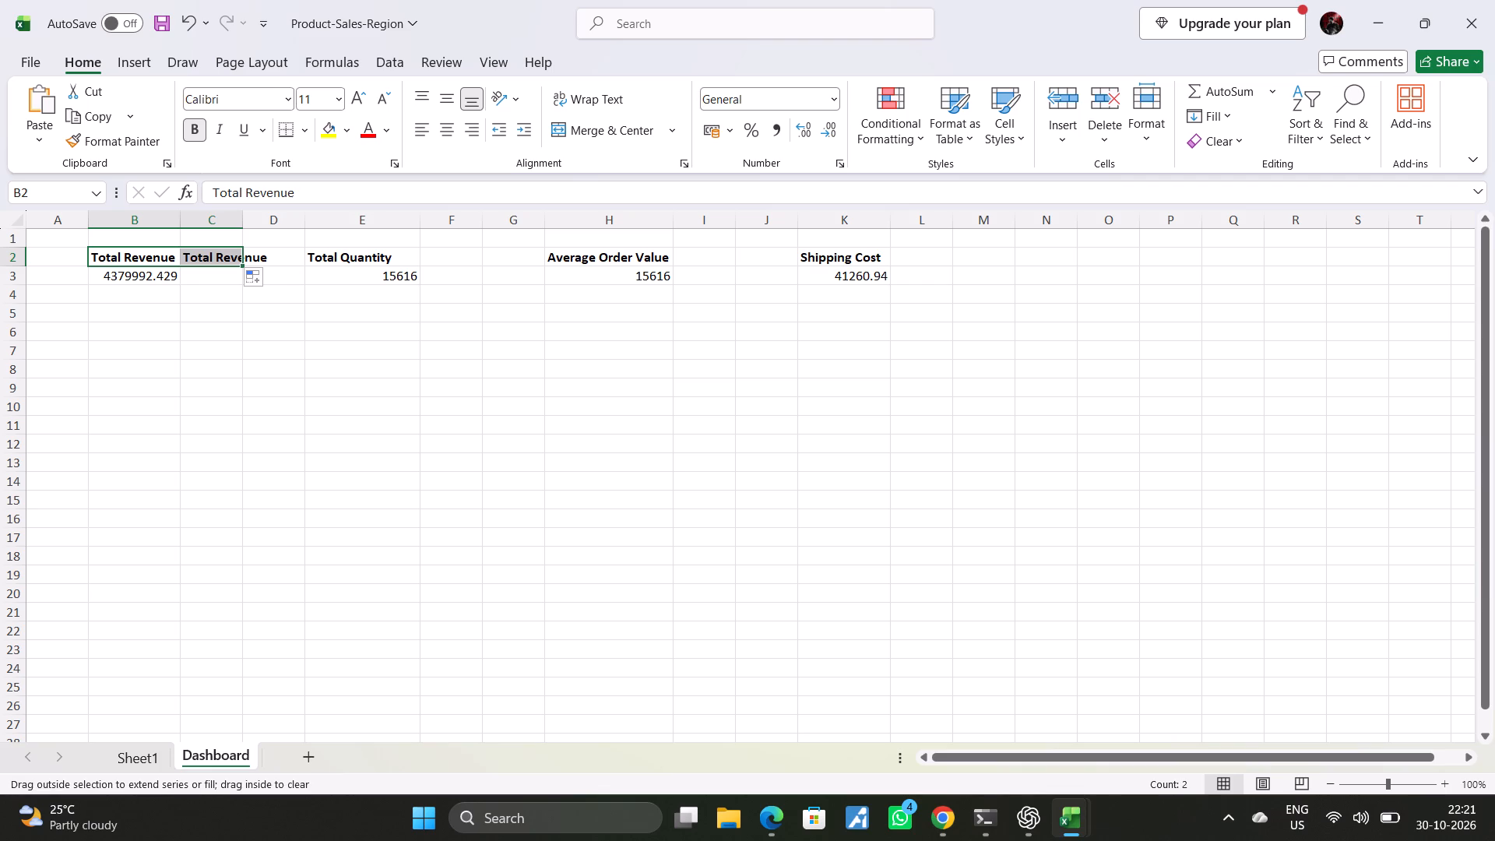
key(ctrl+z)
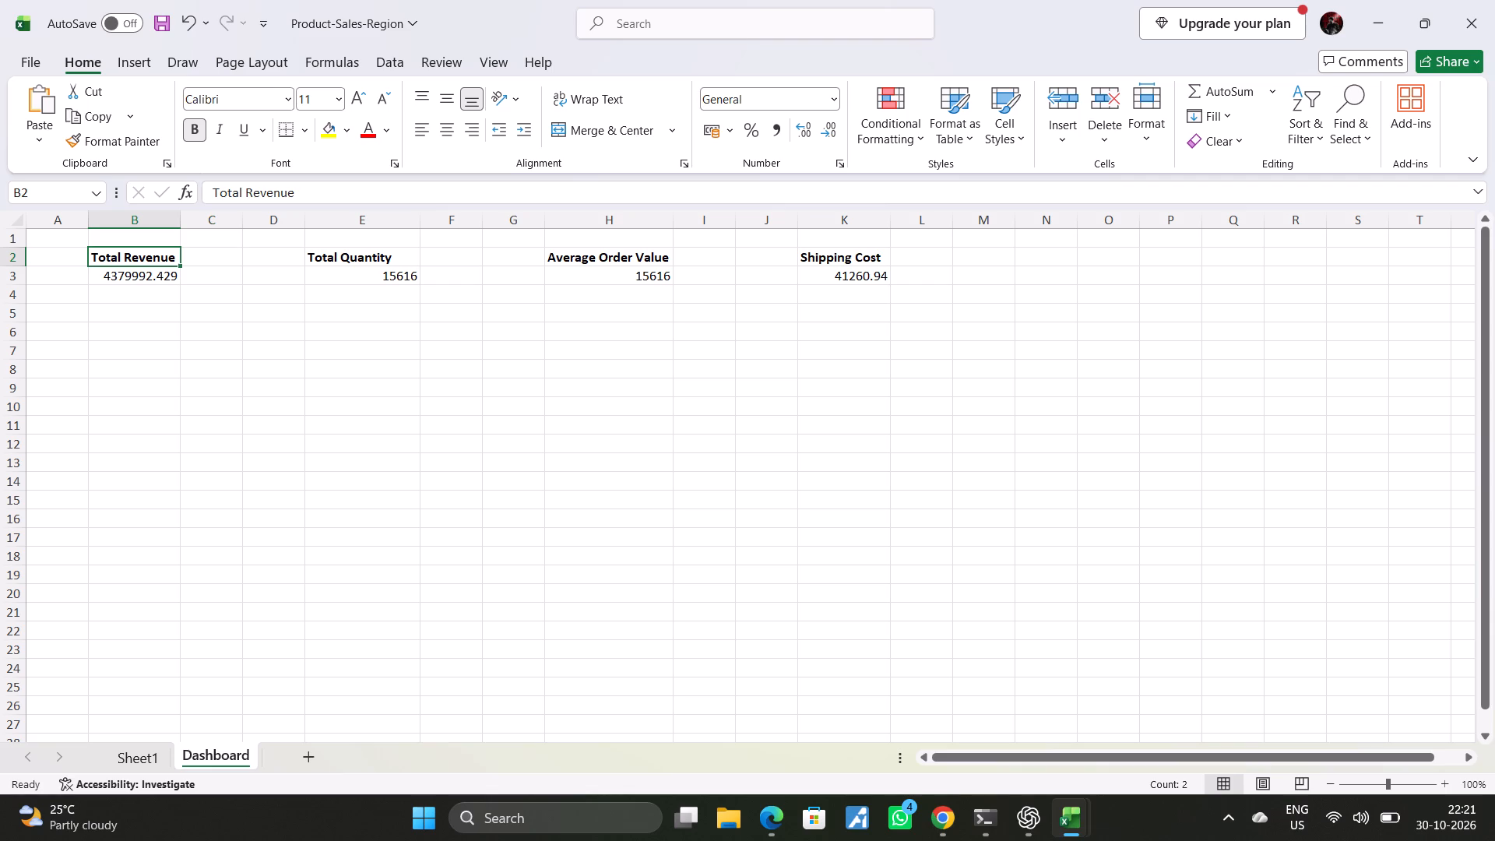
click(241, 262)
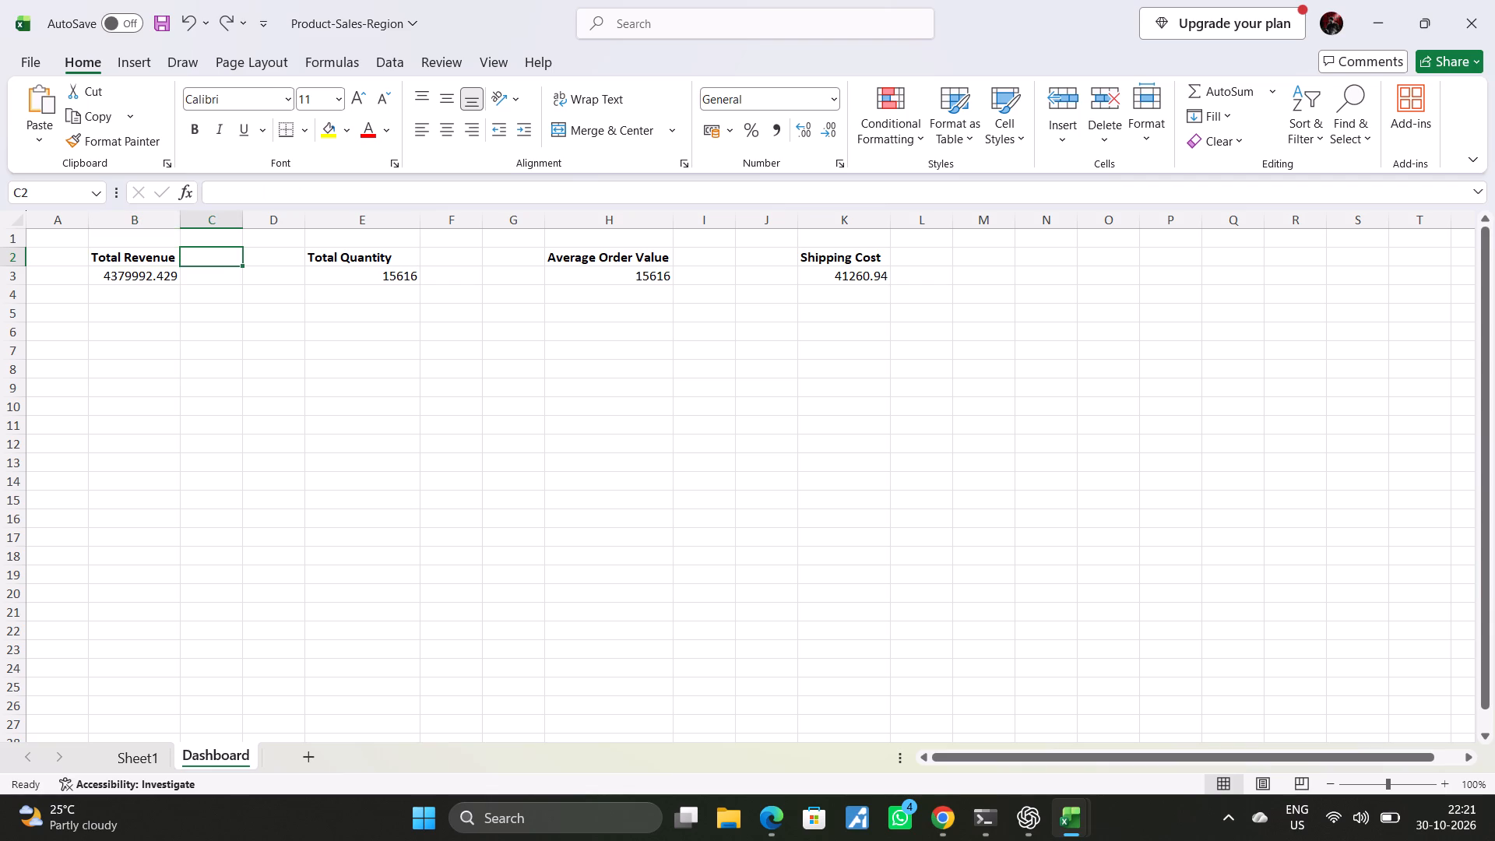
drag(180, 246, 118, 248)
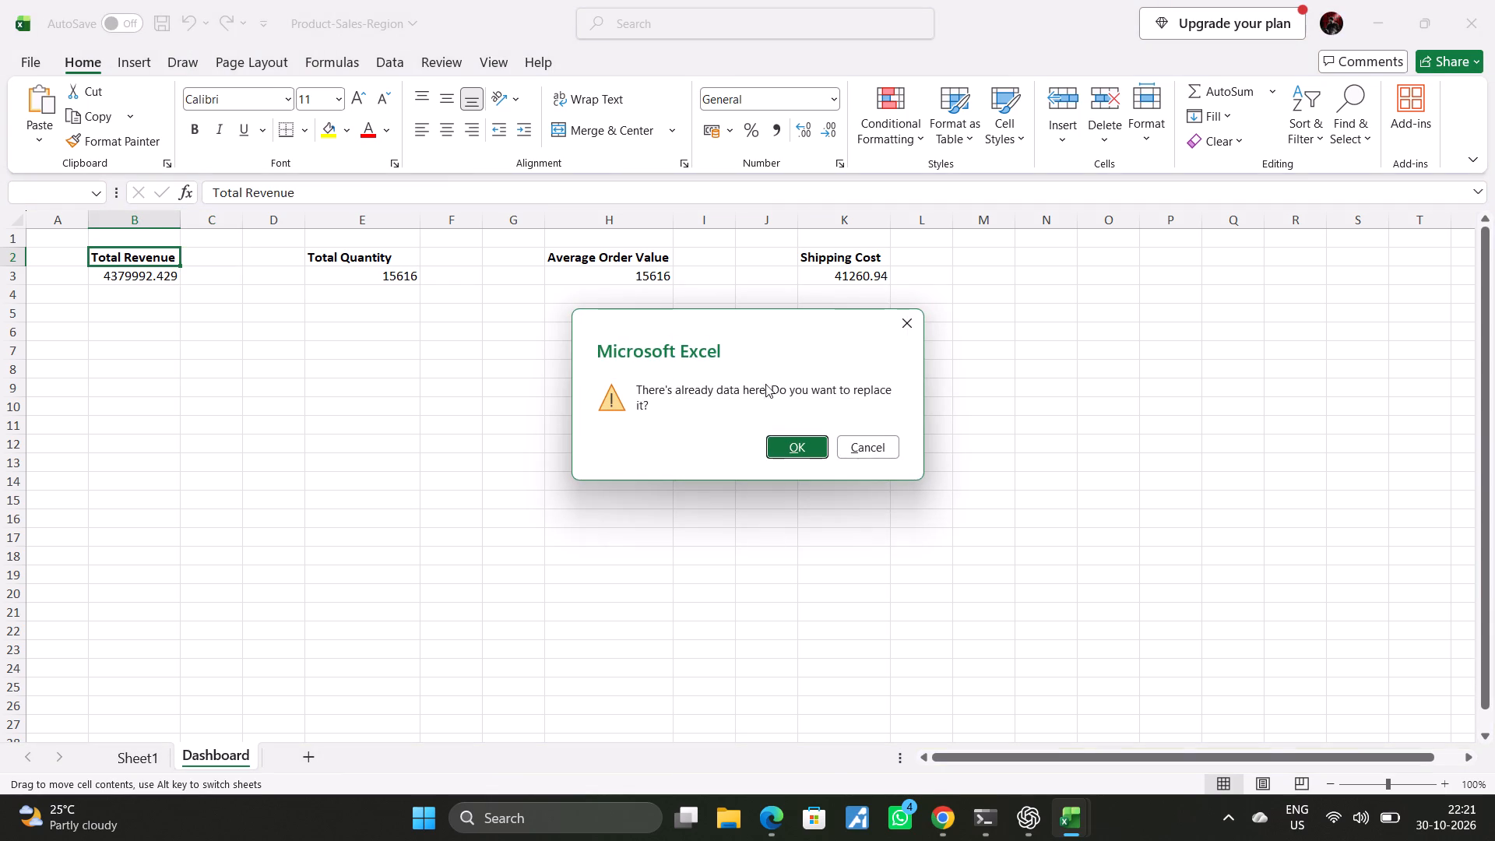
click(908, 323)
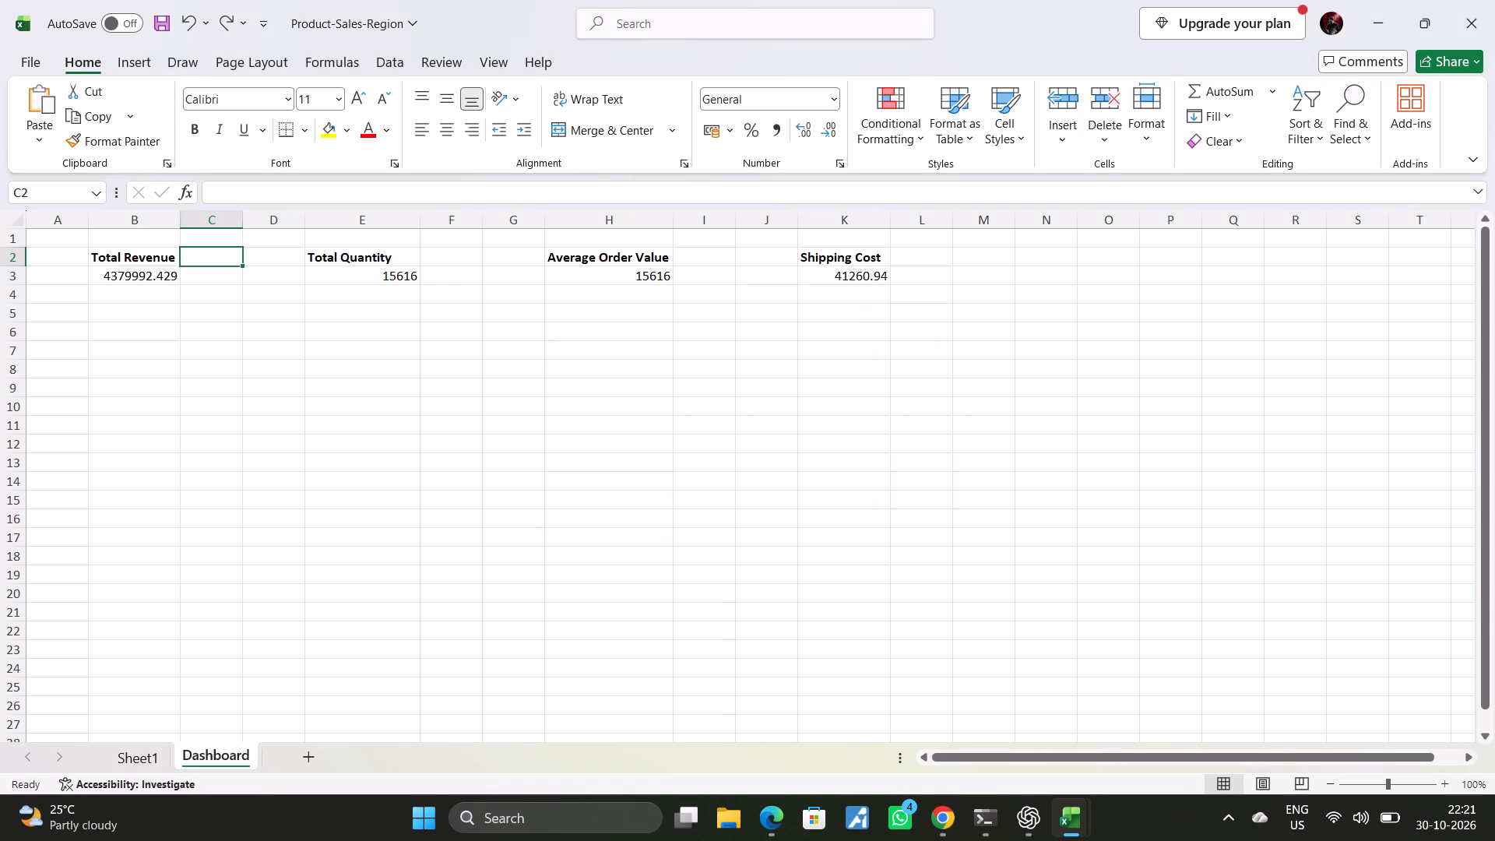
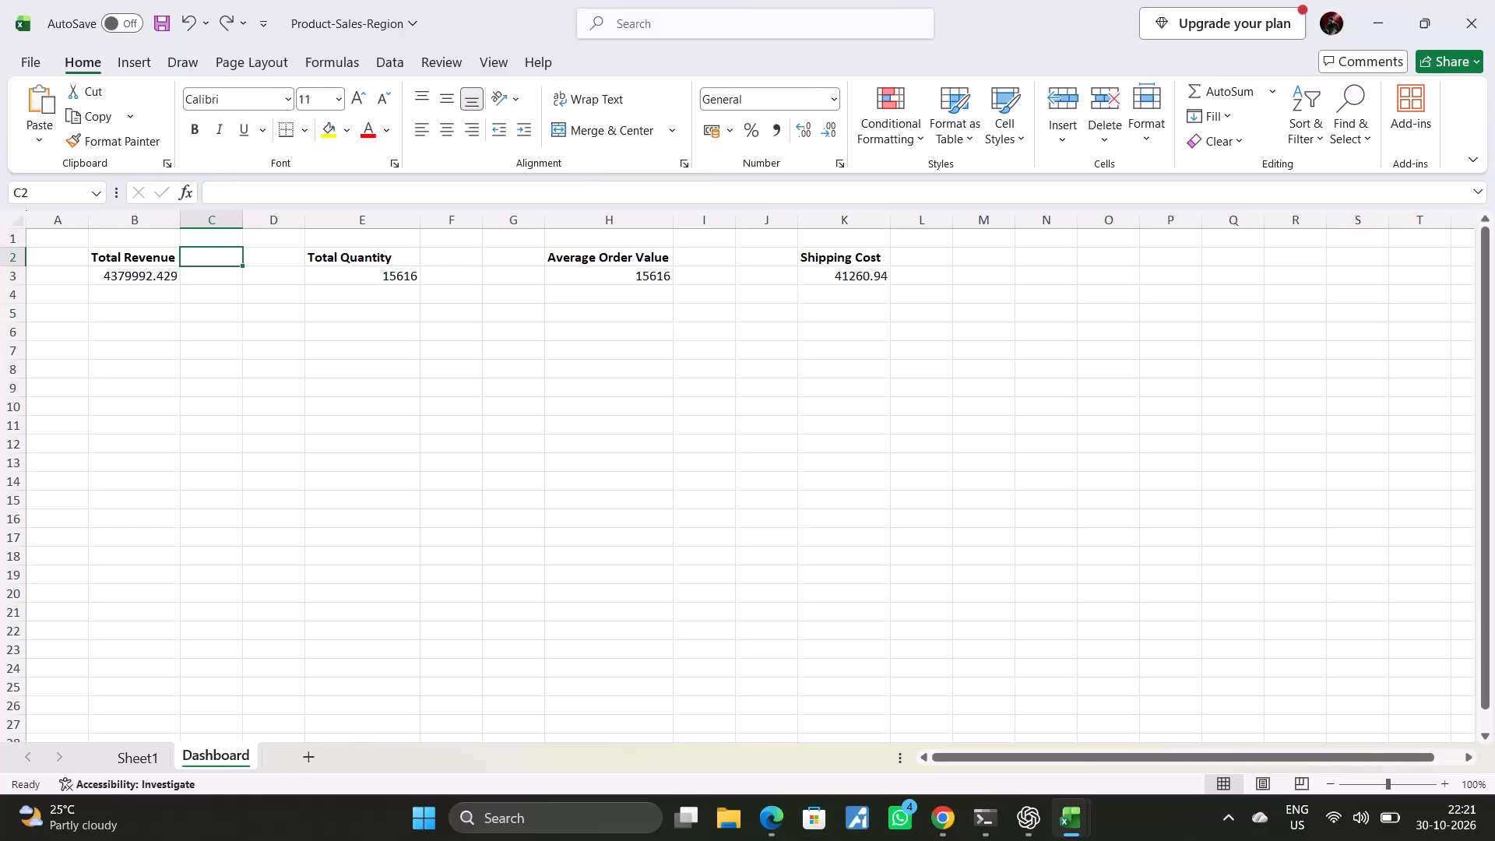
Merge and center the Total Revenue heading across B2:C2 and its value across B3:C3, keeping only the upper-left contents.
drag(180, 267, 127, 262)
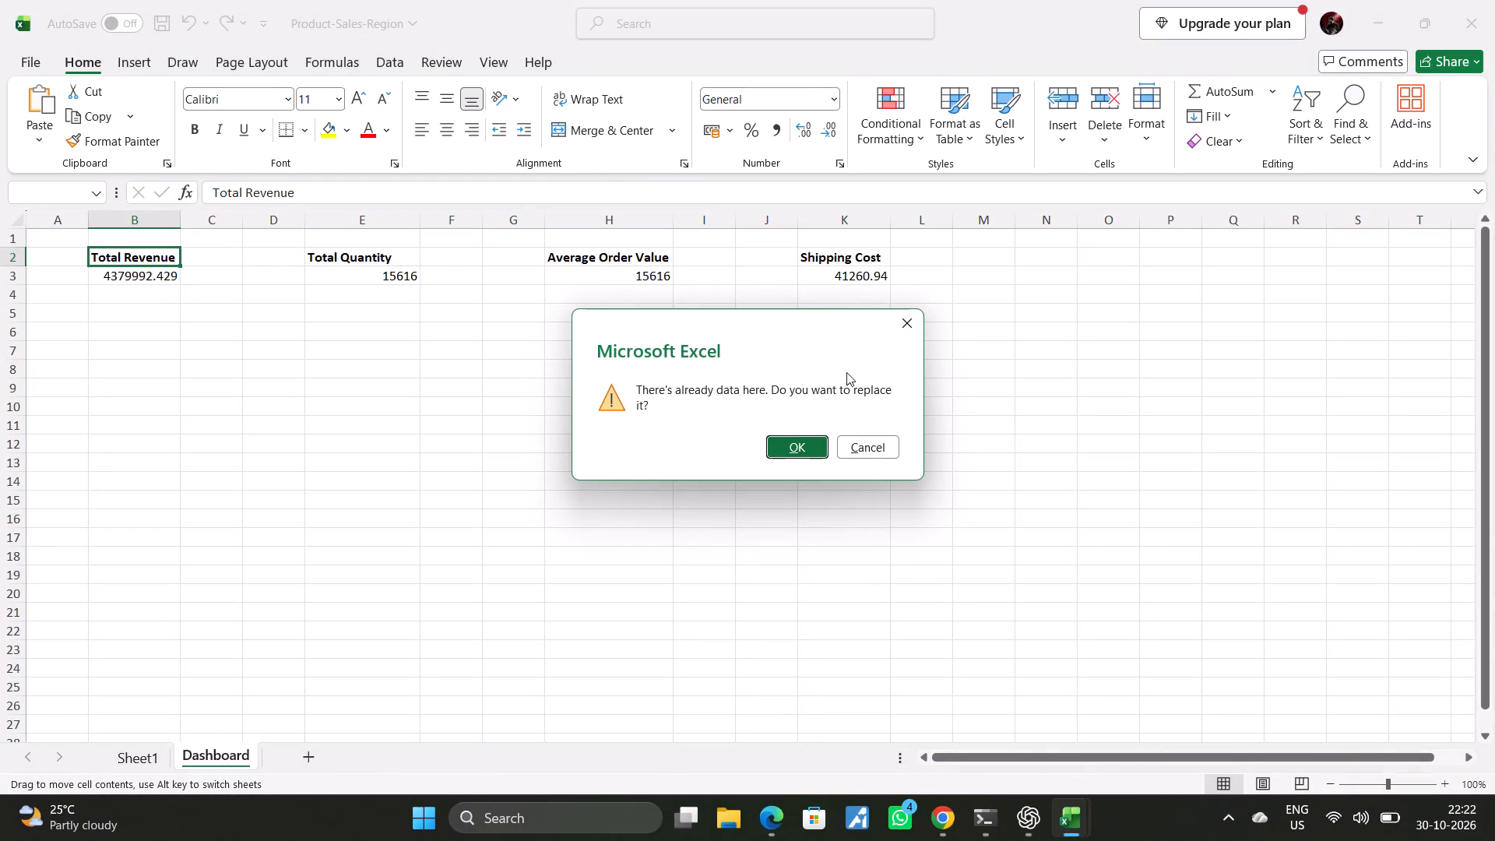
click(909, 322)
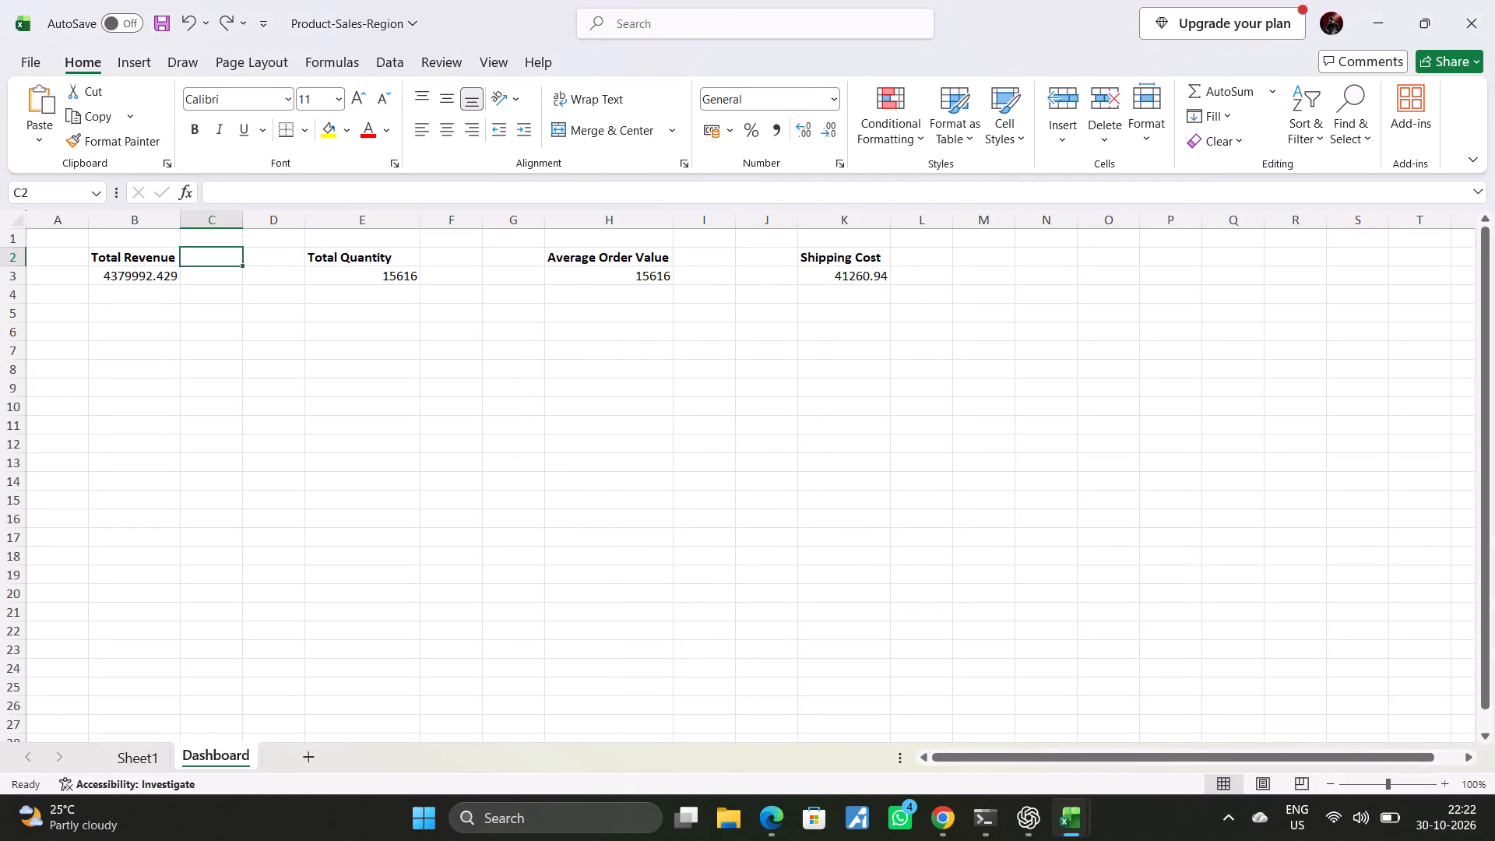
click(123, 255)
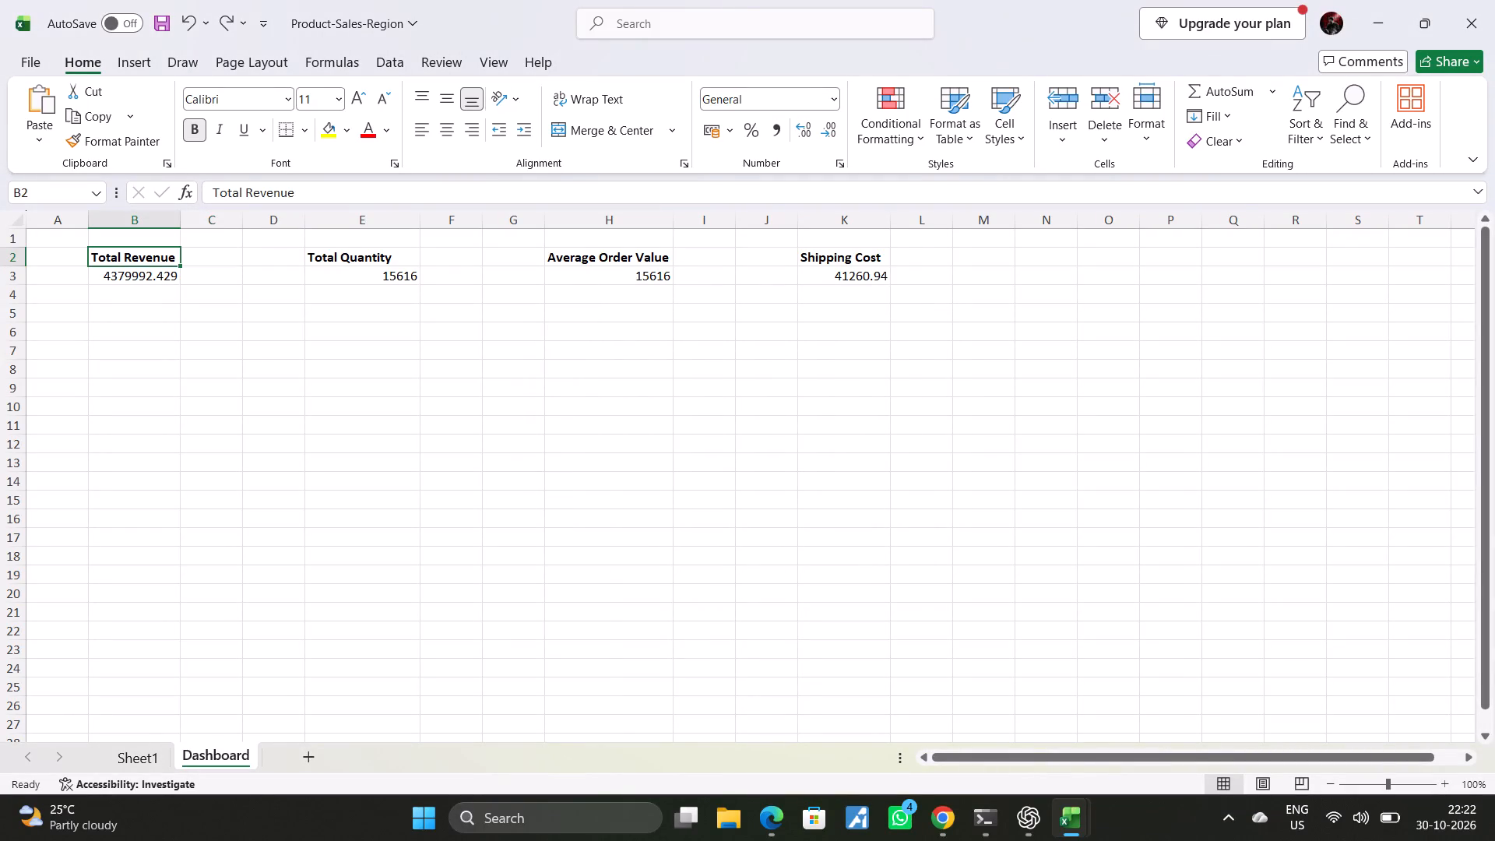
drag(181, 266, 202, 266)
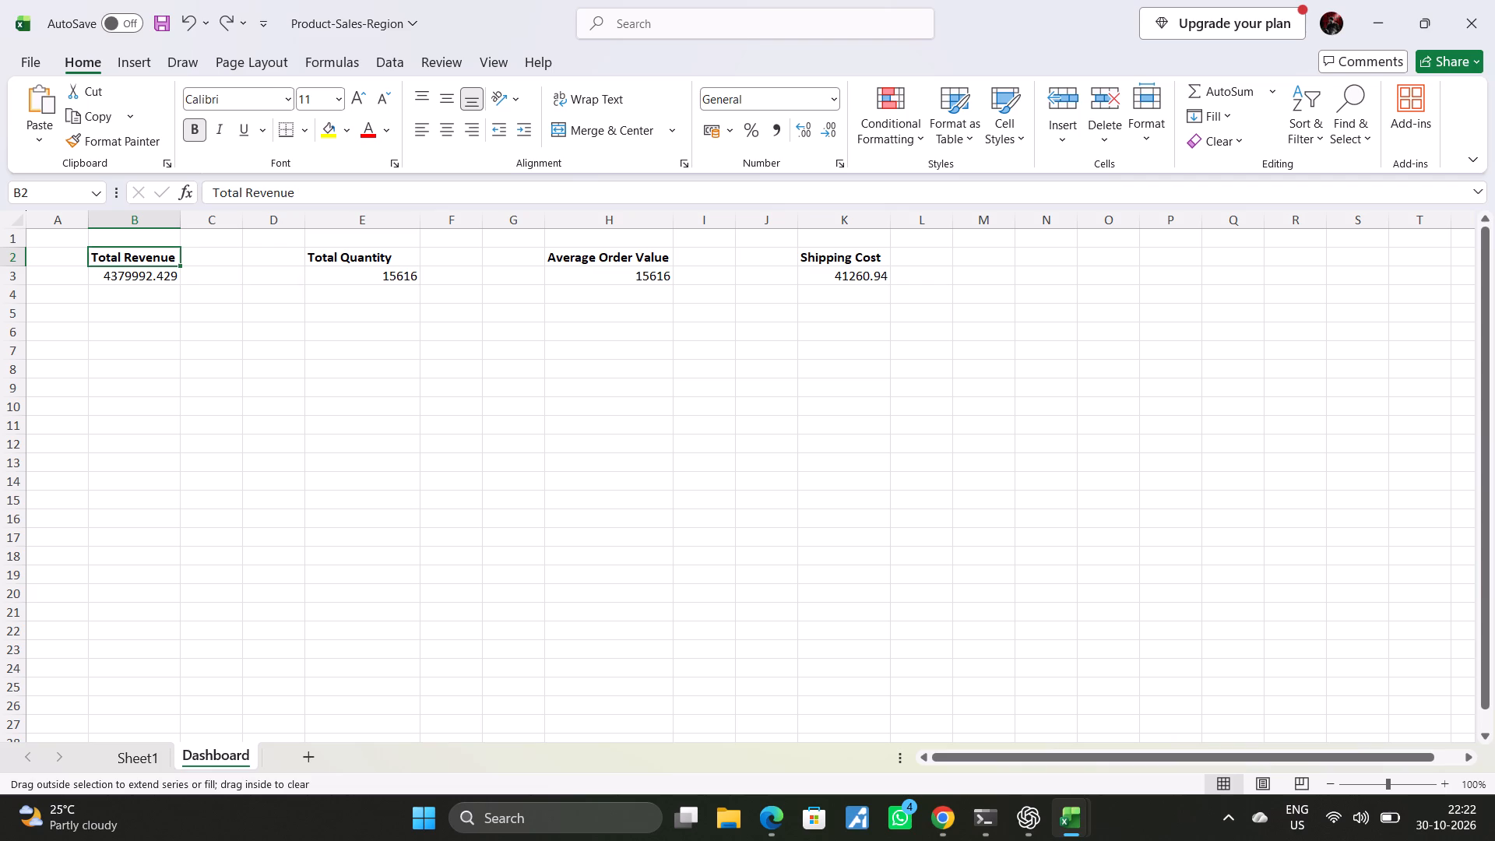
drag(202, 266, 247, 265)
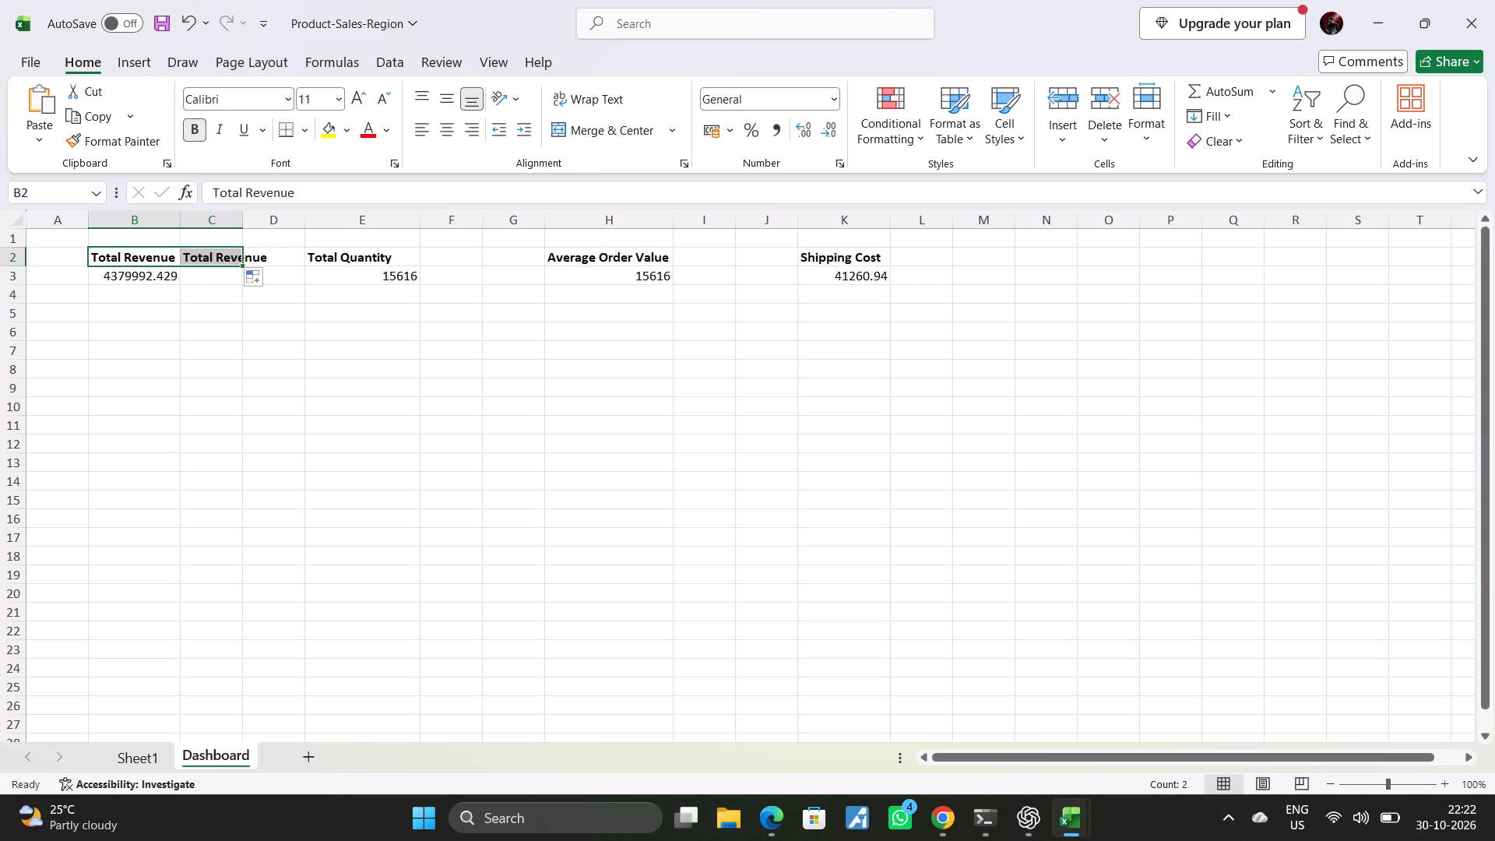
click(667, 128)
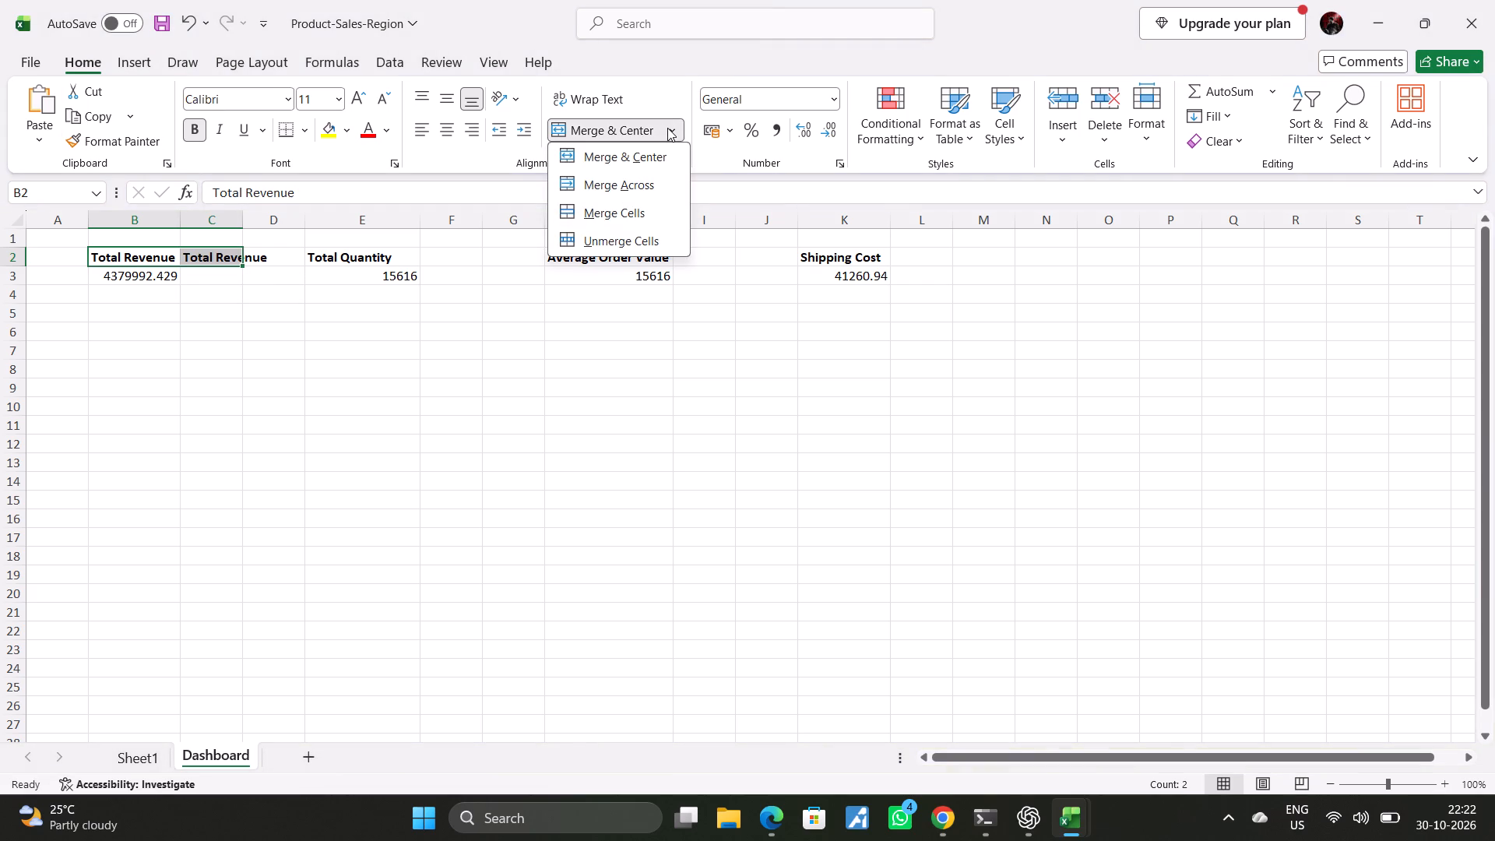
click(638, 162)
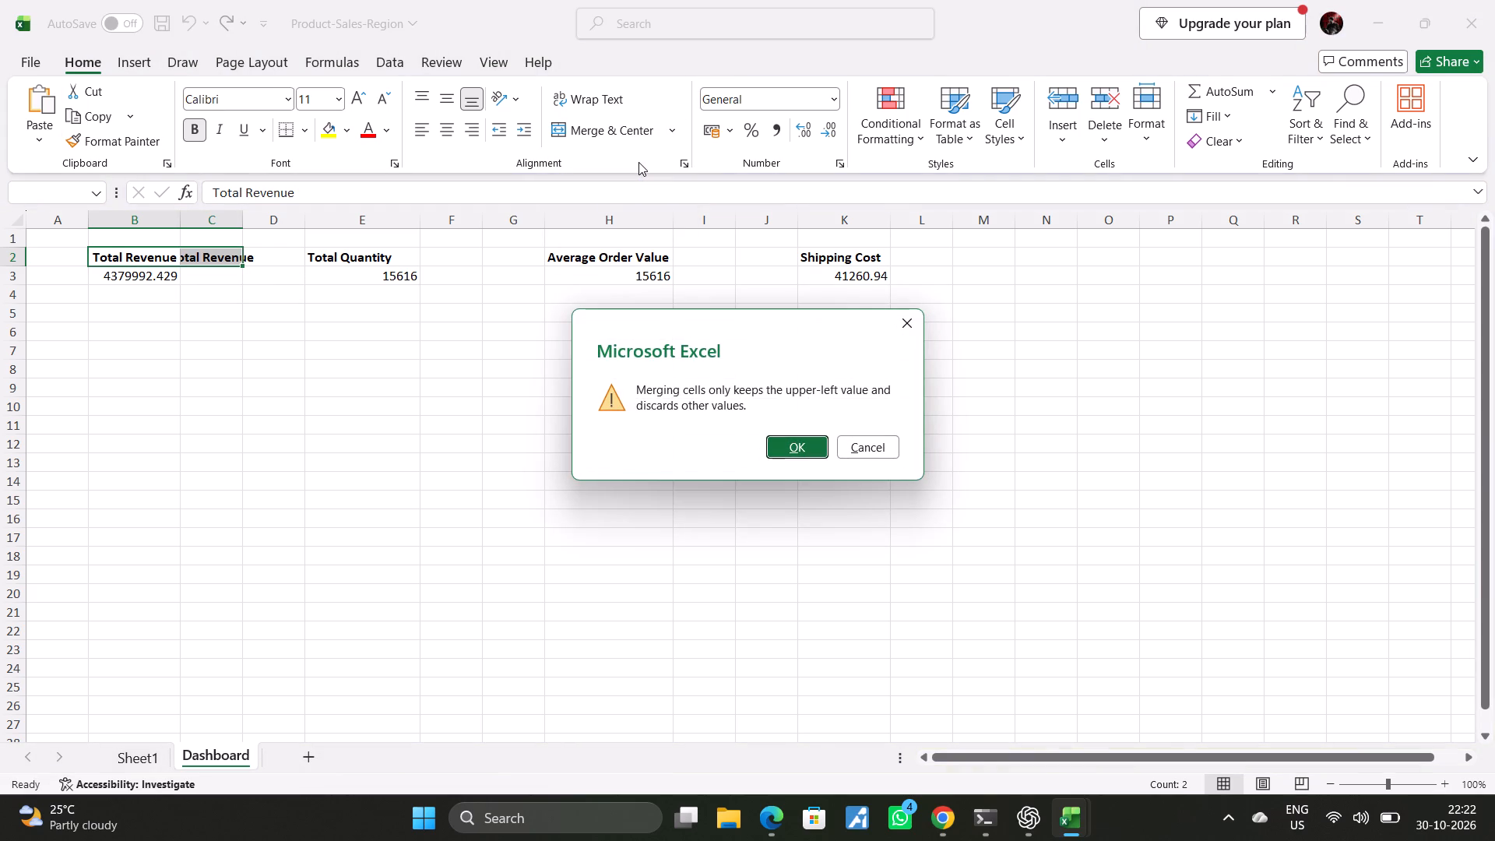
click(779, 447)
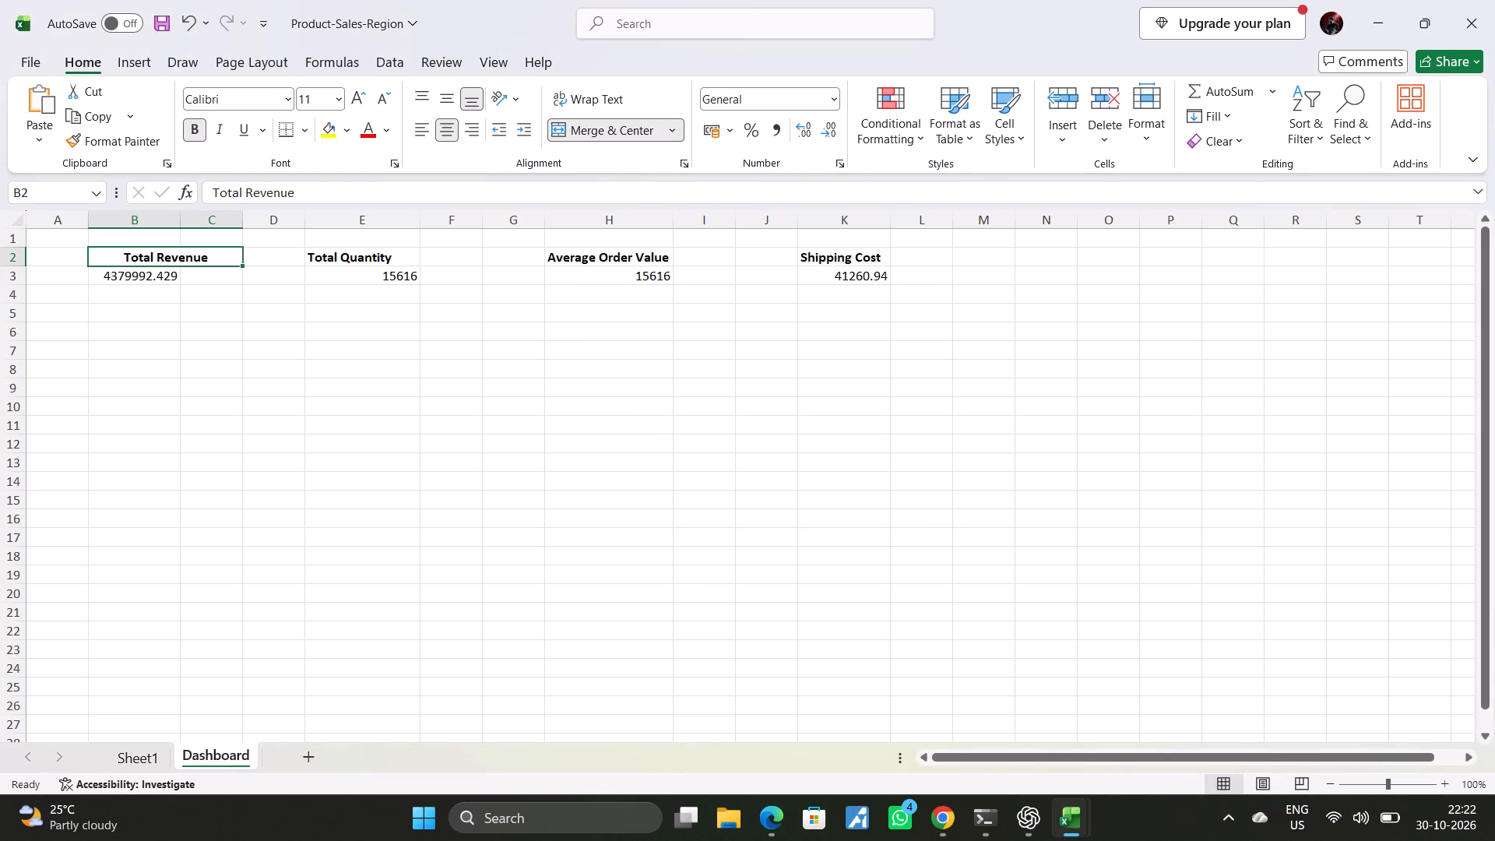
click(188, 280)
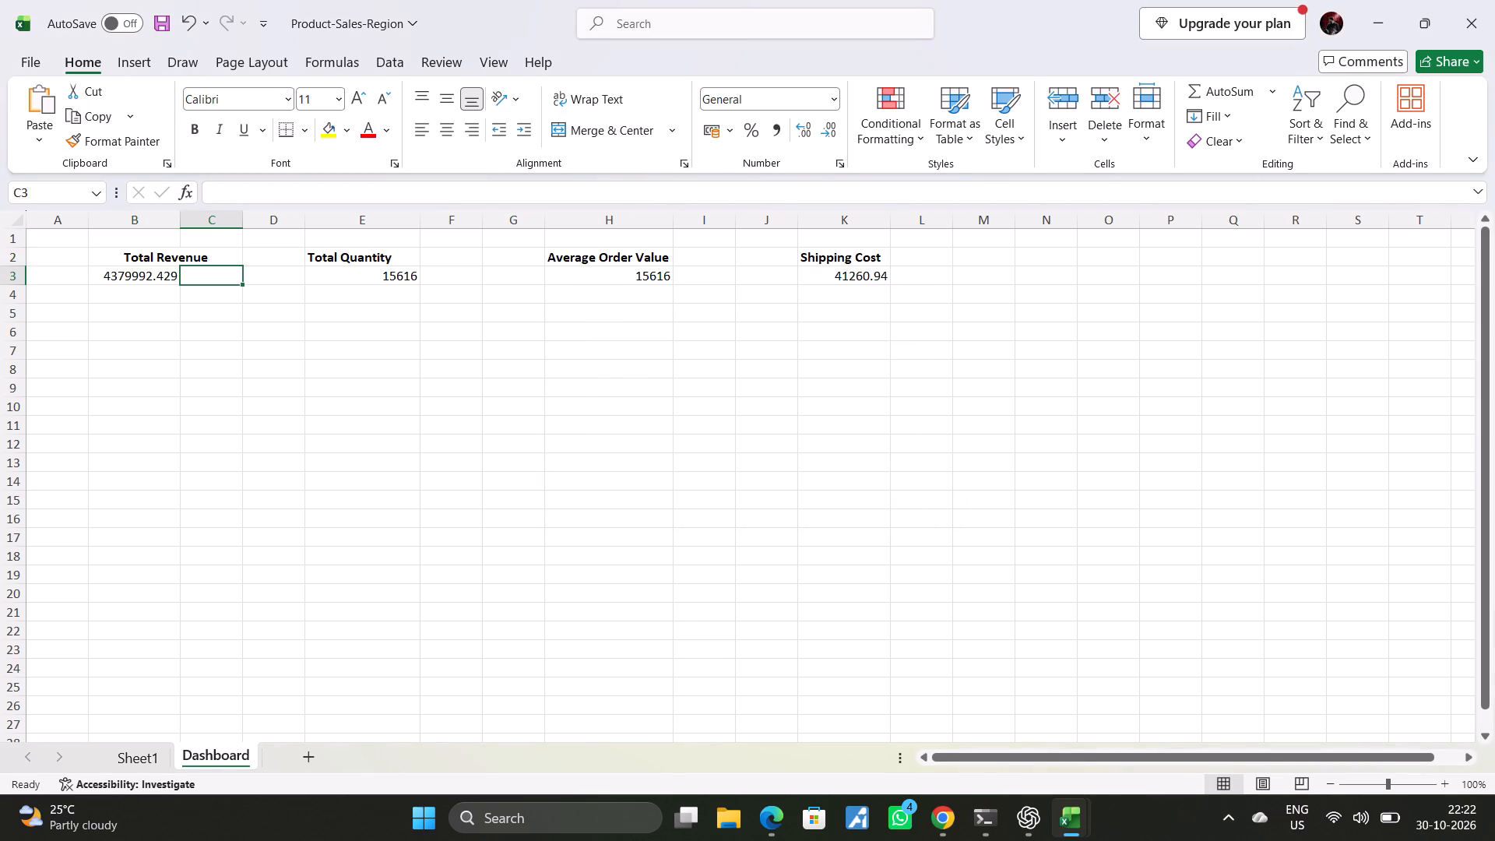
click(114, 280)
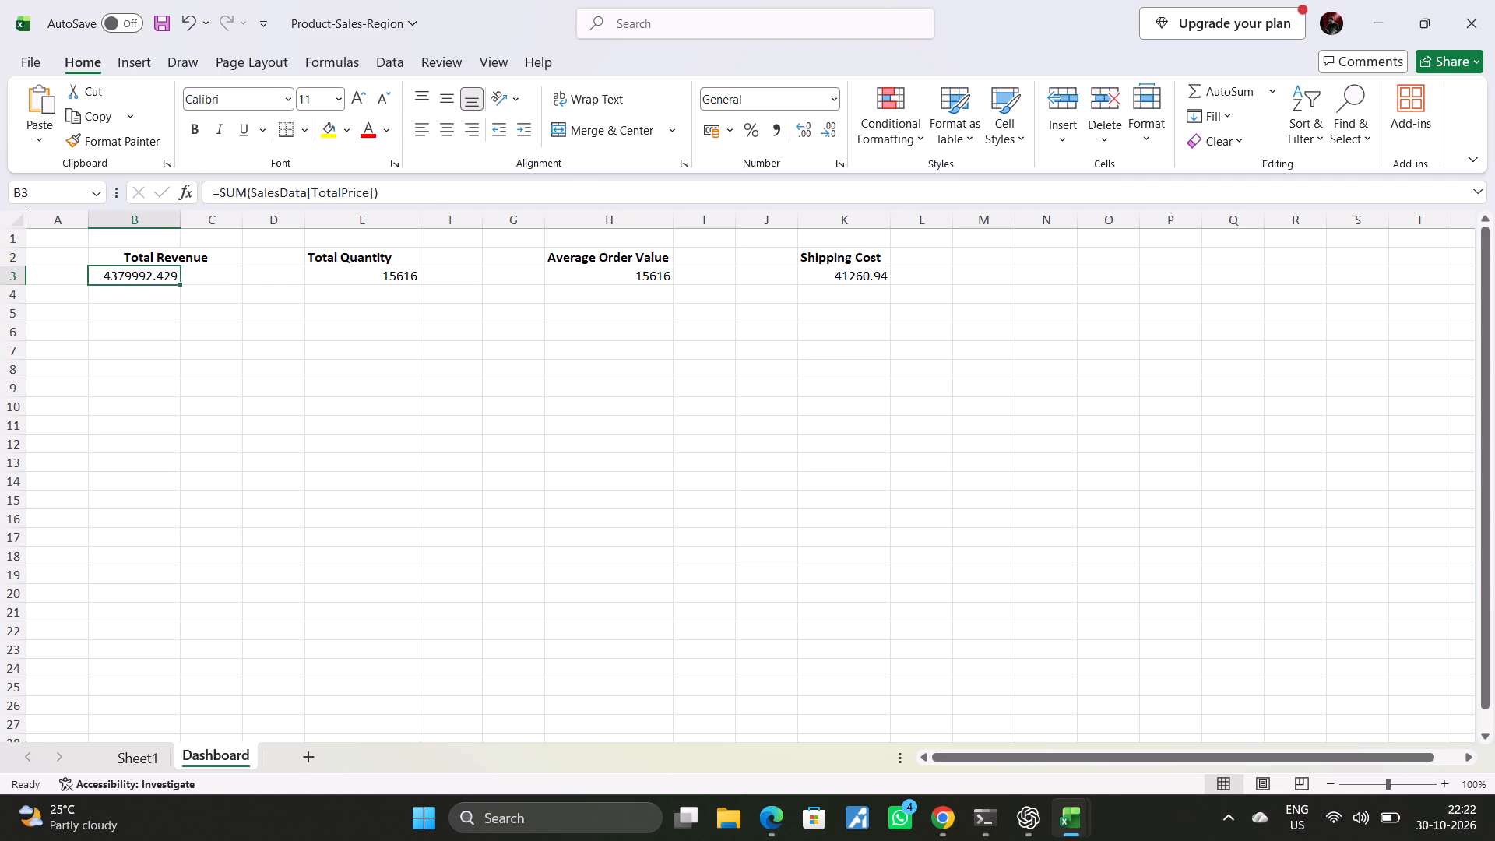
drag(180, 283, 245, 288)
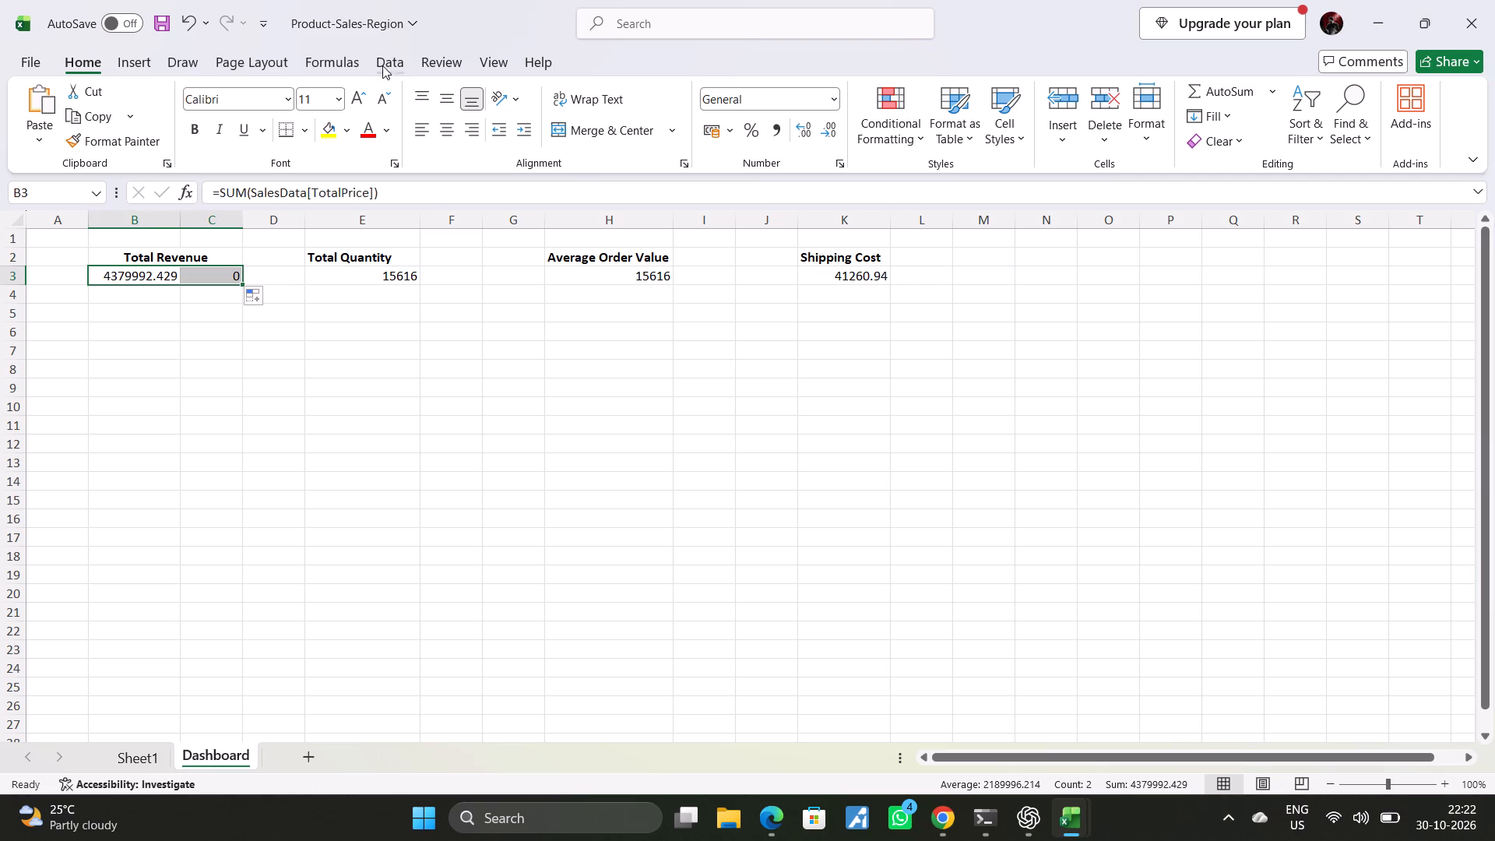
click(621, 127)
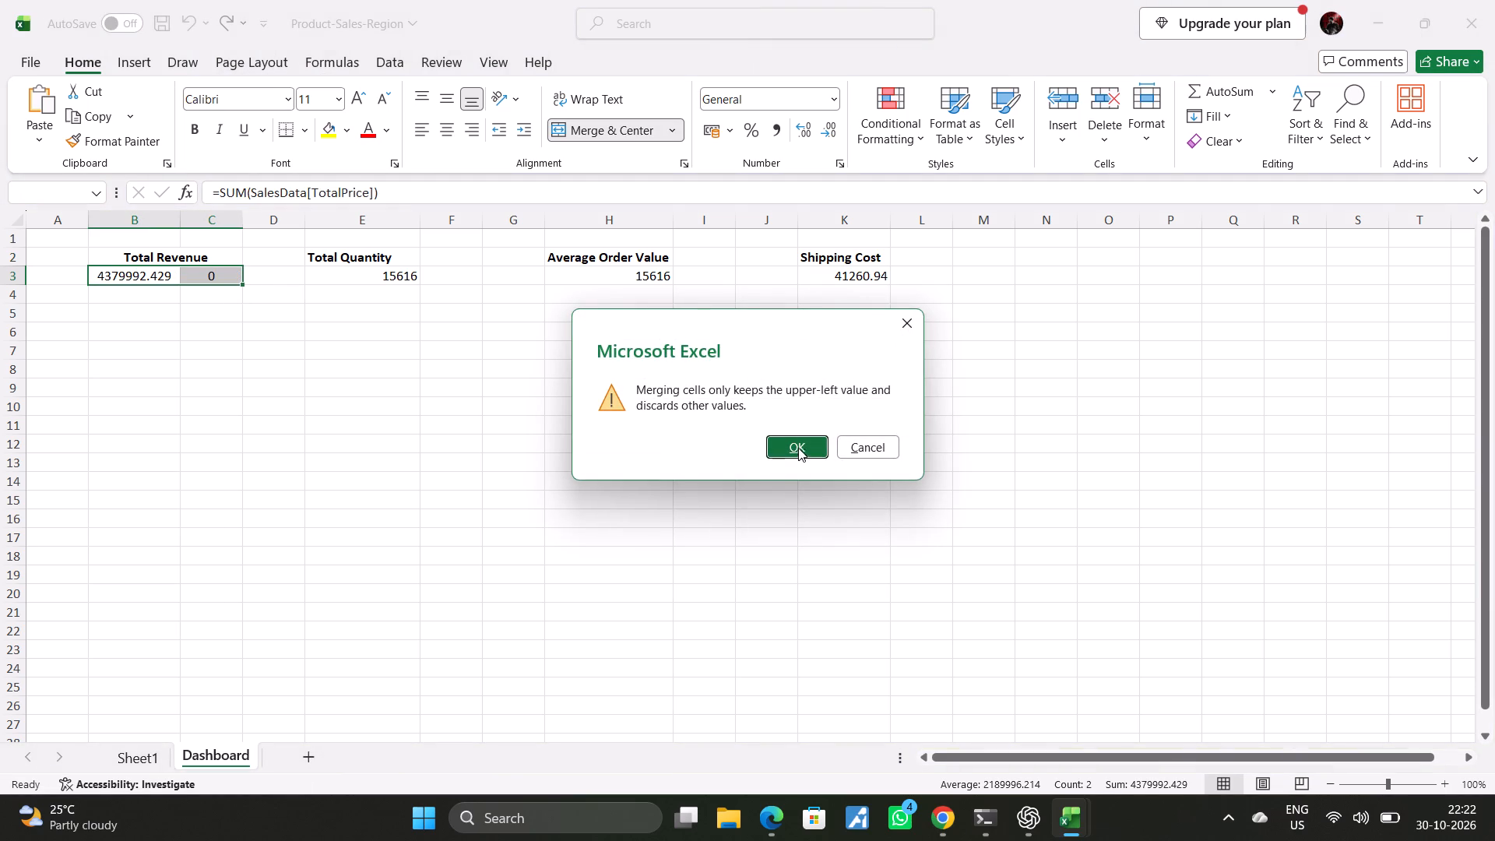
click(797, 447)
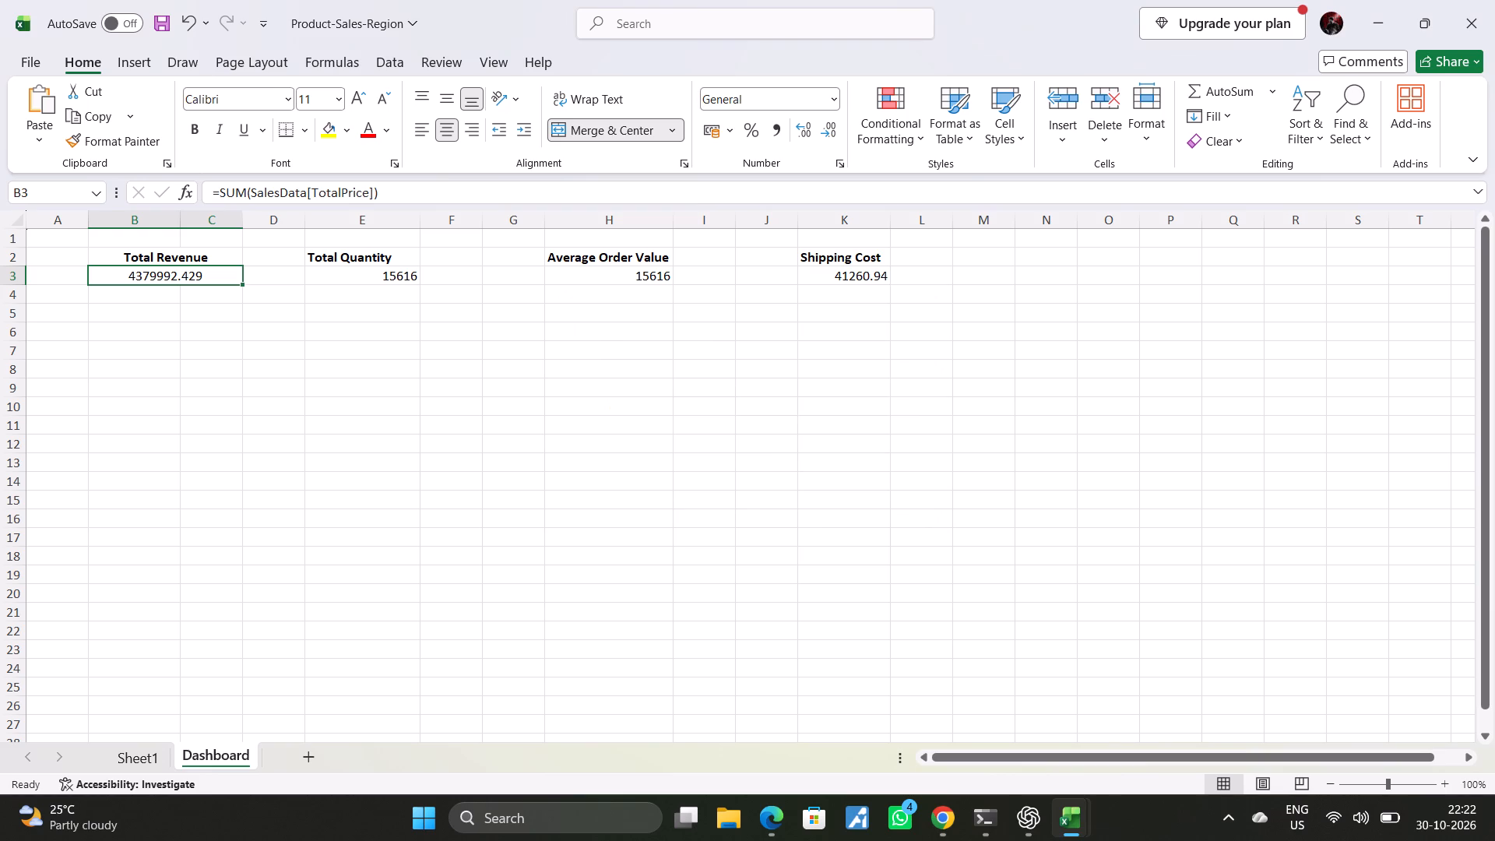
Merge and center the Total Quantity heading across E2:F2 and its value across E3:F3, keeping only the upper-left contents.
click(406, 258)
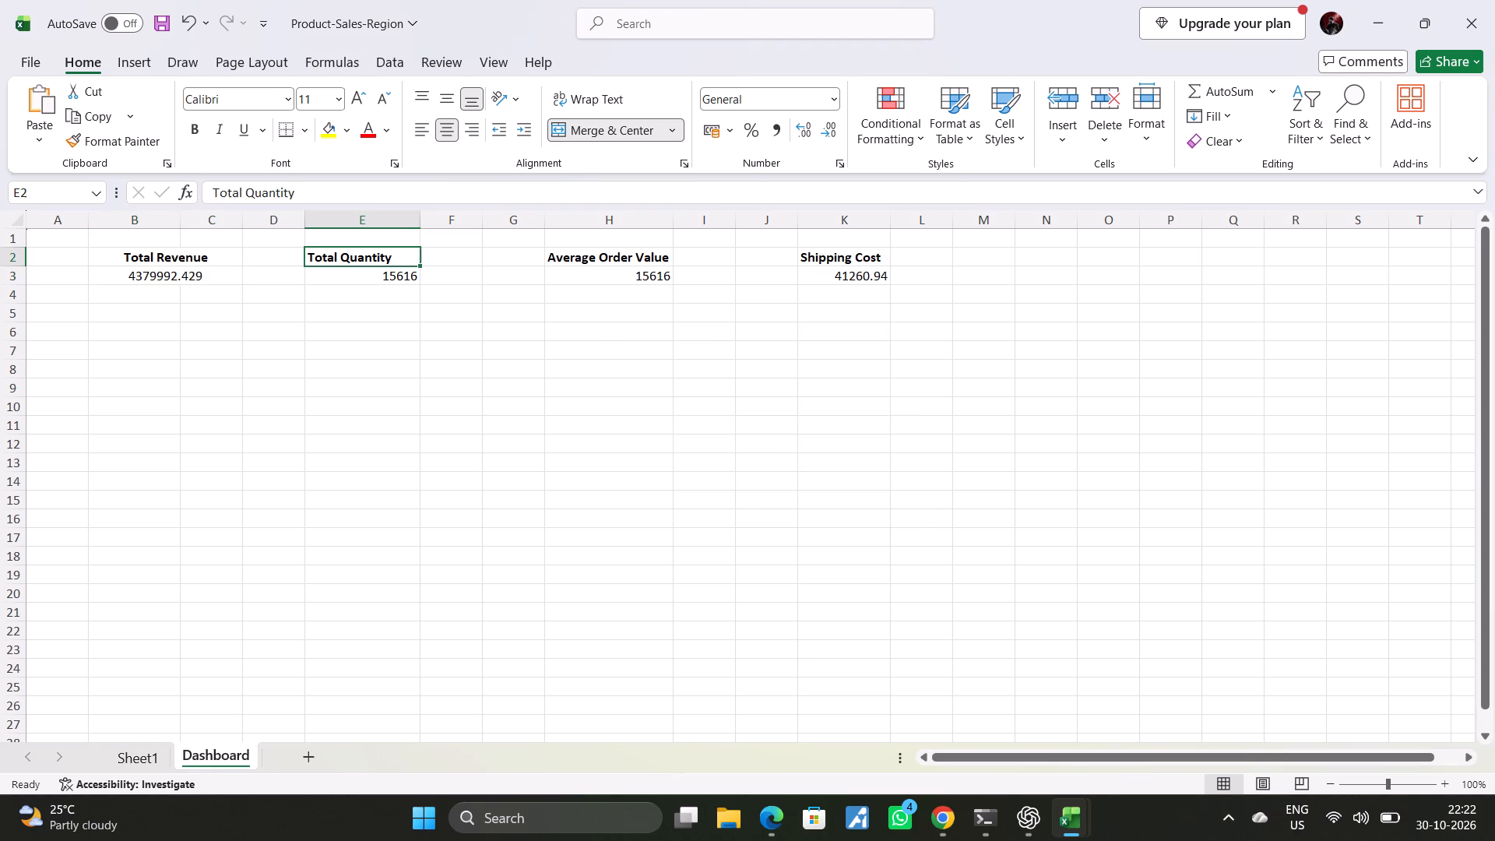
drag(417, 262, 475, 268)
click(621, 130)
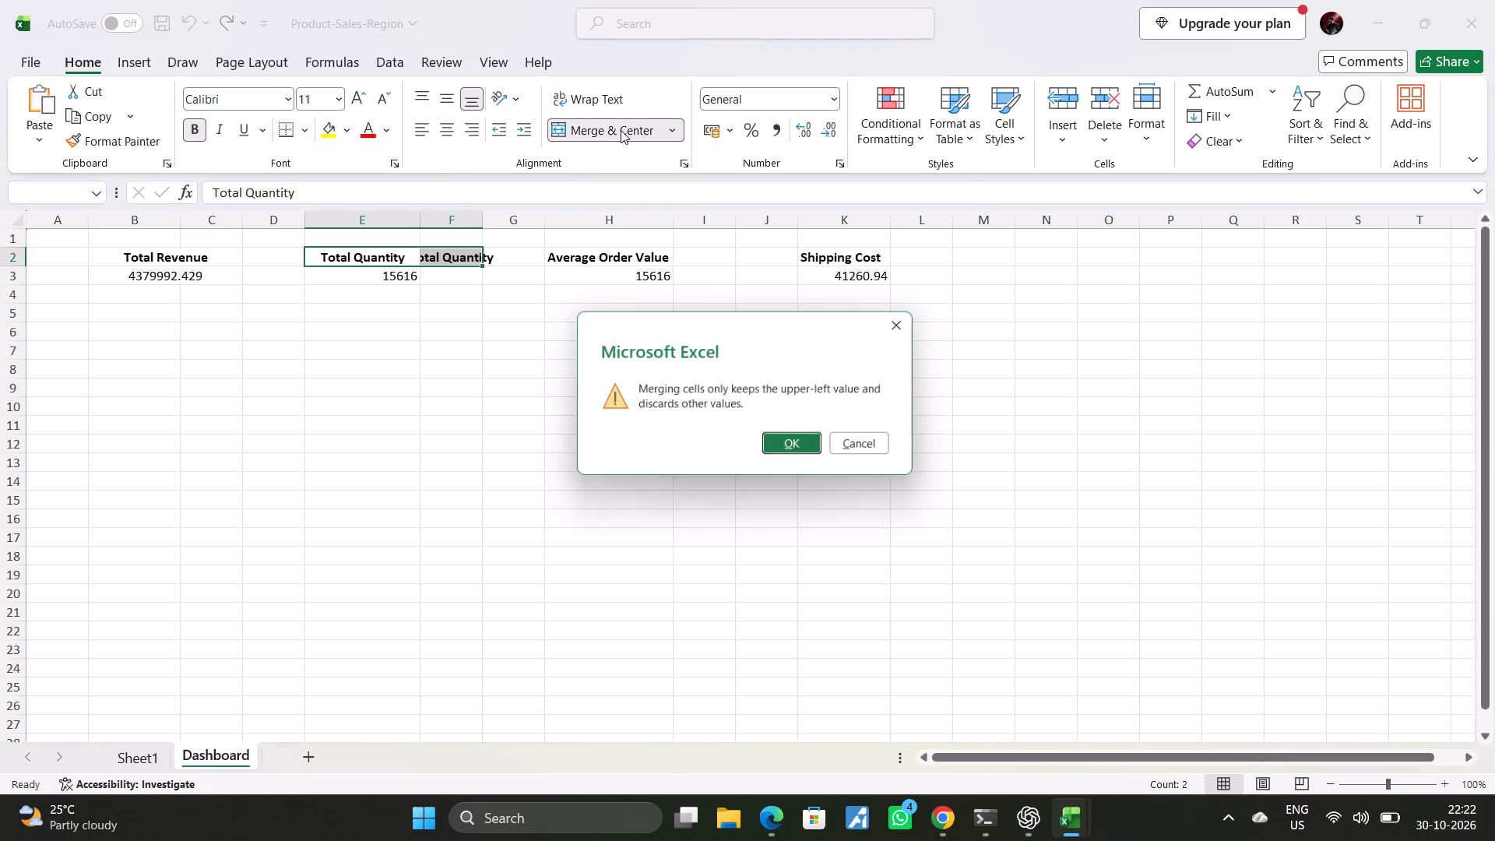
click(789, 442)
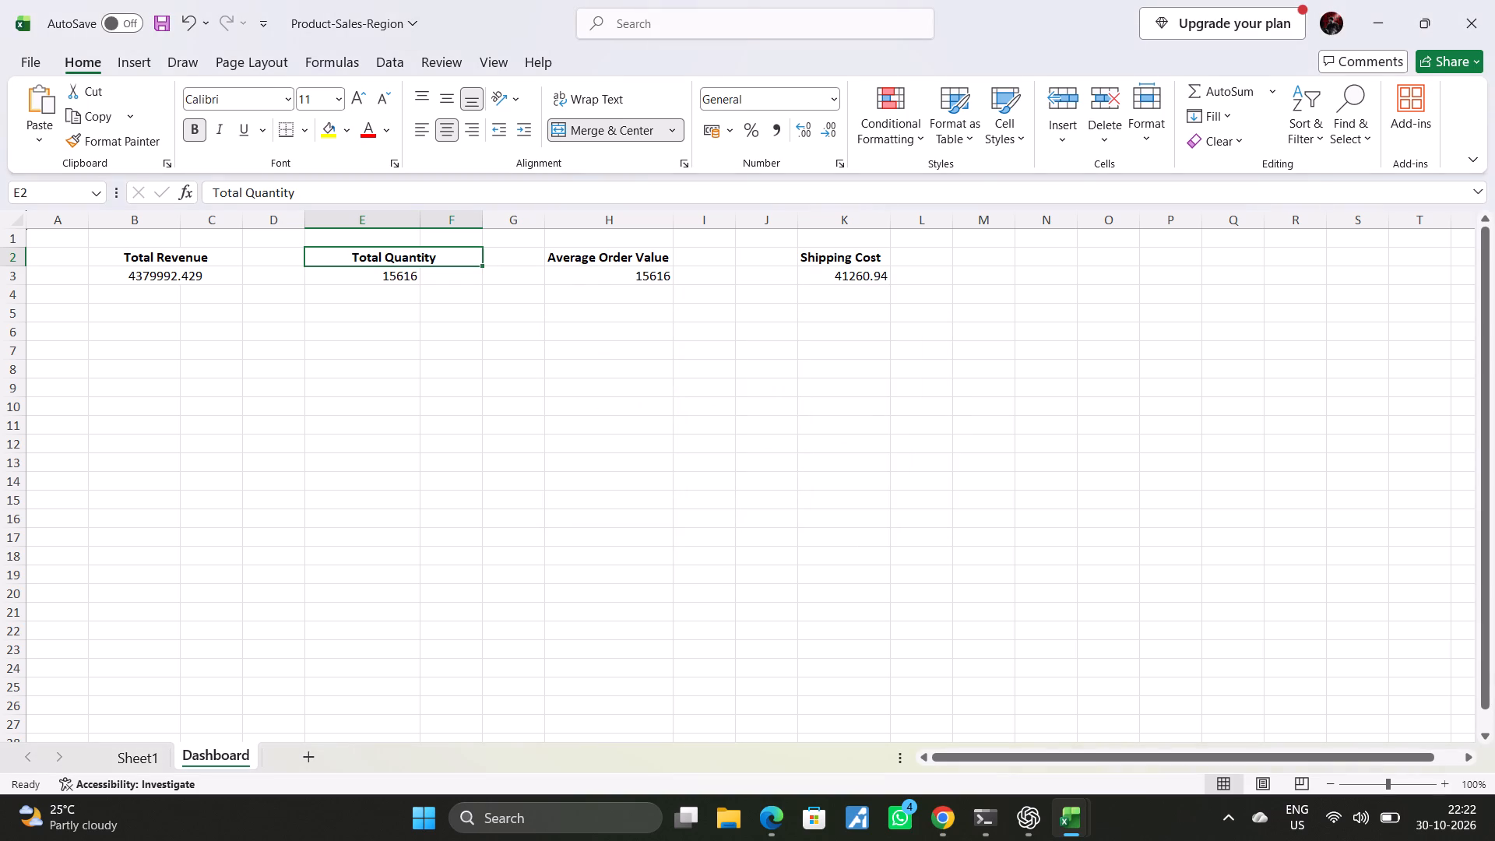
click(403, 281)
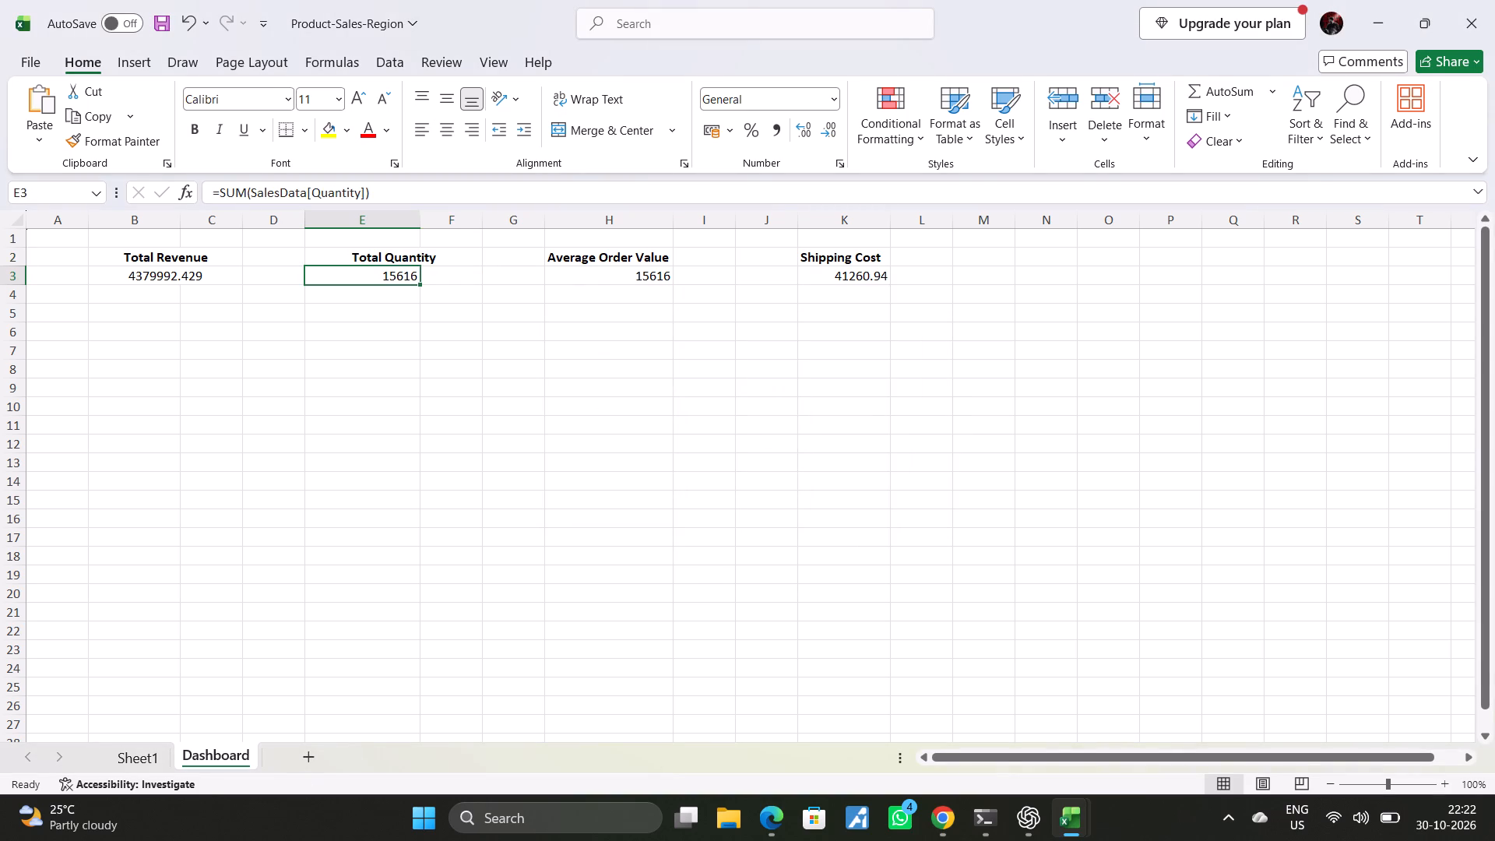
drag(418, 283, 458, 283)
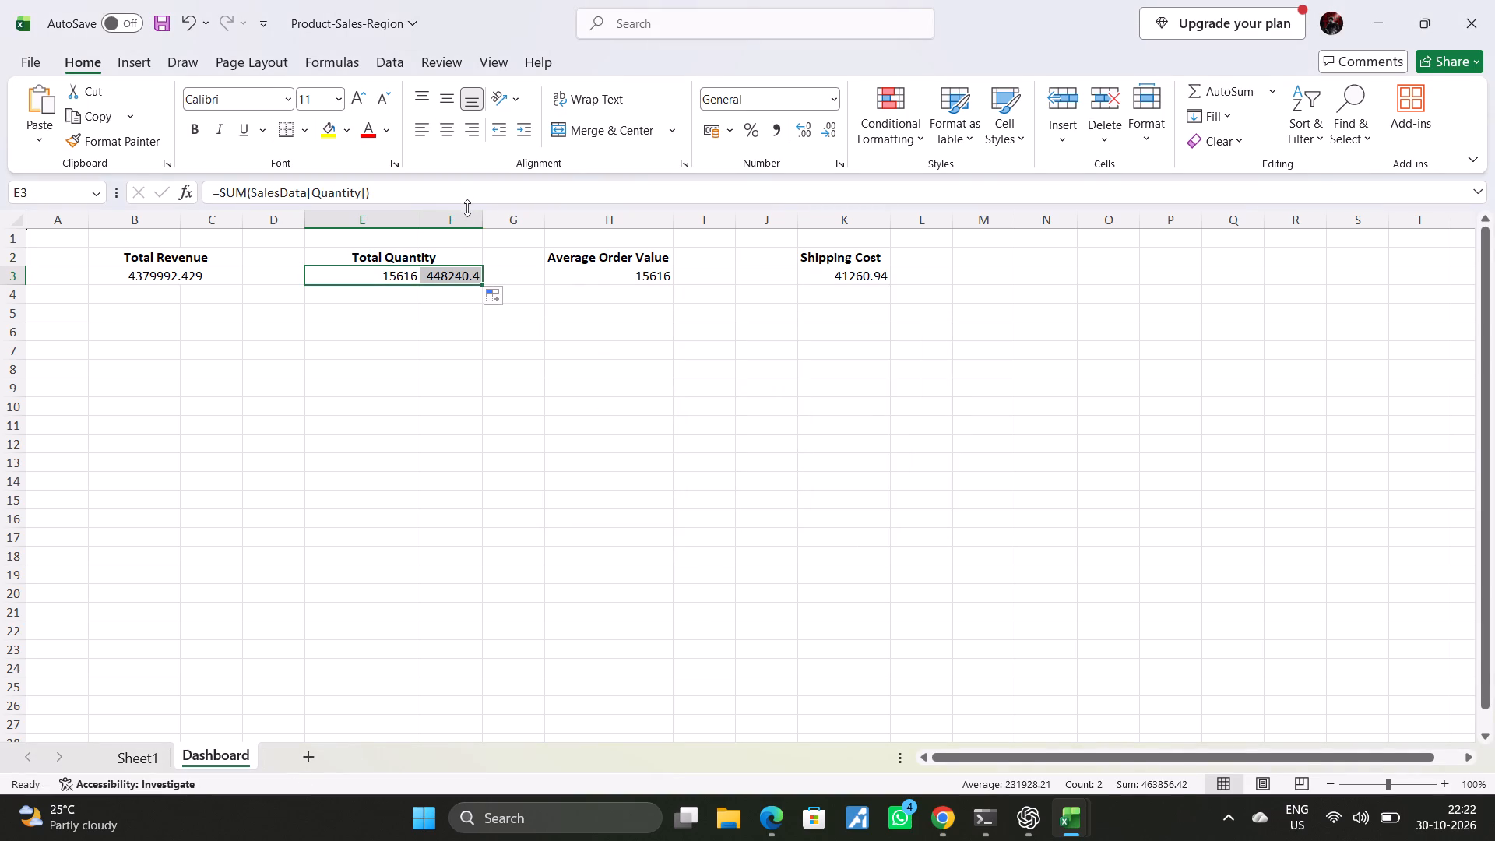
click(574, 134)
click(779, 445)
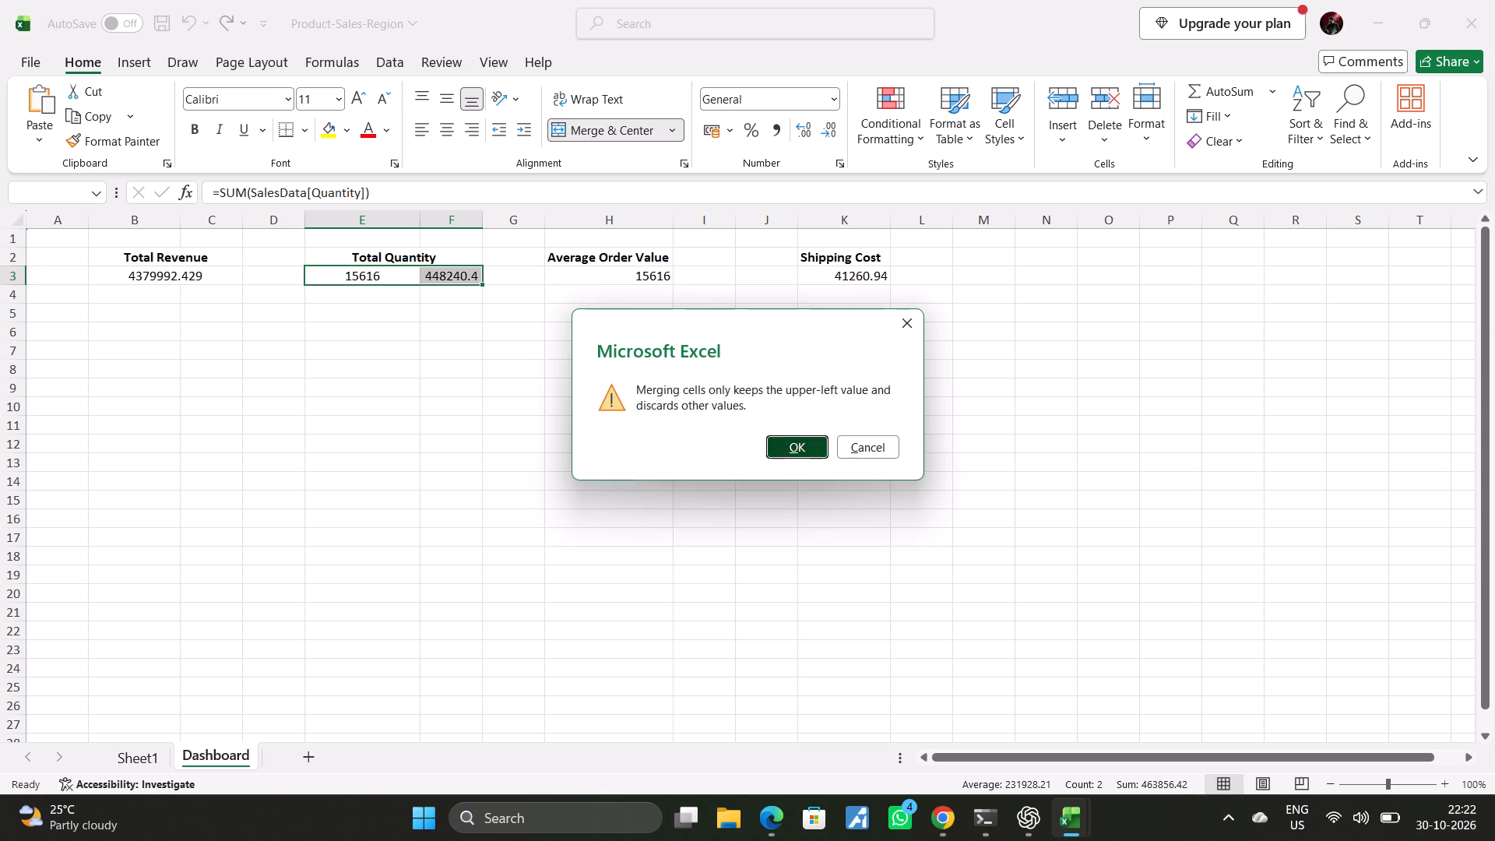
Merge and center the Average Order Value heading across H2:I2 and its value across H3:I3, keeping only the upper-left contents.
click(656, 264)
drag(674, 264, 718, 263)
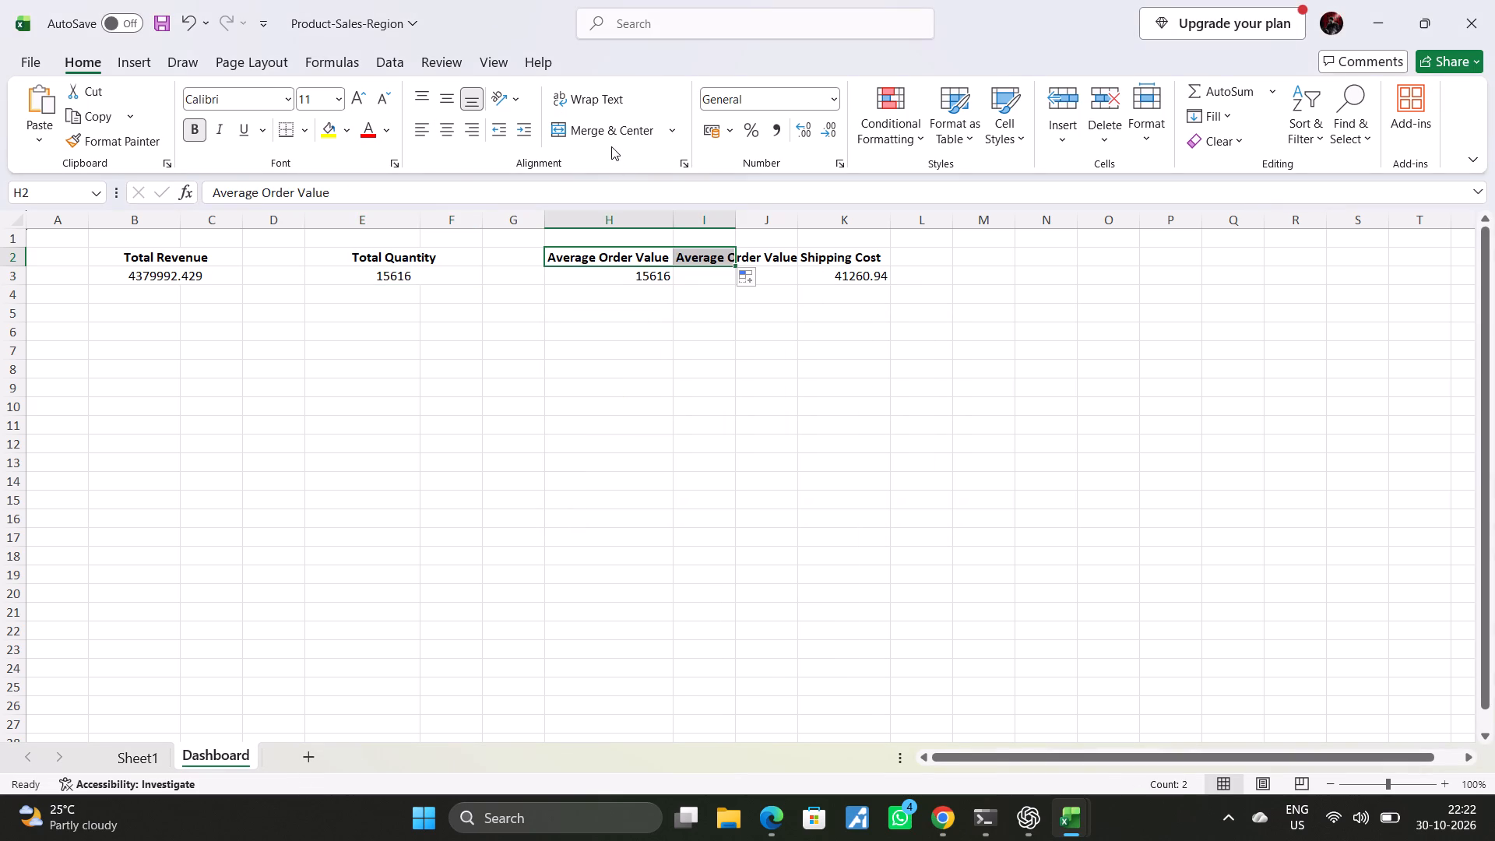
click(605, 133)
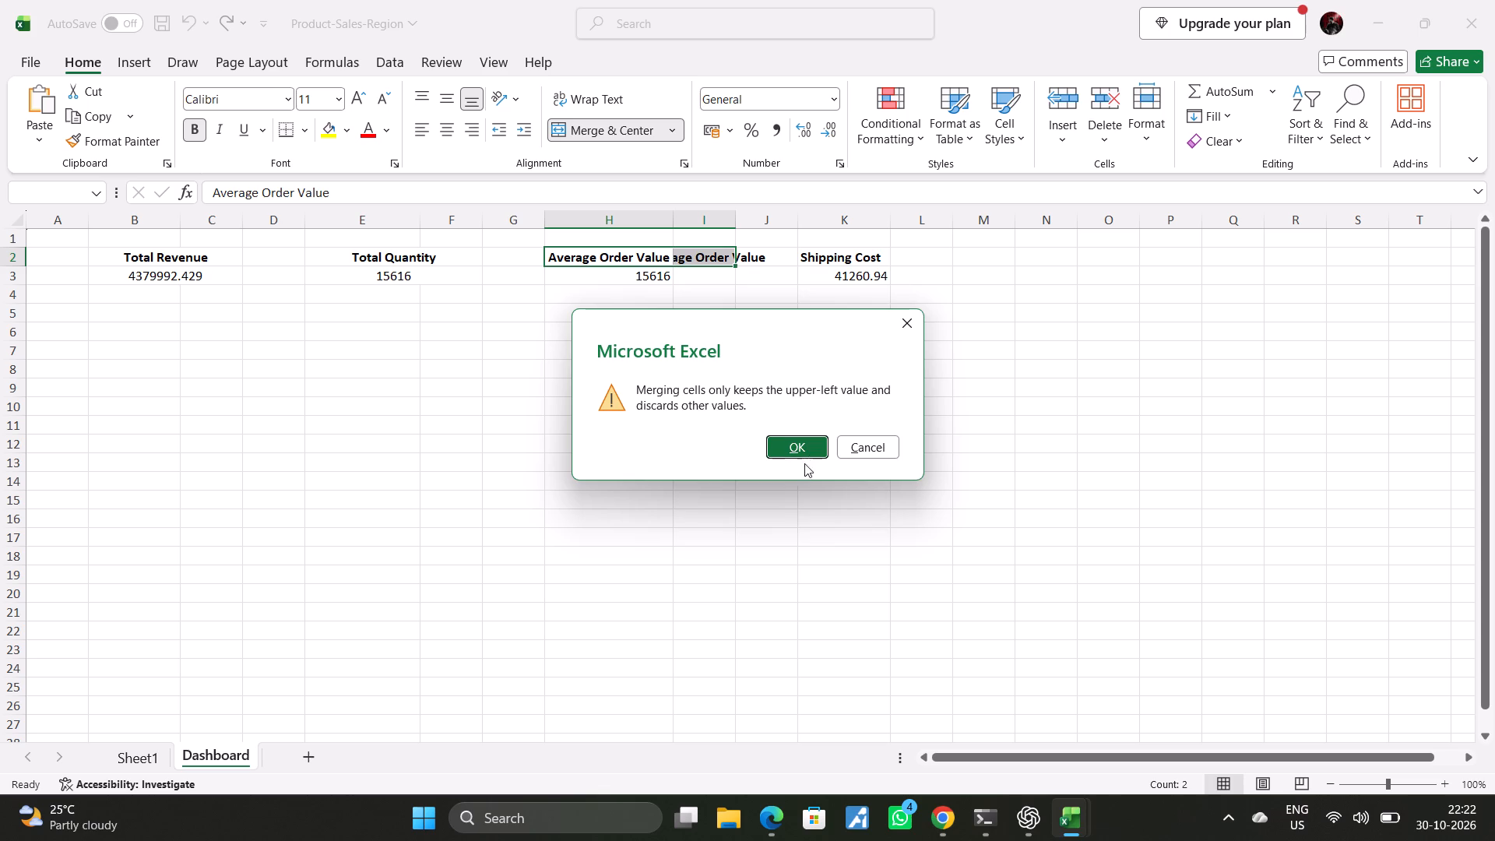
click(802, 445)
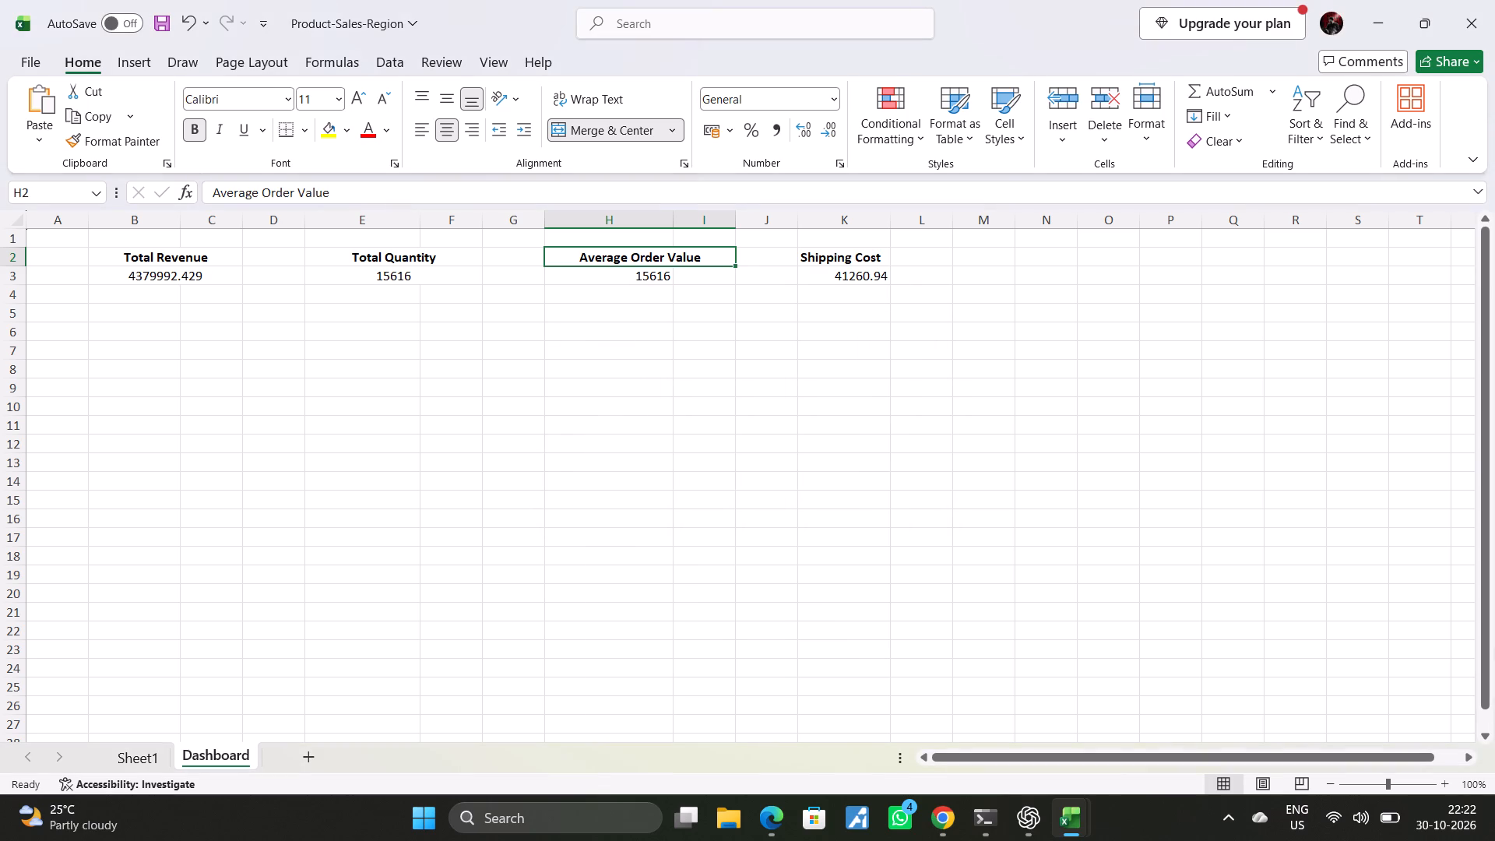
click(635, 284)
drag(671, 283, 720, 285)
click(590, 121)
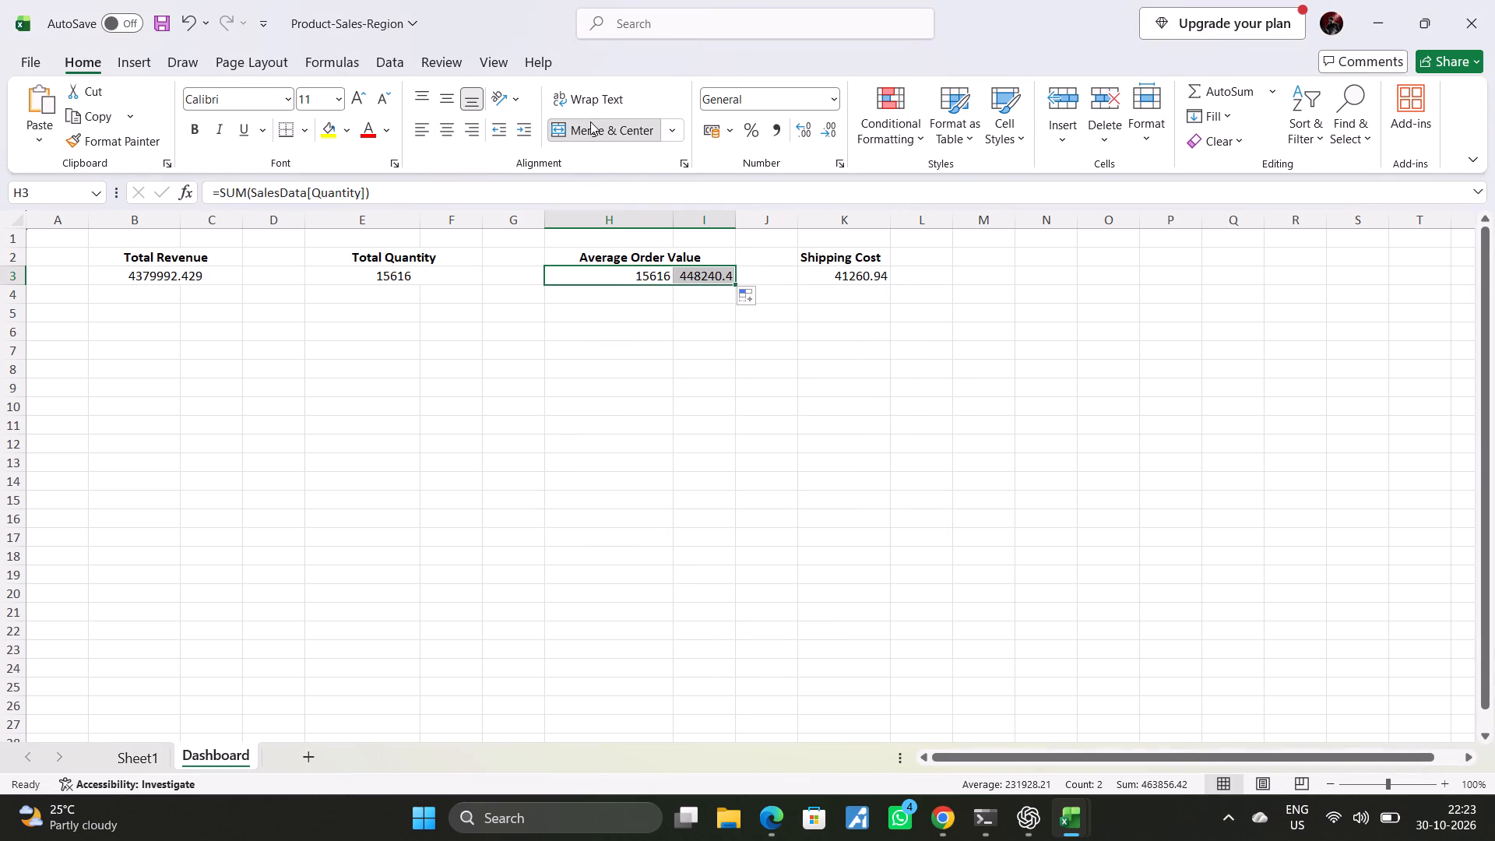
click(783, 449)
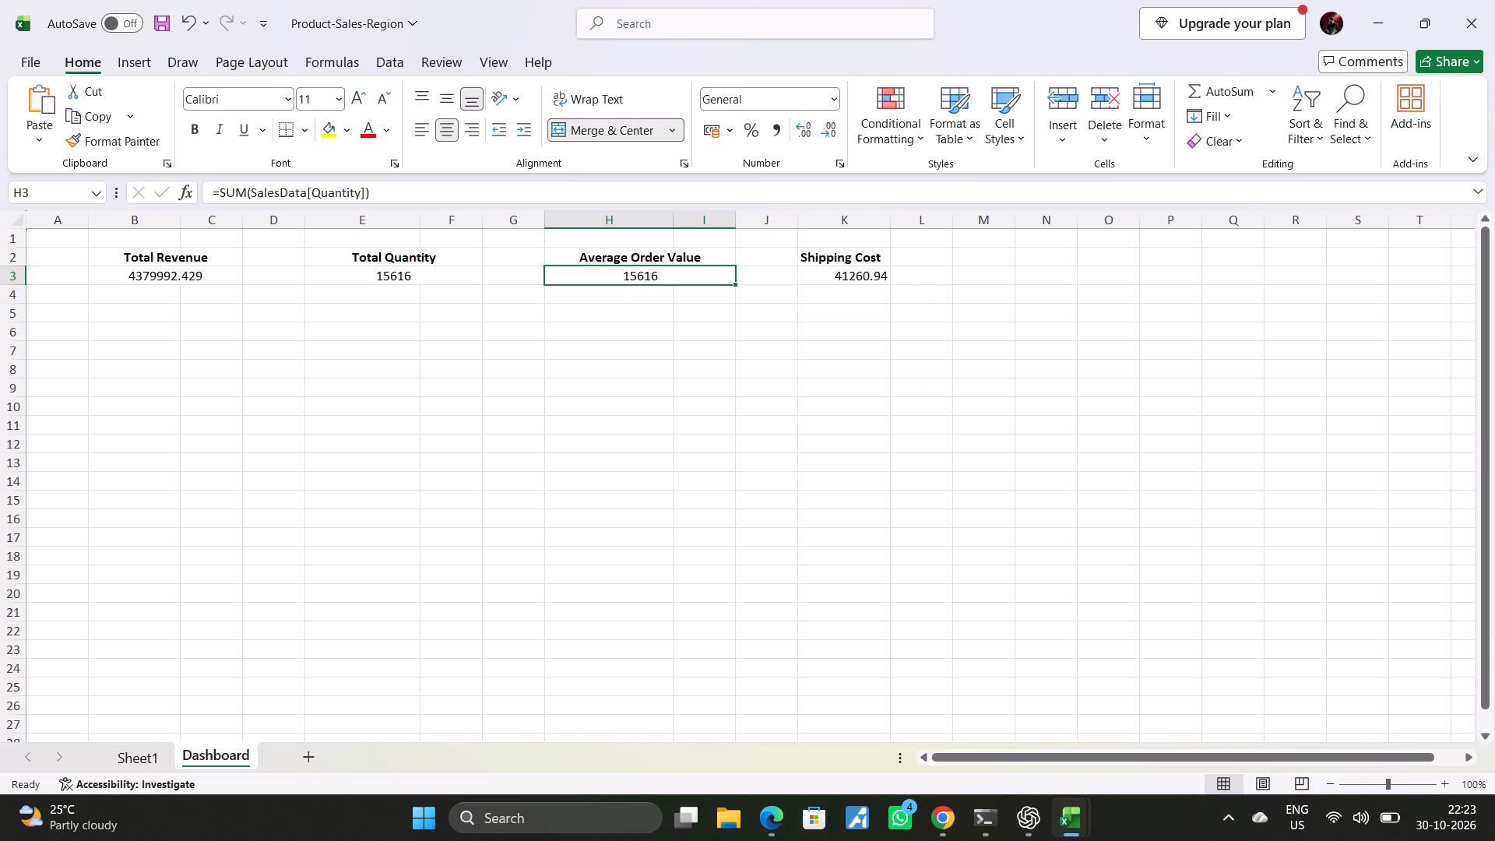
Merge and center the Shipping Cost heading across K2:L2 and its value across K3:L3, keeping only the upper-left contents.
click(824, 262)
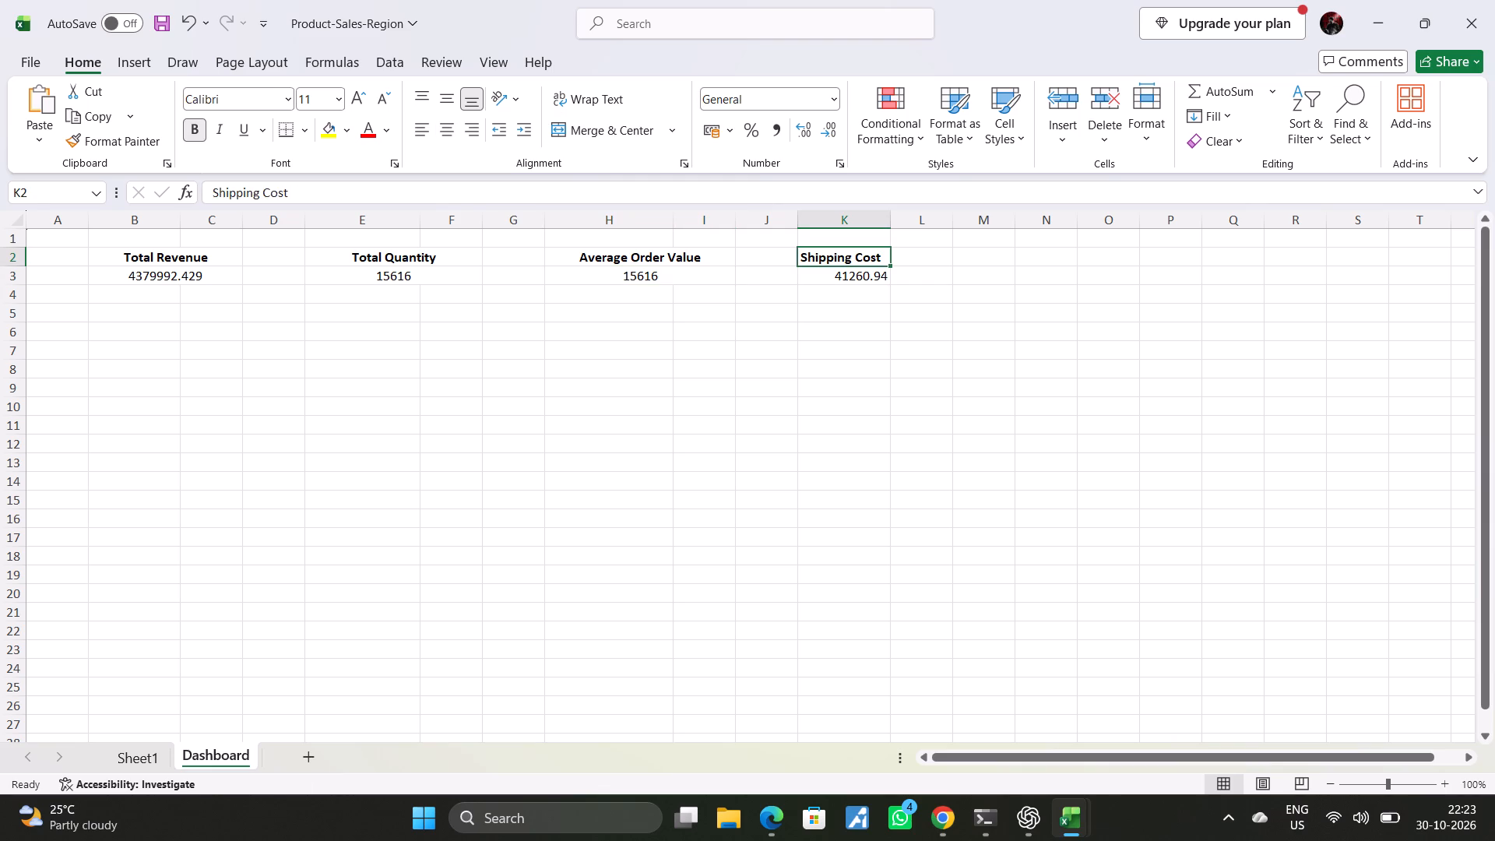
drag(890, 266, 944, 262)
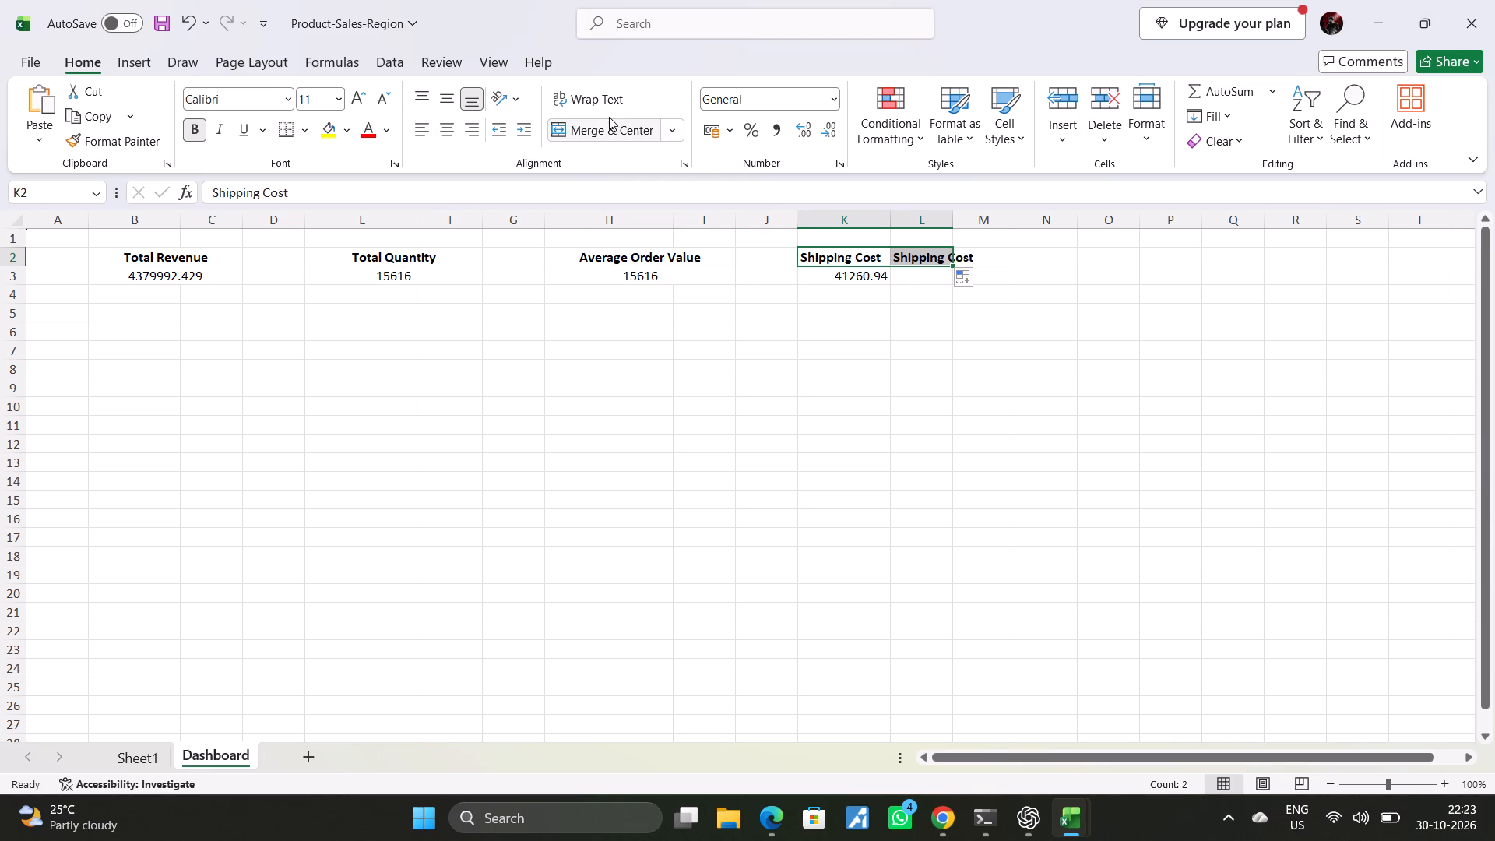
click(613, 124)
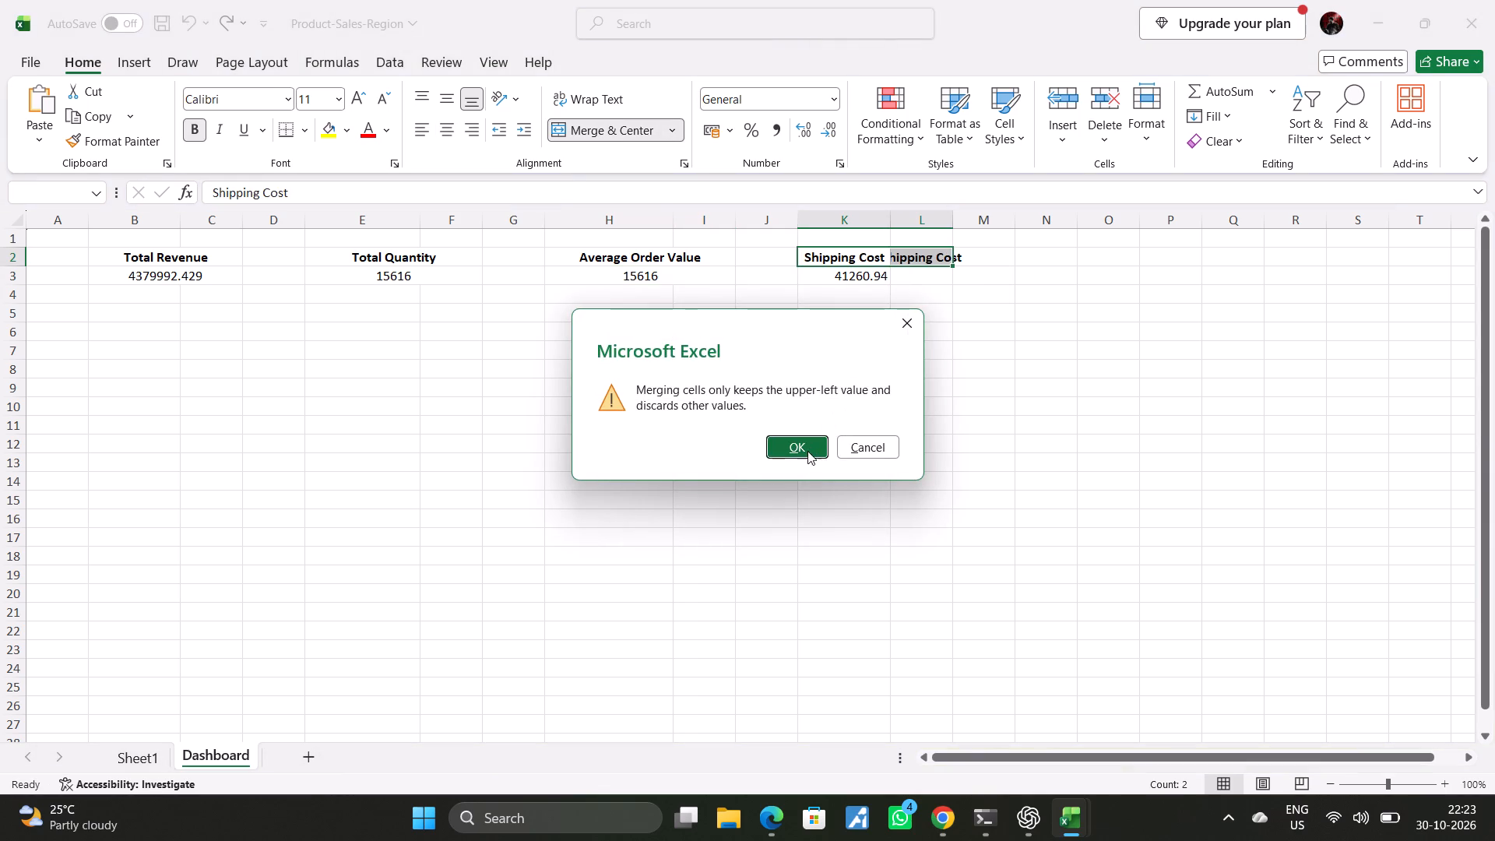
click(807, 451)
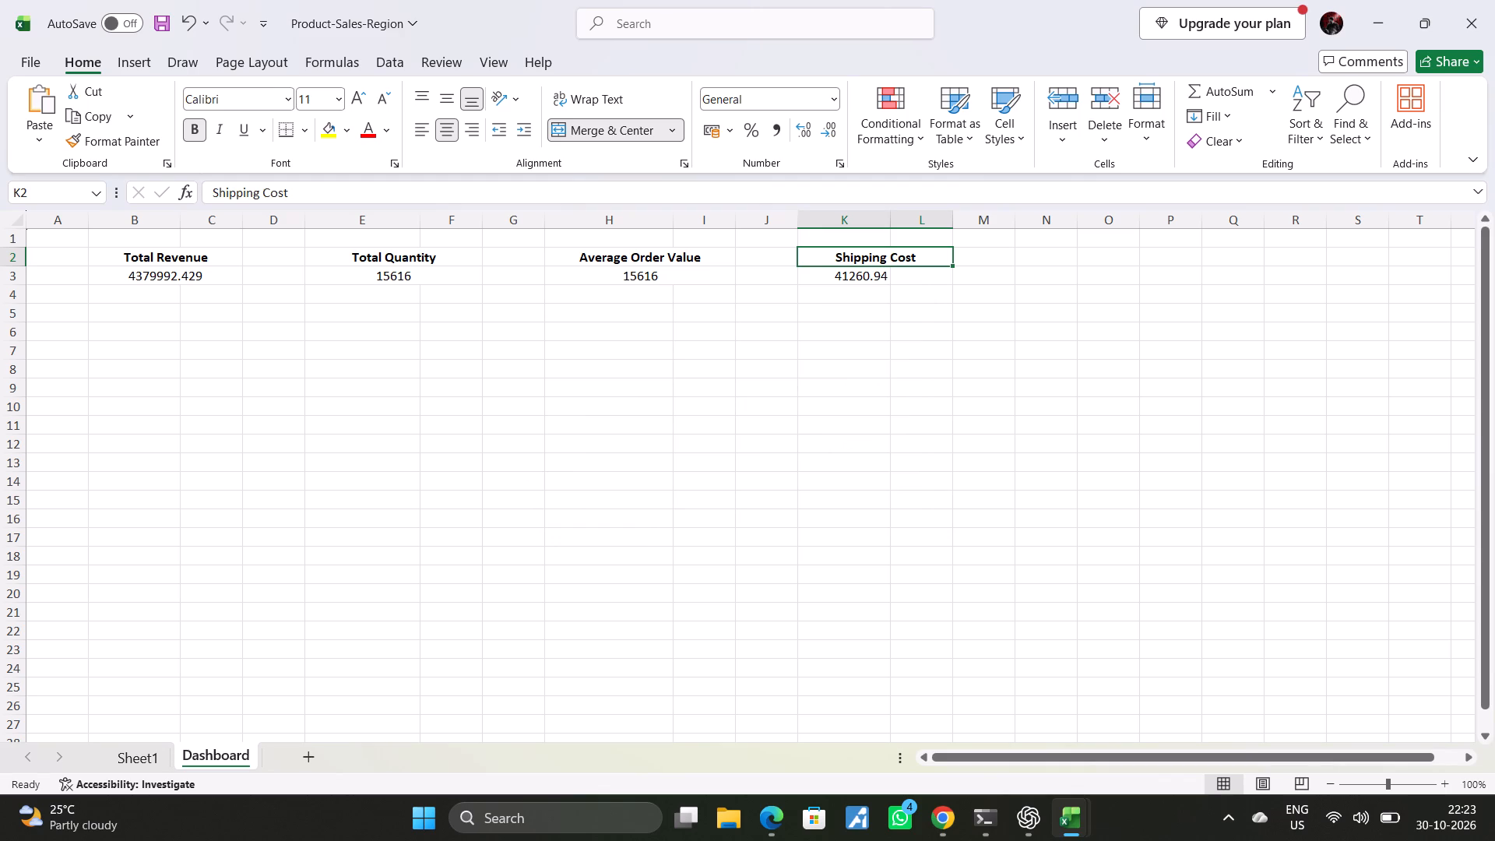
click(879, 280)
drag(890, 286, 940, 284)
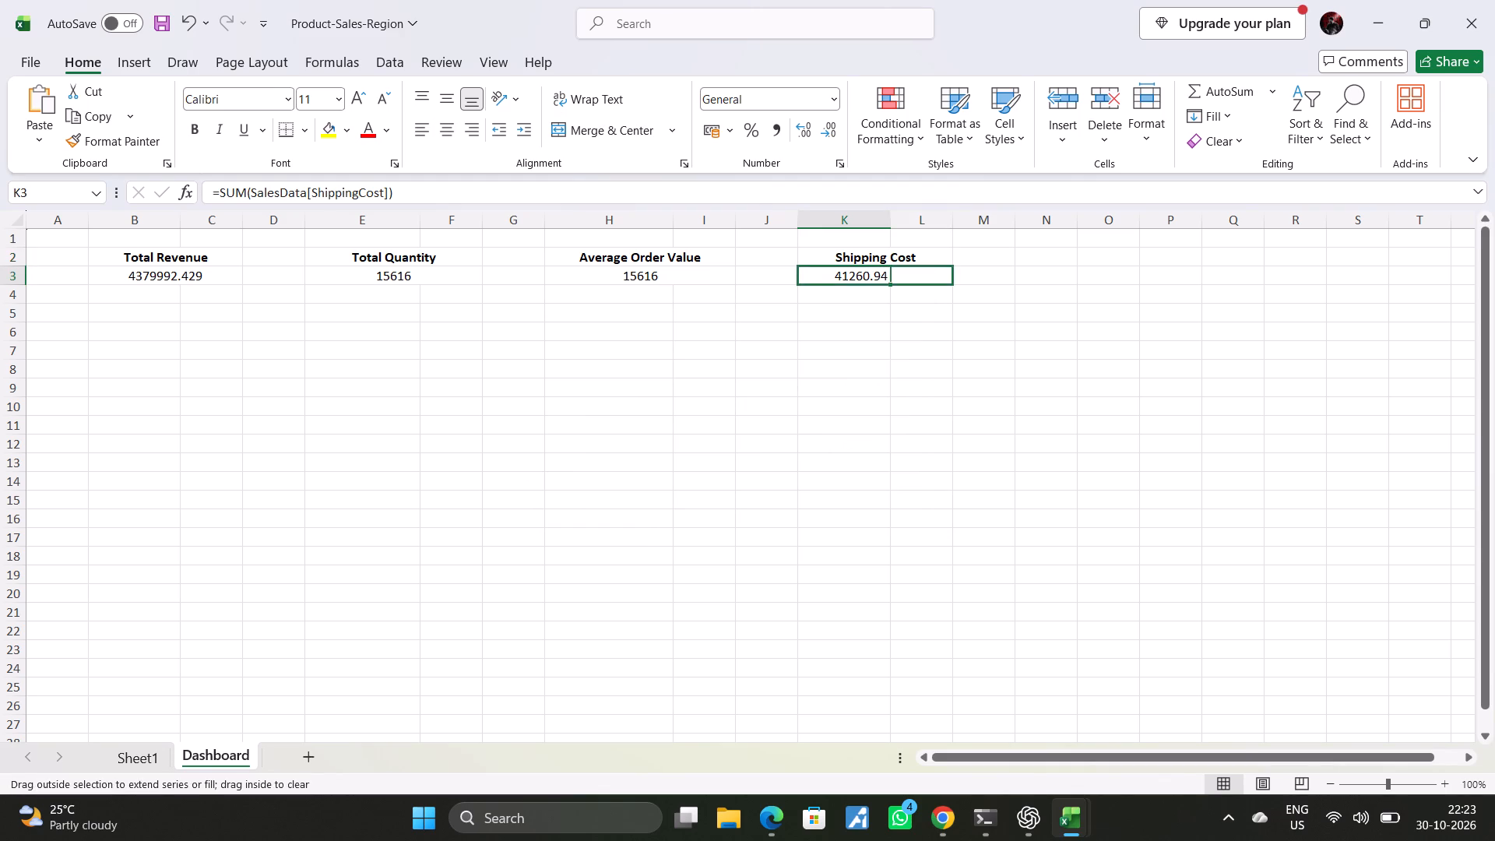
drag(940, 284, 937, 283)
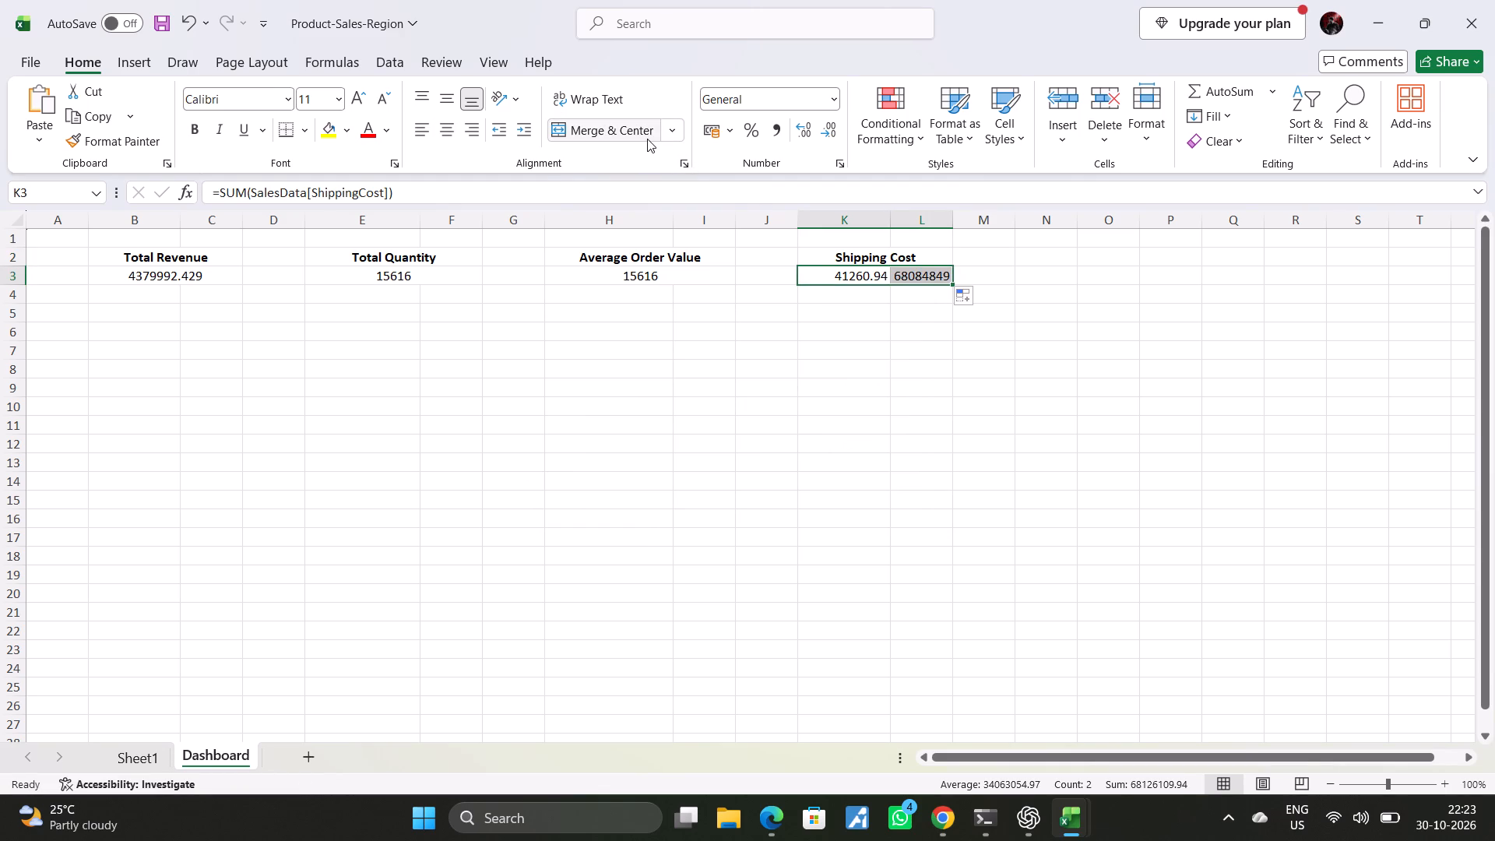
click(647, 139)
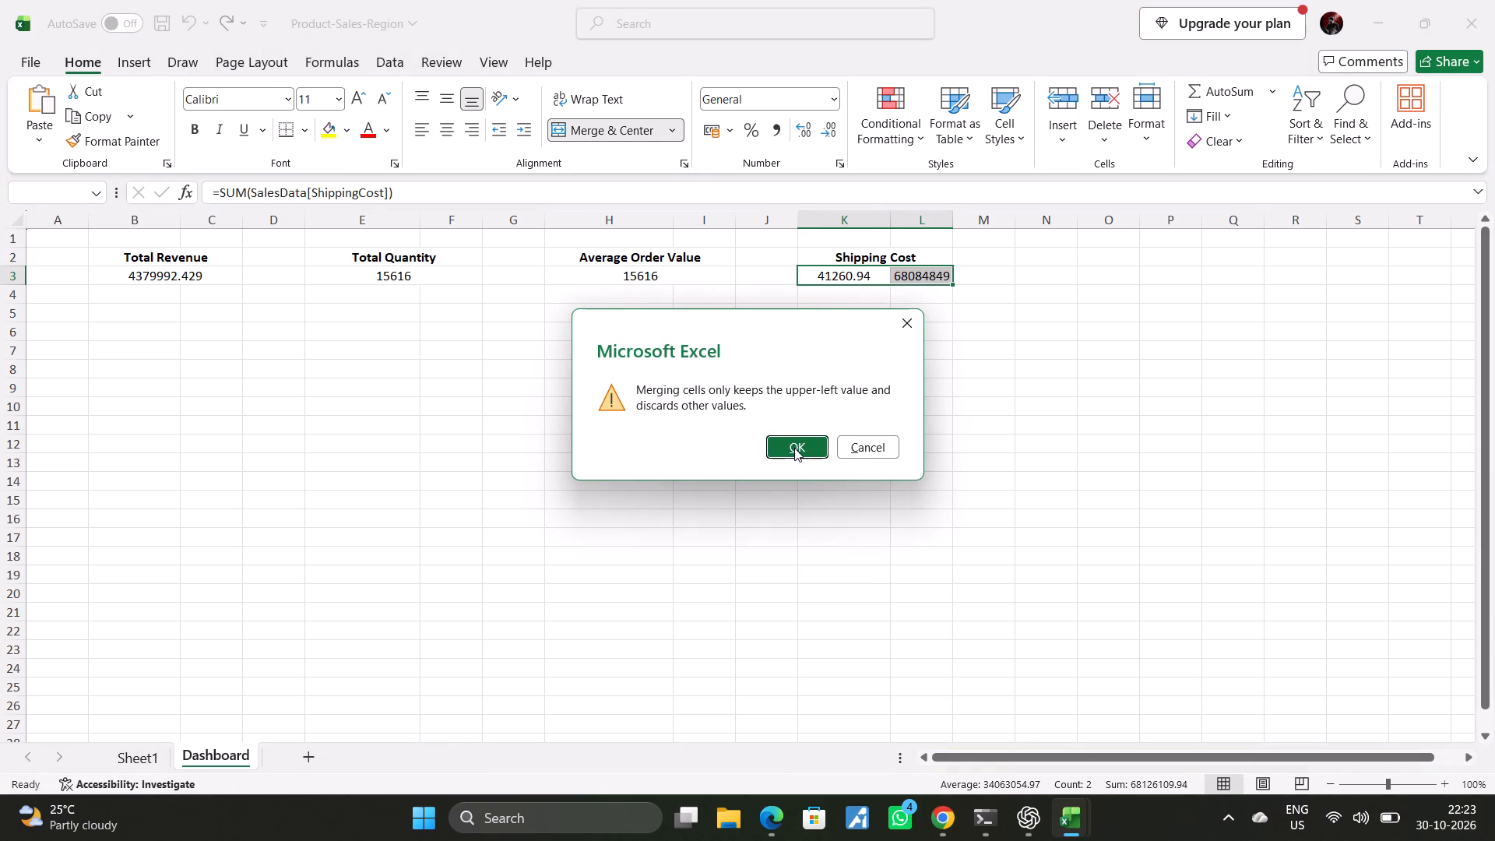
click(795, 450)
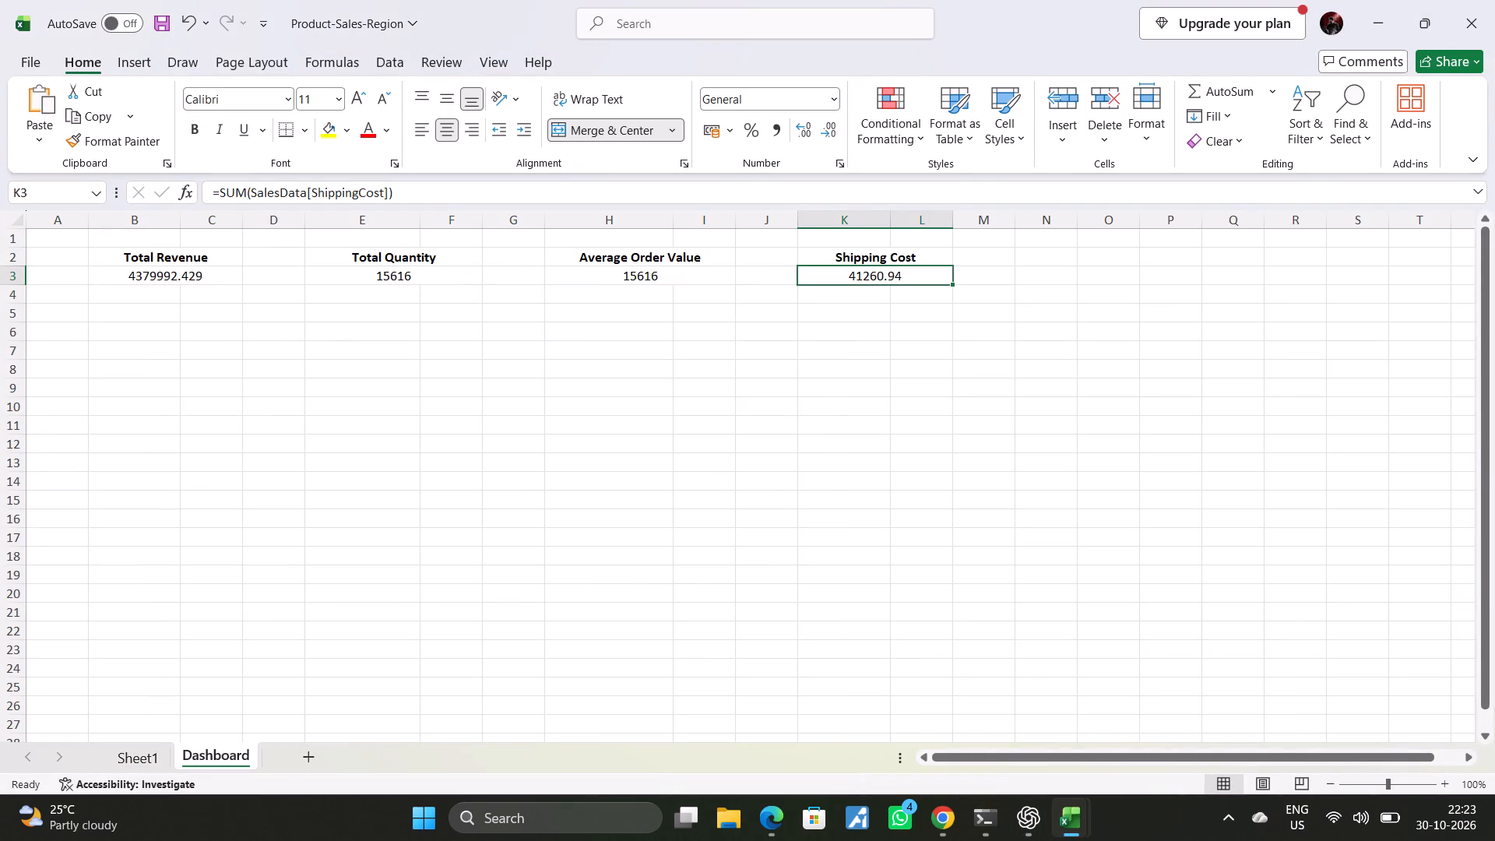
Set the font size of the Total Revenue, Total Quantity, Average Order Value and Shipping Cost headings in row 2 to 12.
click(227, 260)
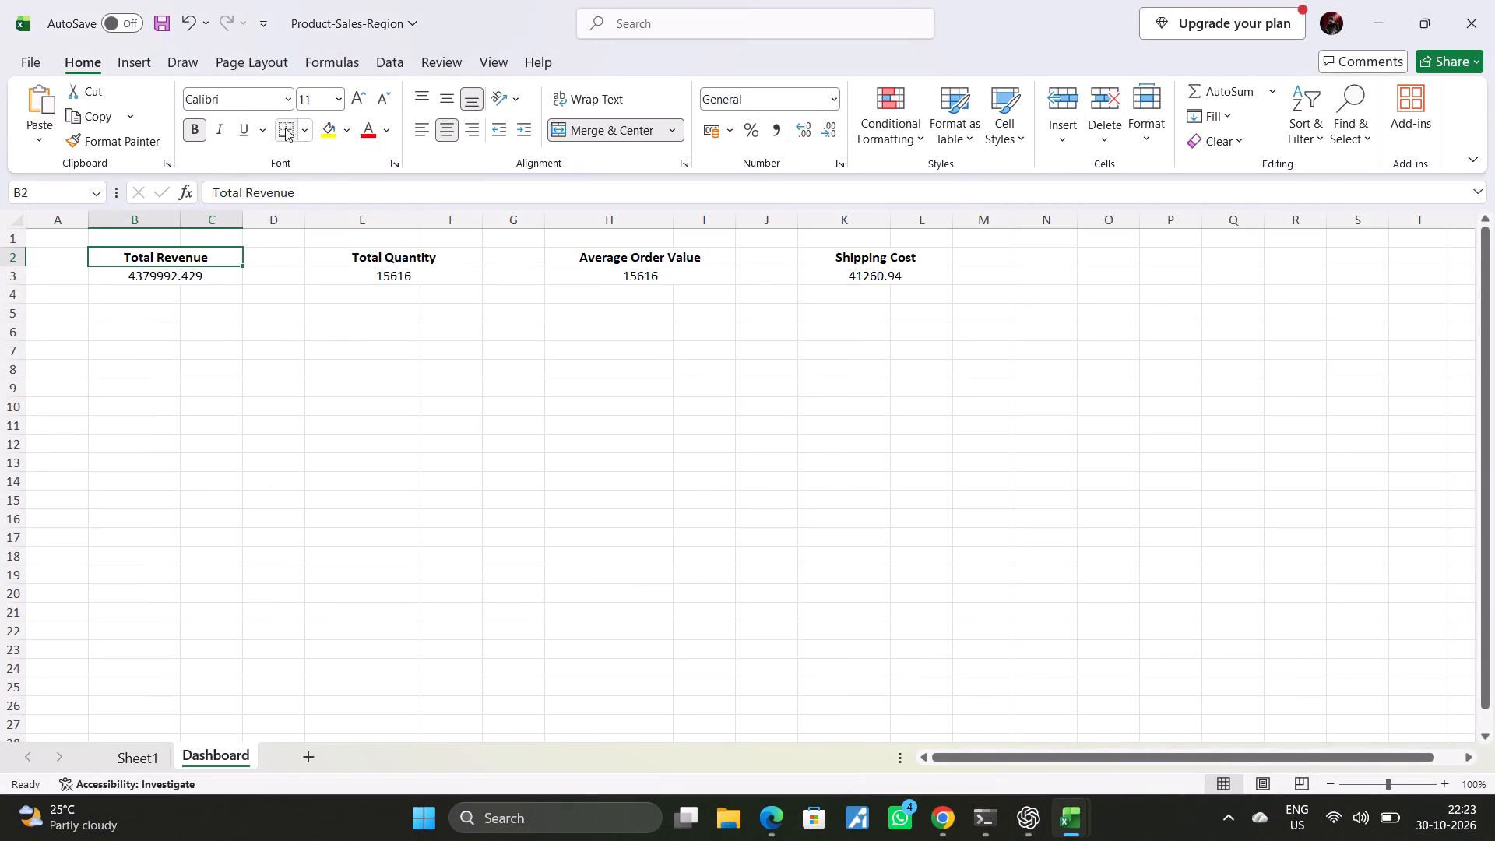
click(337, 98)
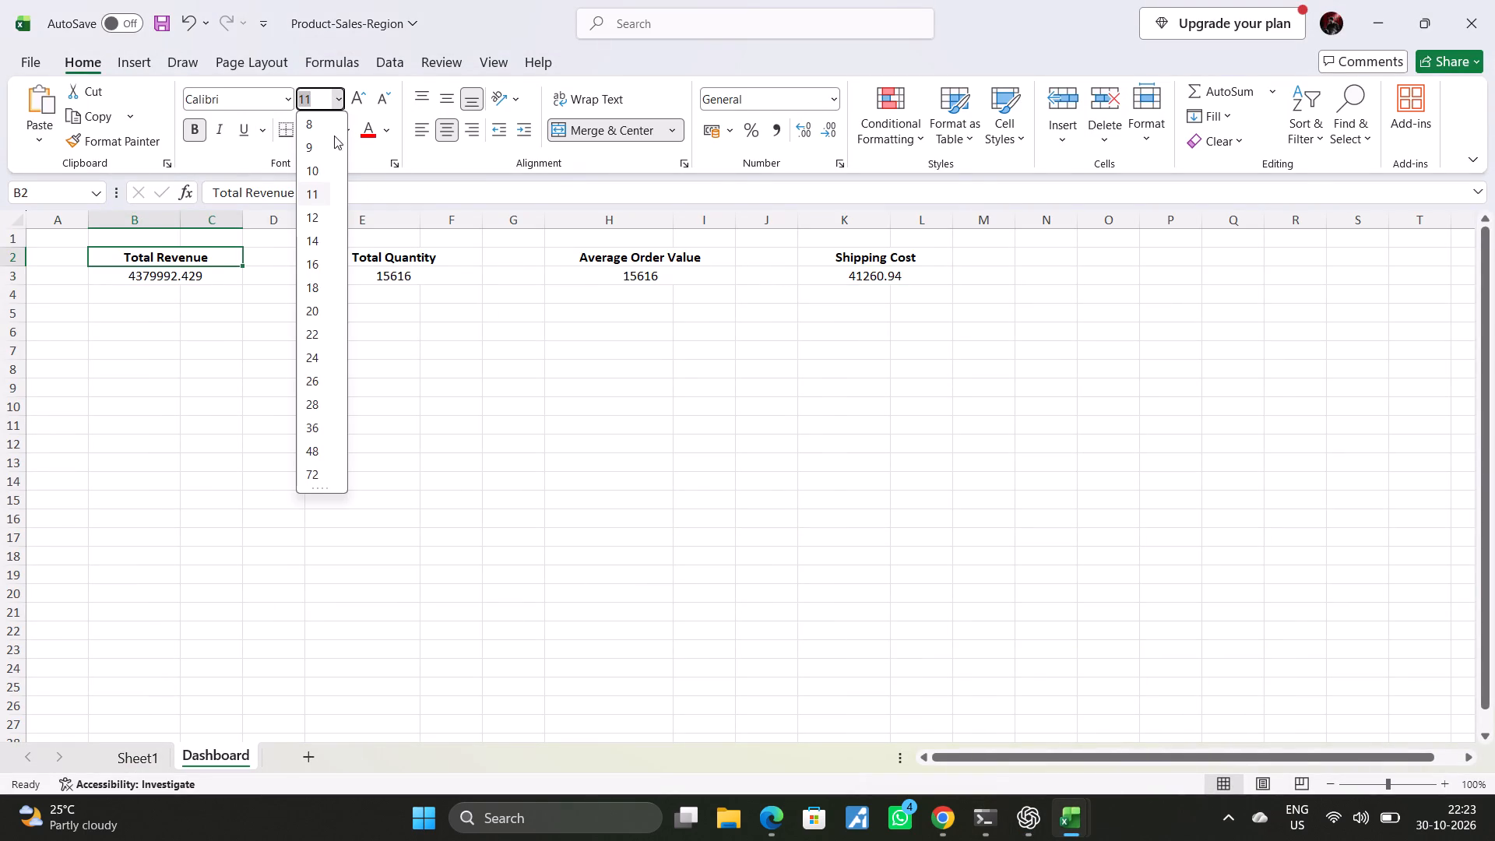
click(323, 220)
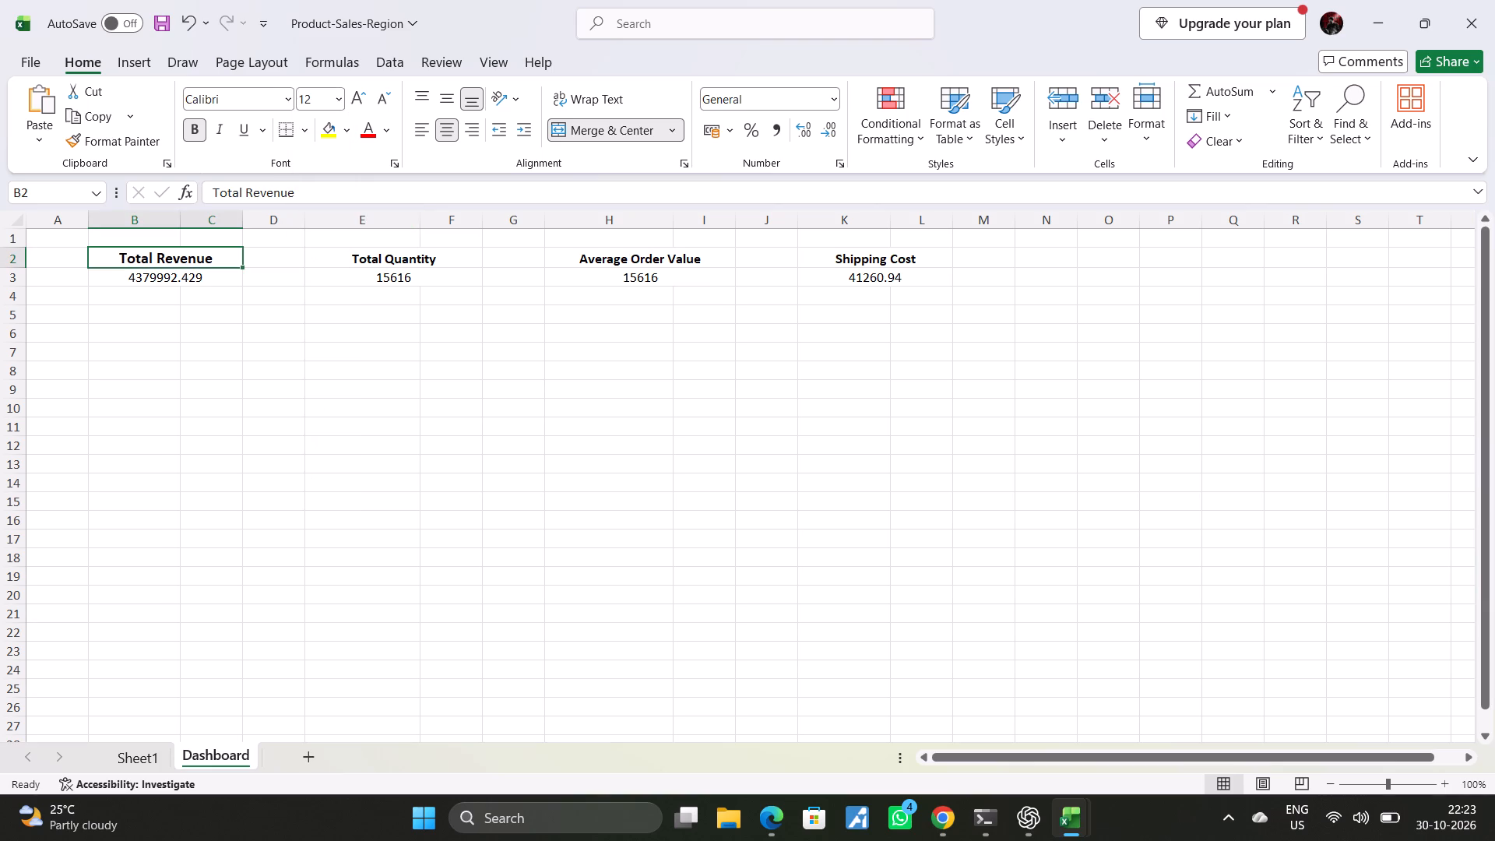
click(405, 261)
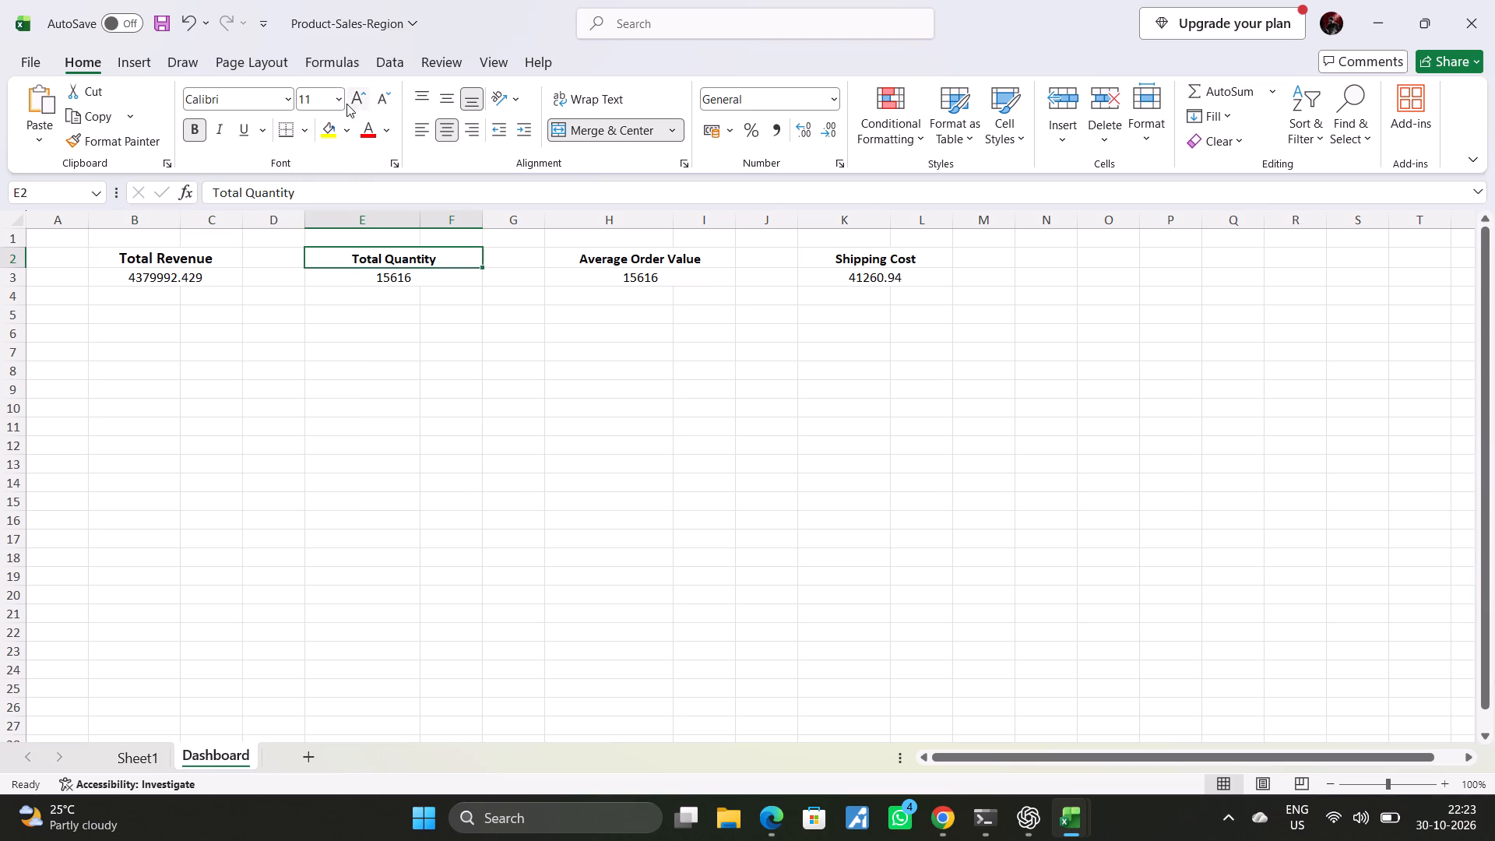
click(333, 93)
click(329, 221)
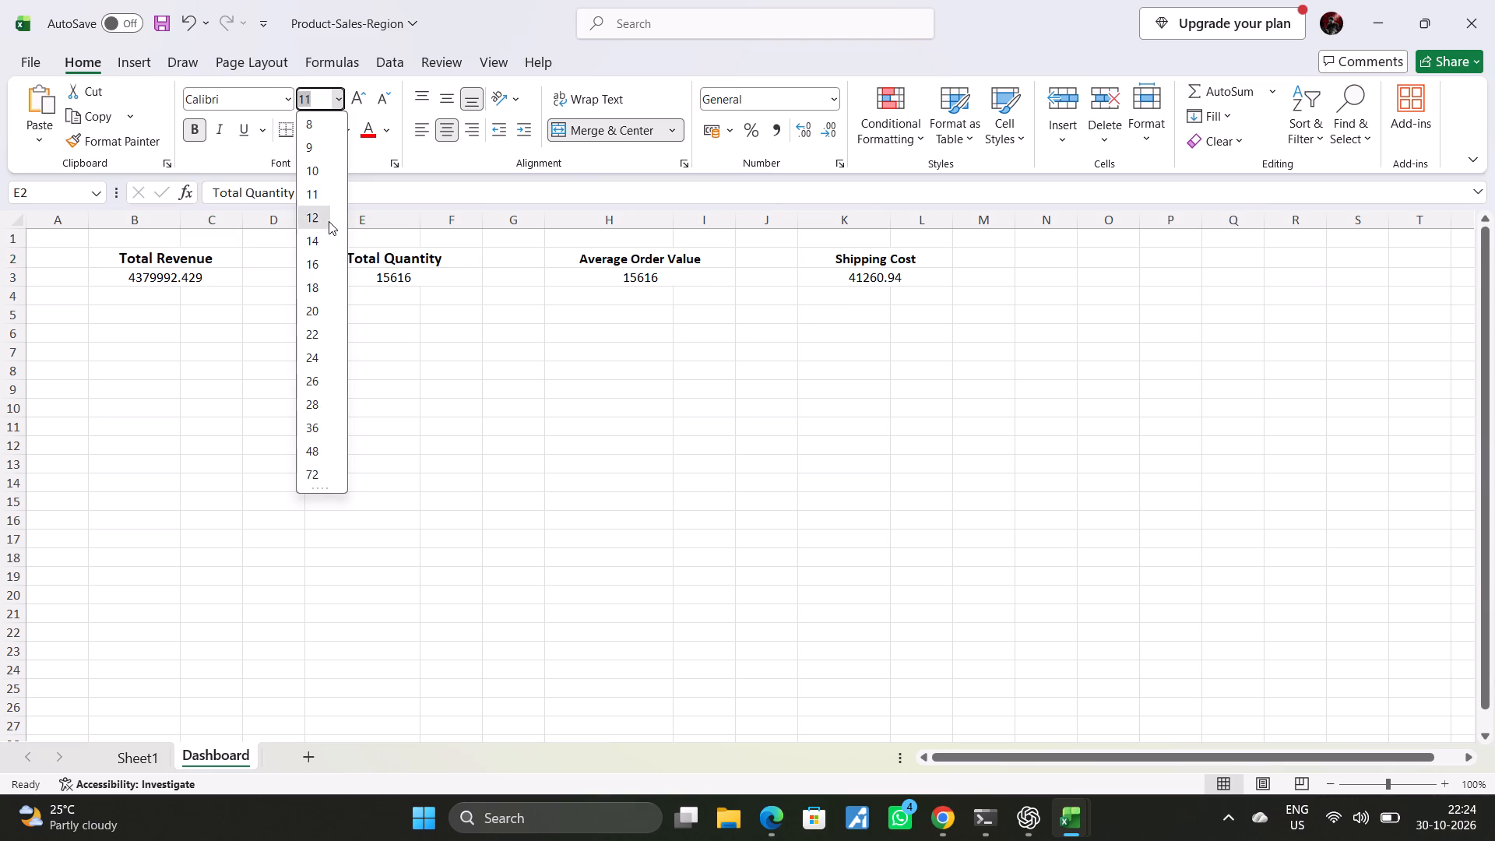
click(597, 258)
click(339, 100)
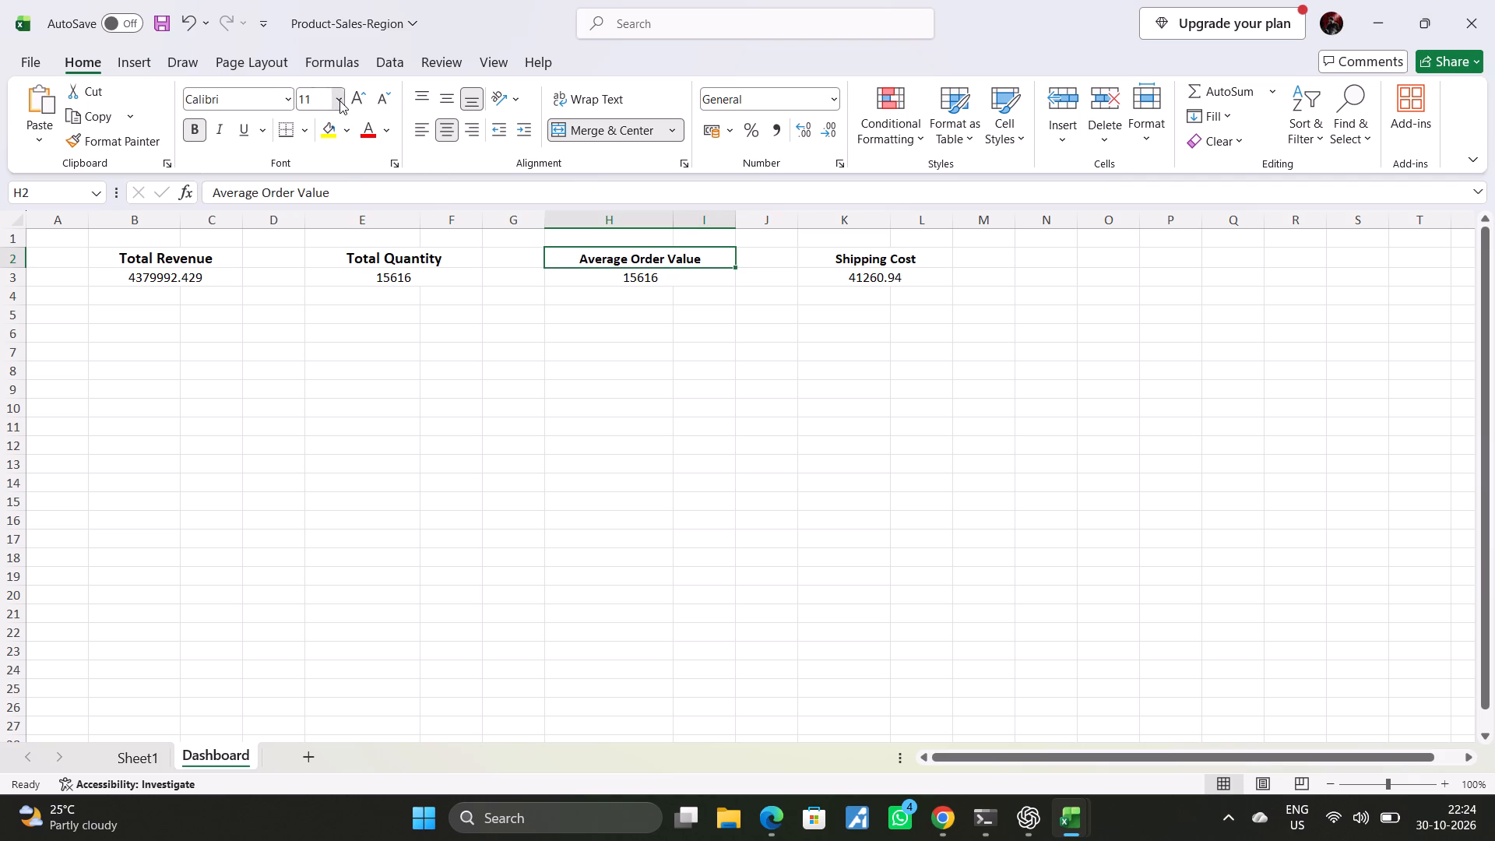
click(334, 220)
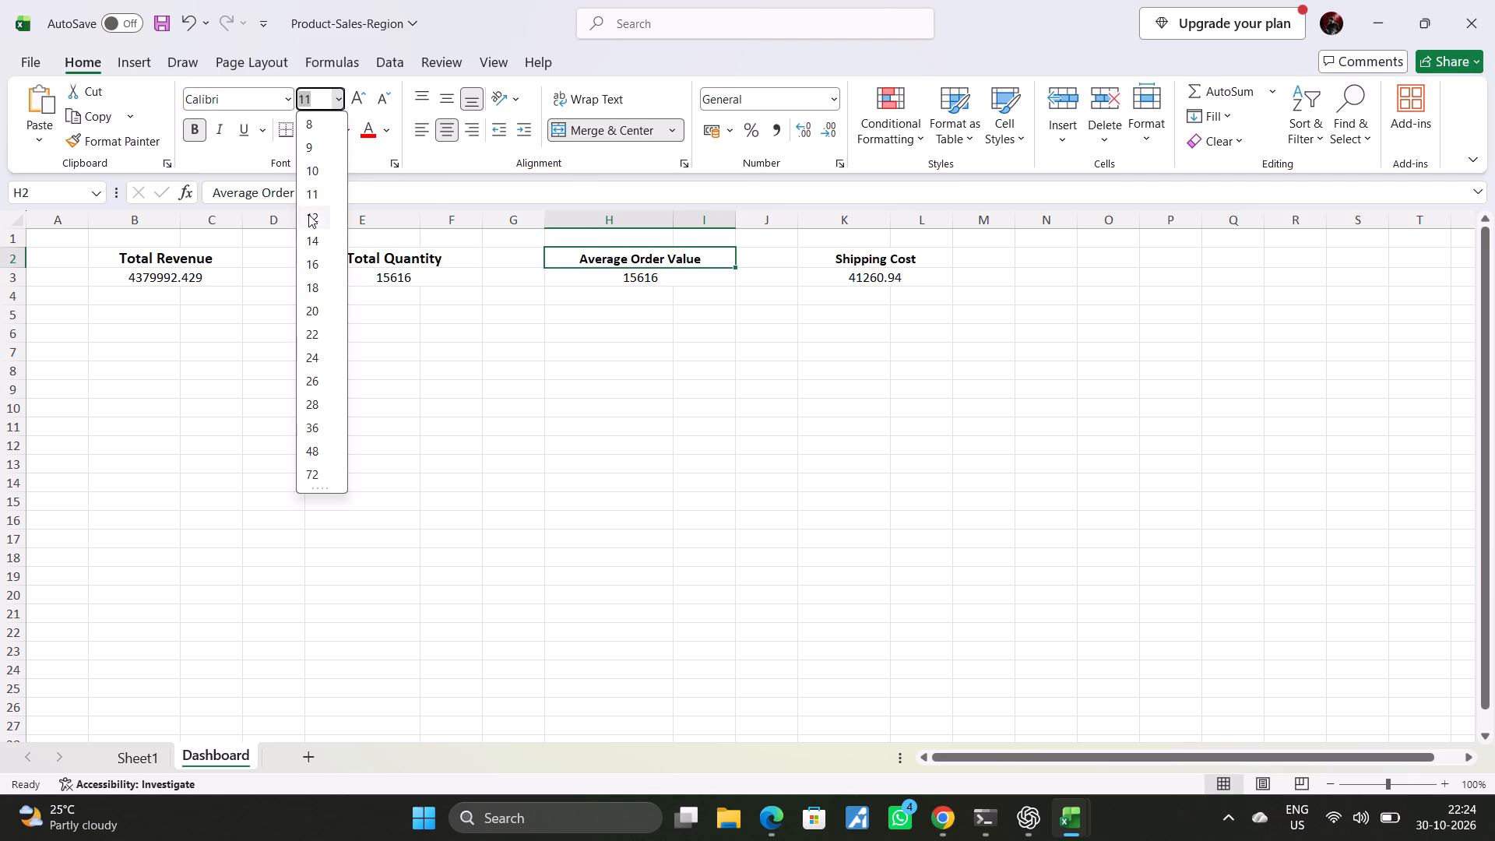
click(308, 214)
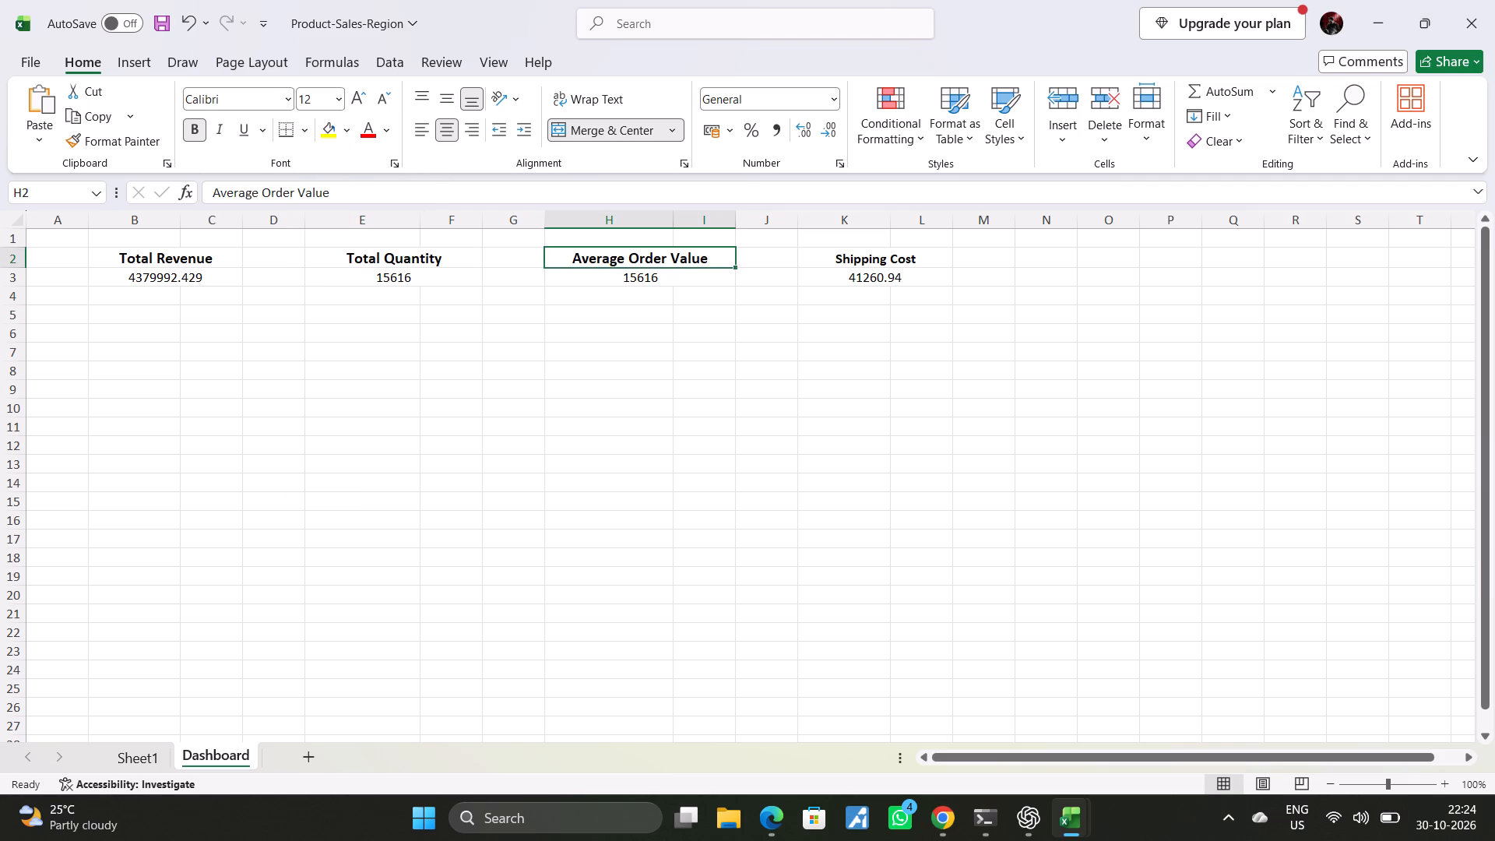
click(862, 265)
click(336, 105)
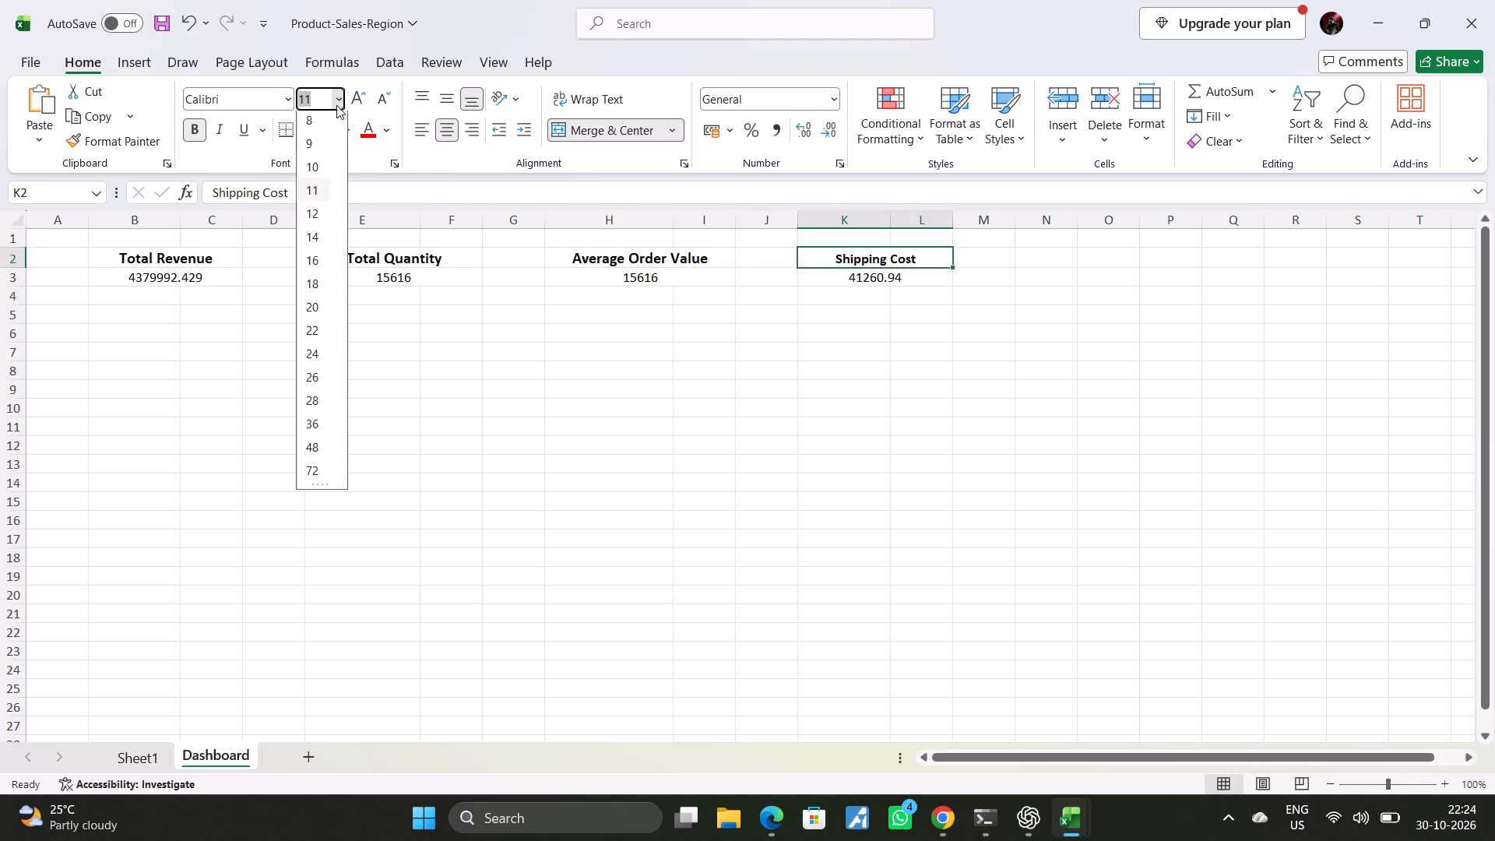
click(306, 213)
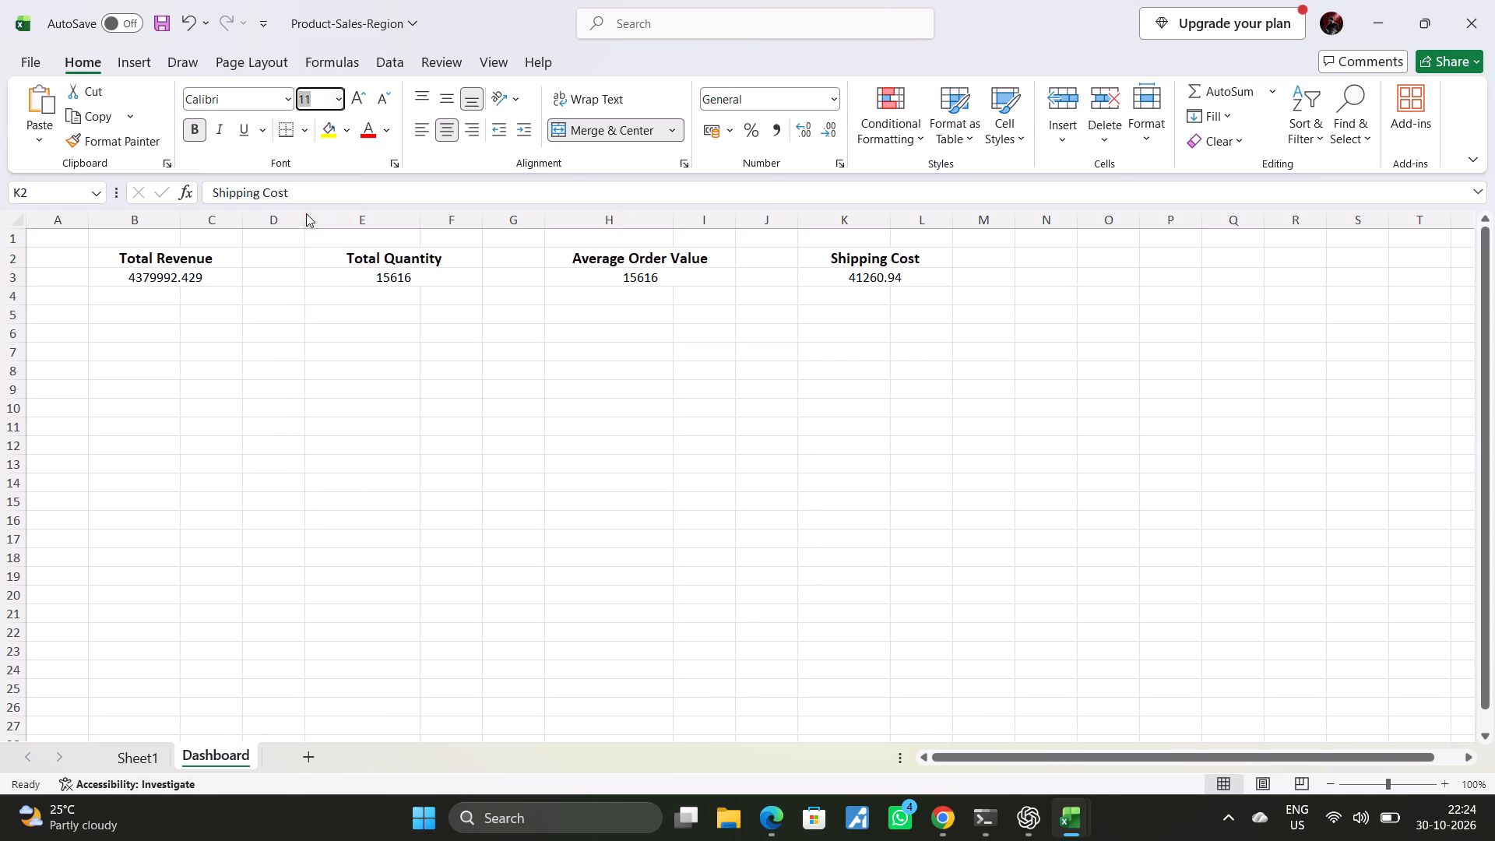
Give the Total Revenue heading a White, Background 1, Darker 25% fill and the purple theme font color.
click(241, 253)
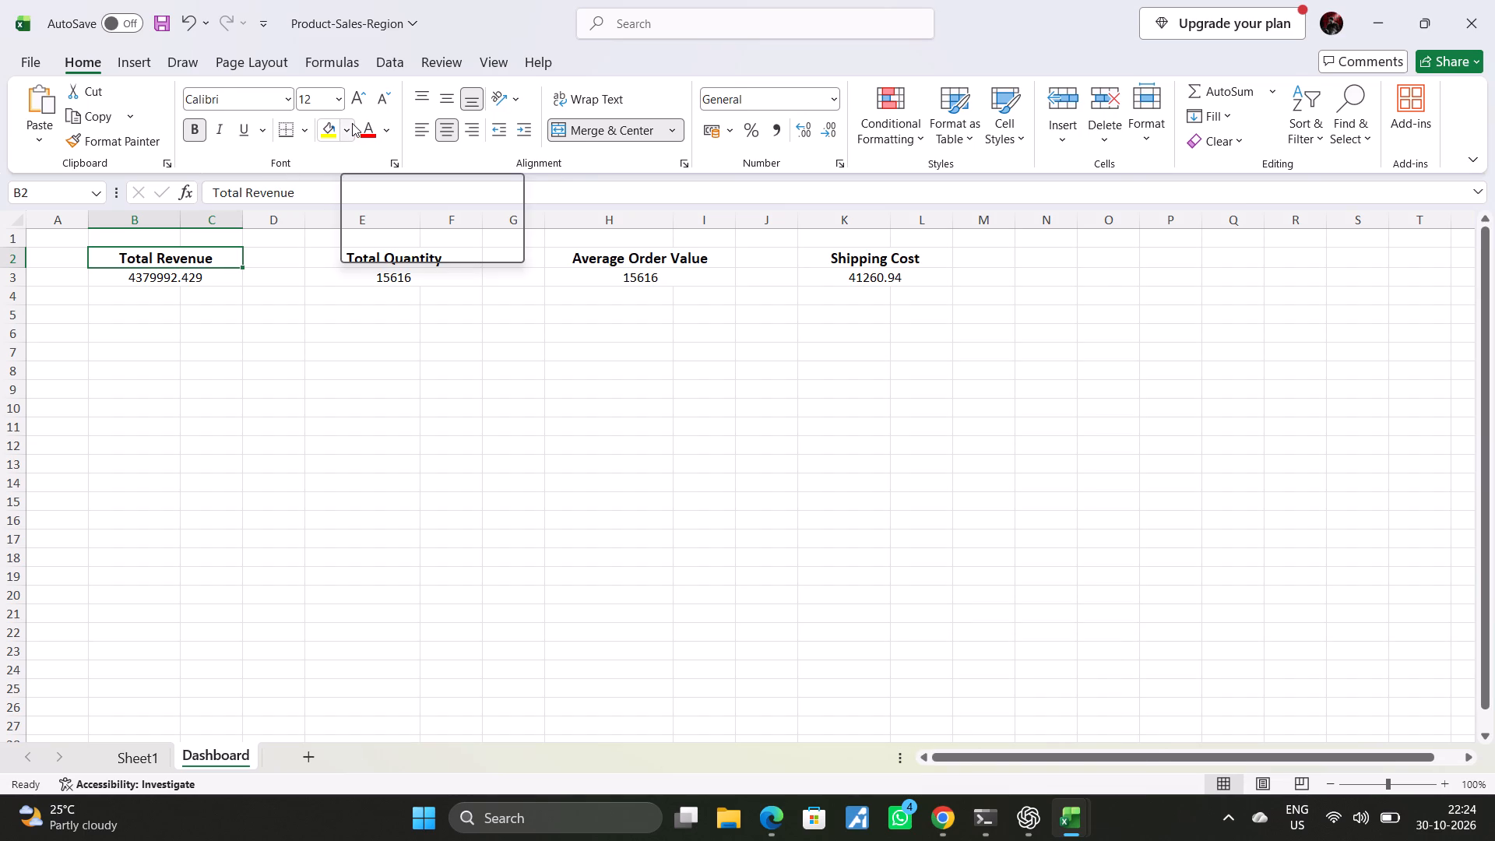
click(352, 123)
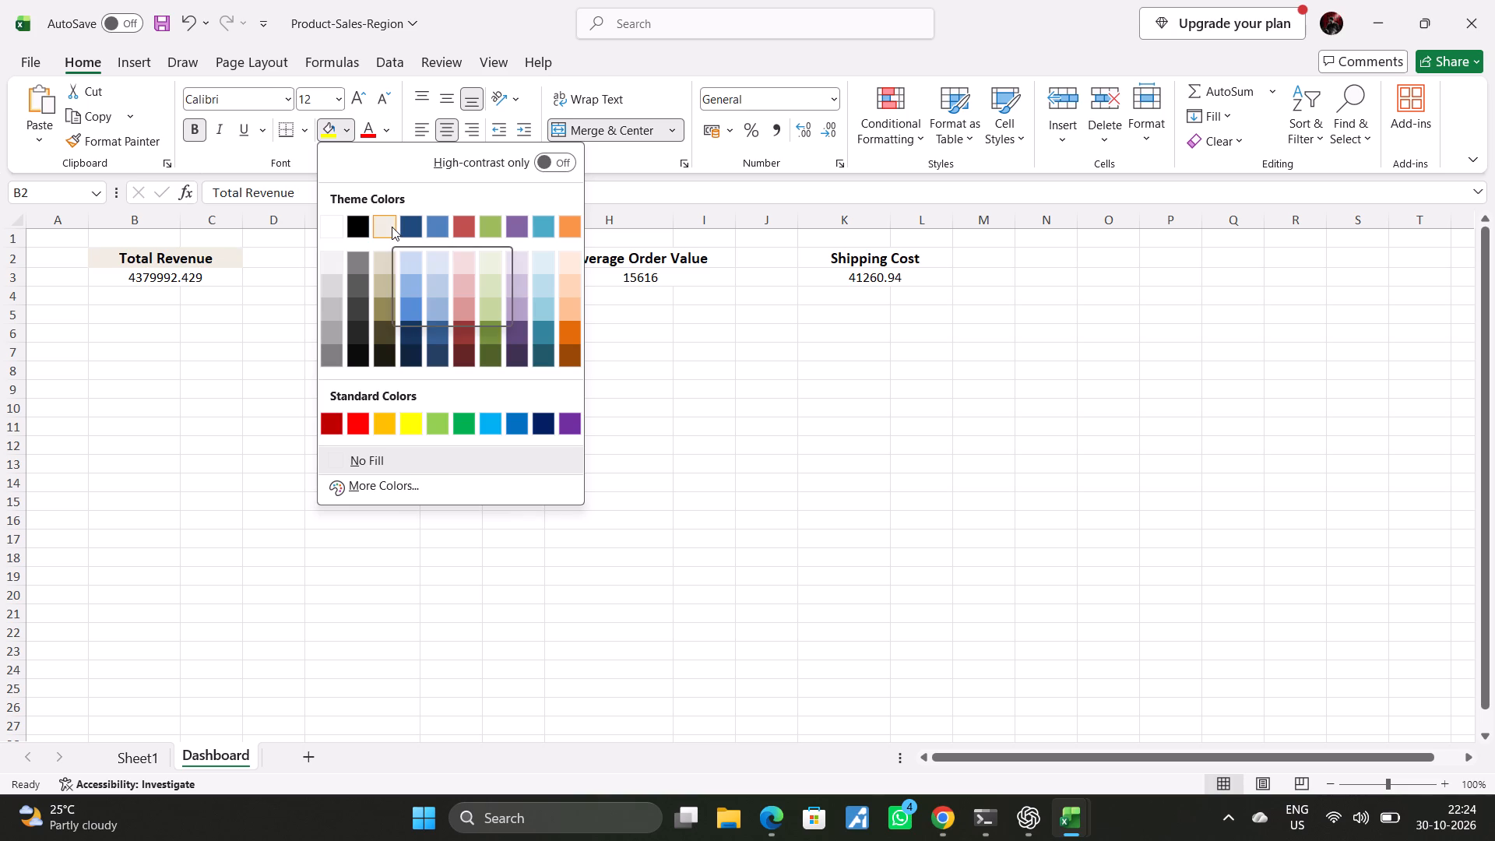
click(329, 302)
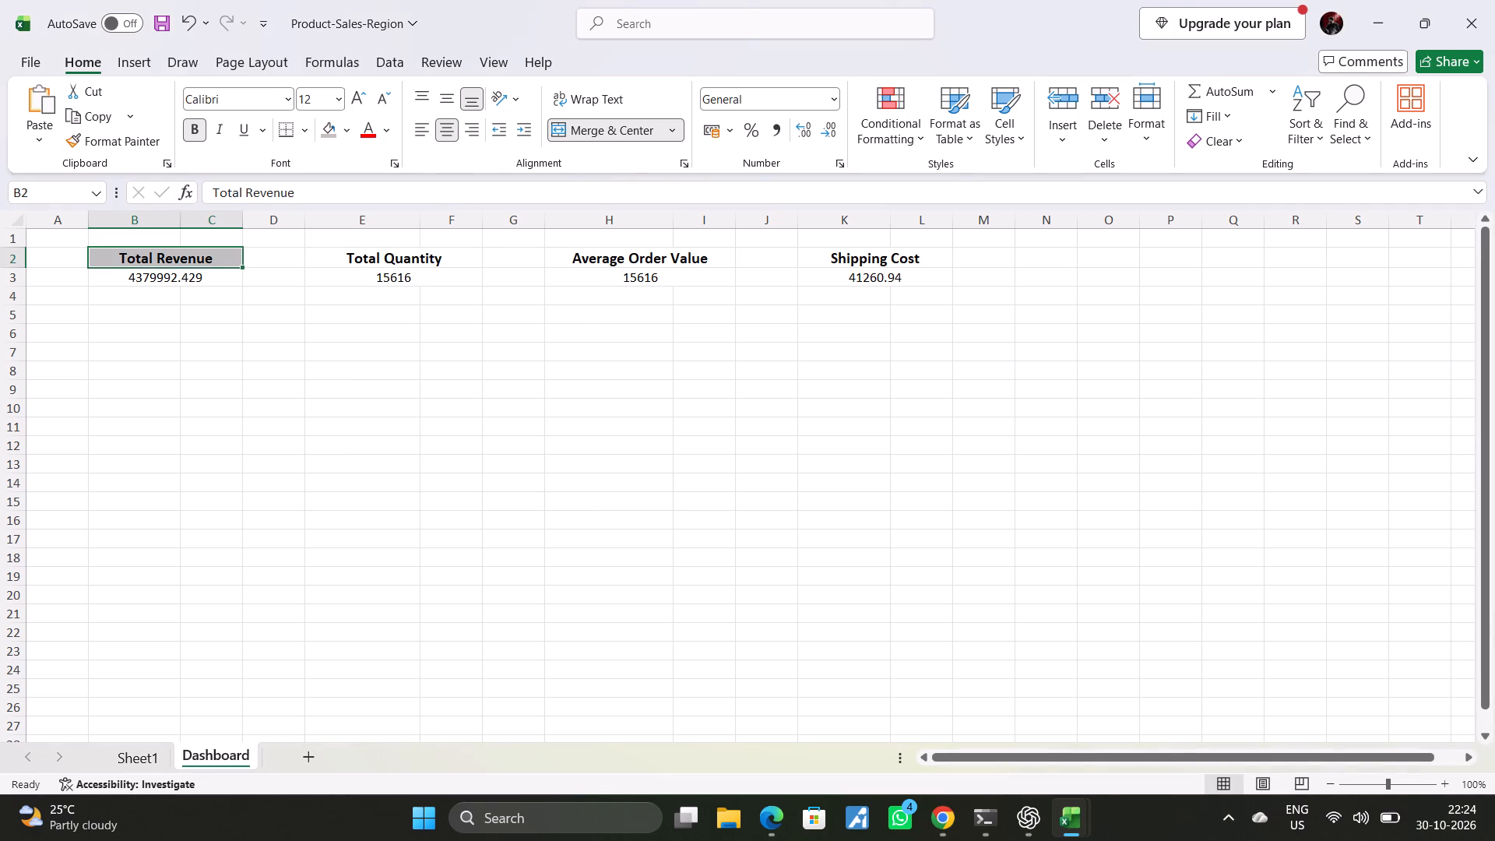
click(384, 131)
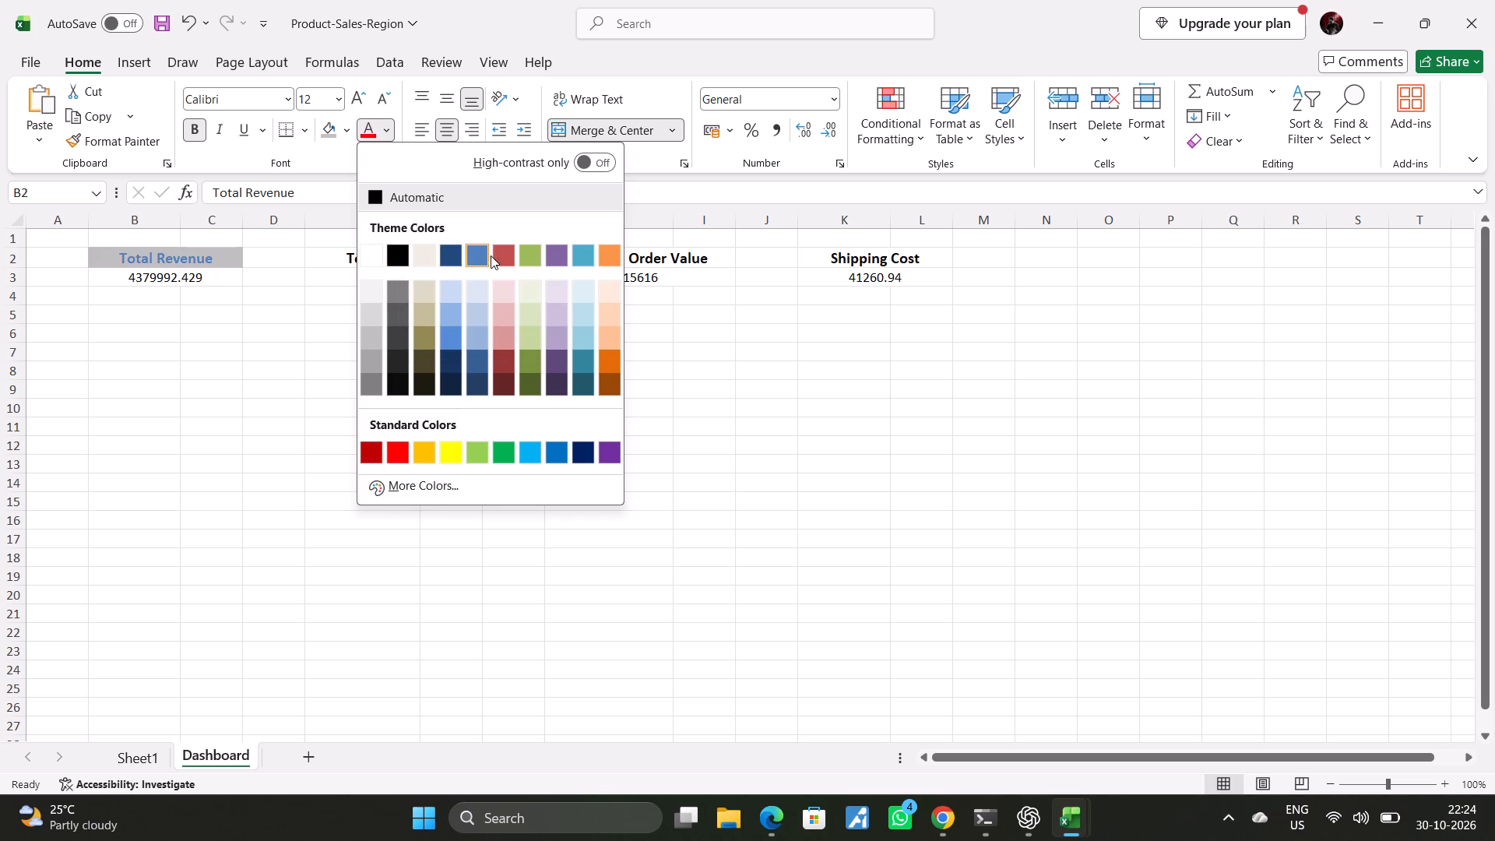
click(554, 259)
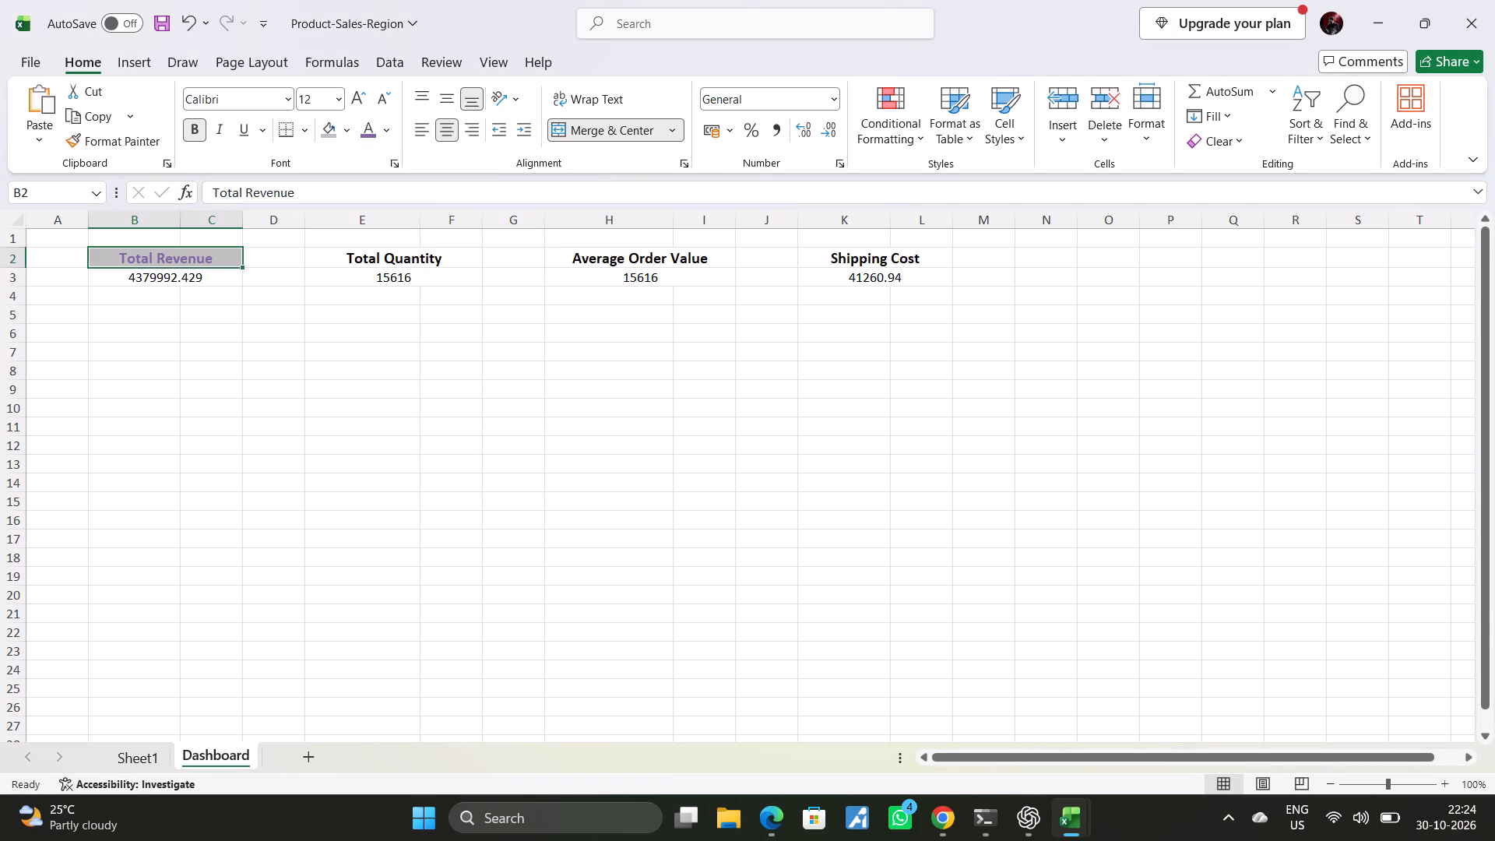
Give the Total Quantity heading the same Darker 25% gray fill and purple theme font color as Total Revenue.
click(441, 261)
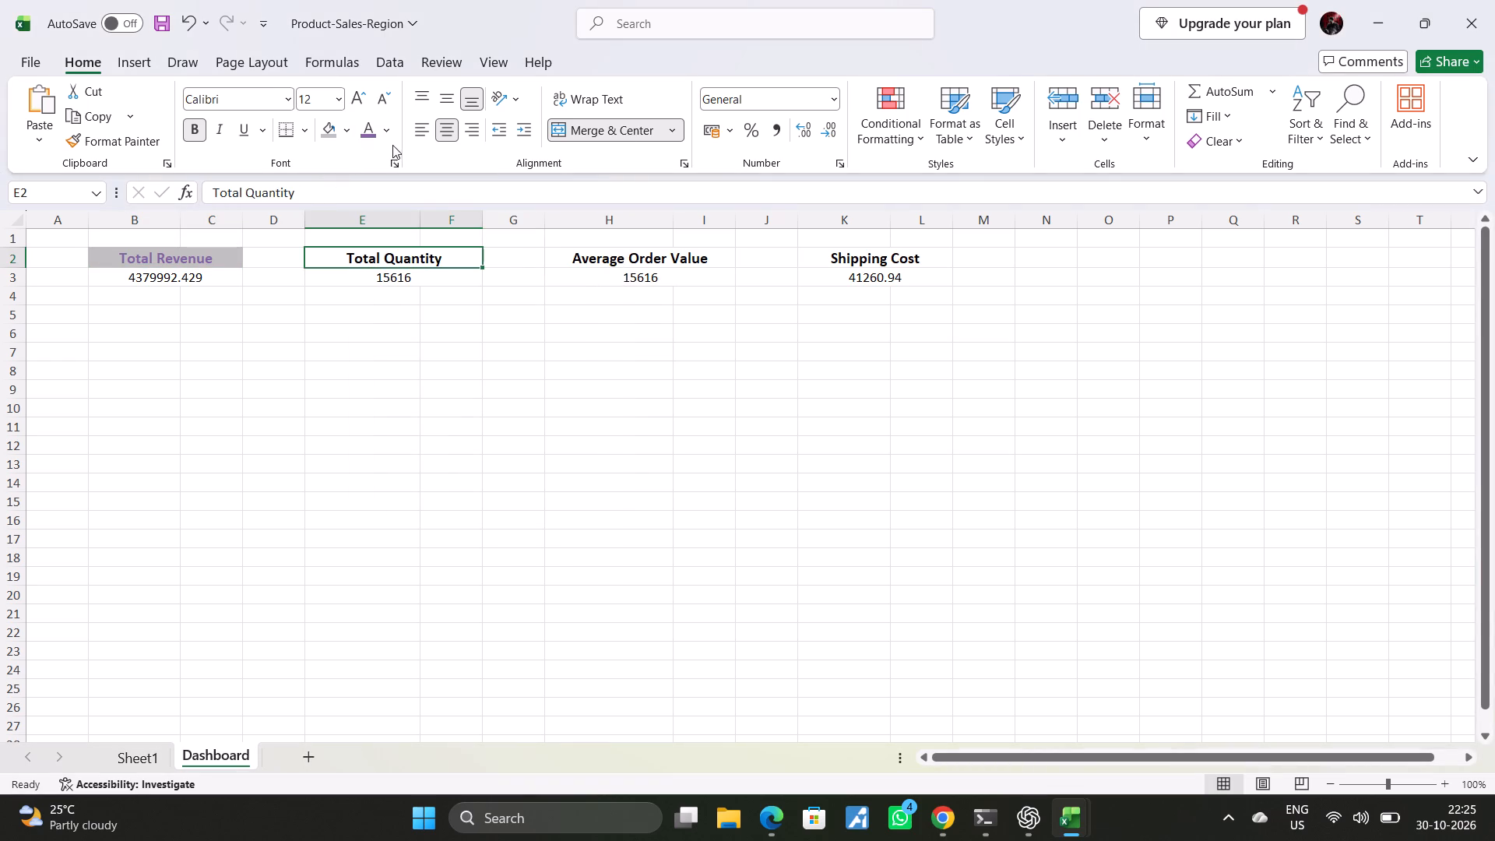
click(346, 131)
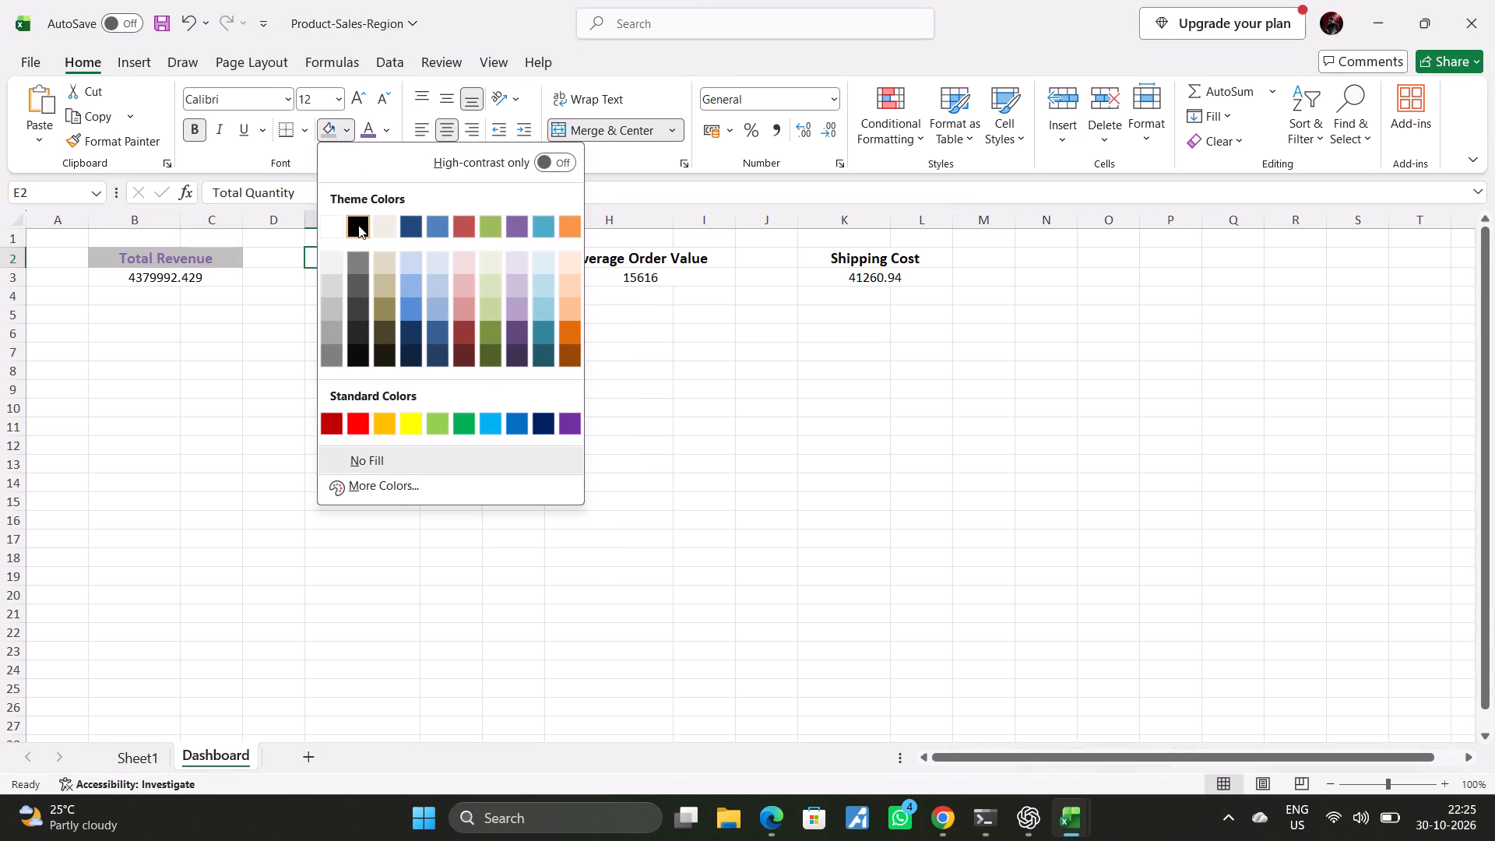
click(332, 304)
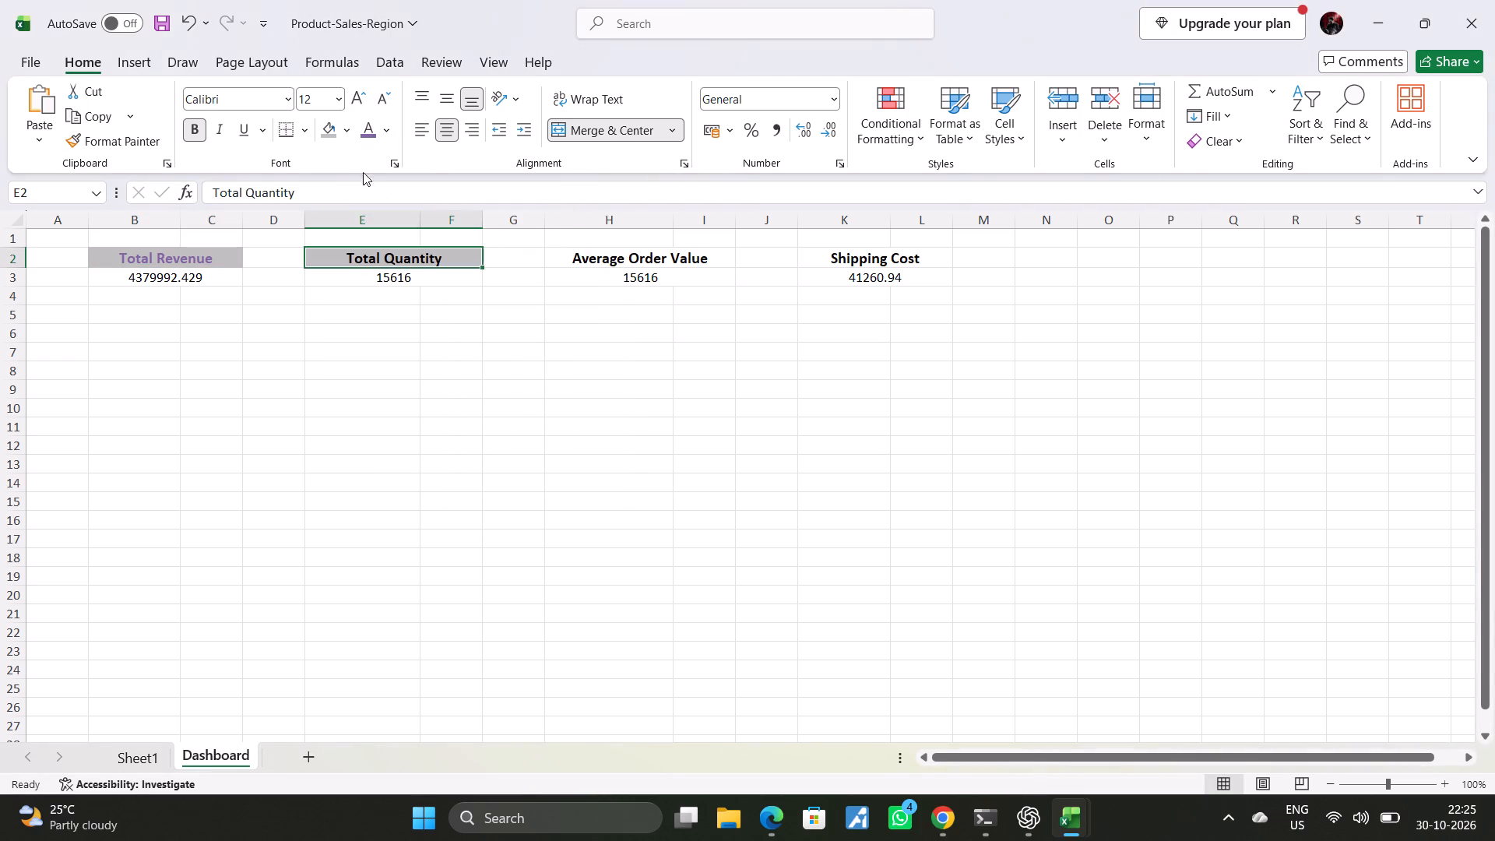
click(381, 129)
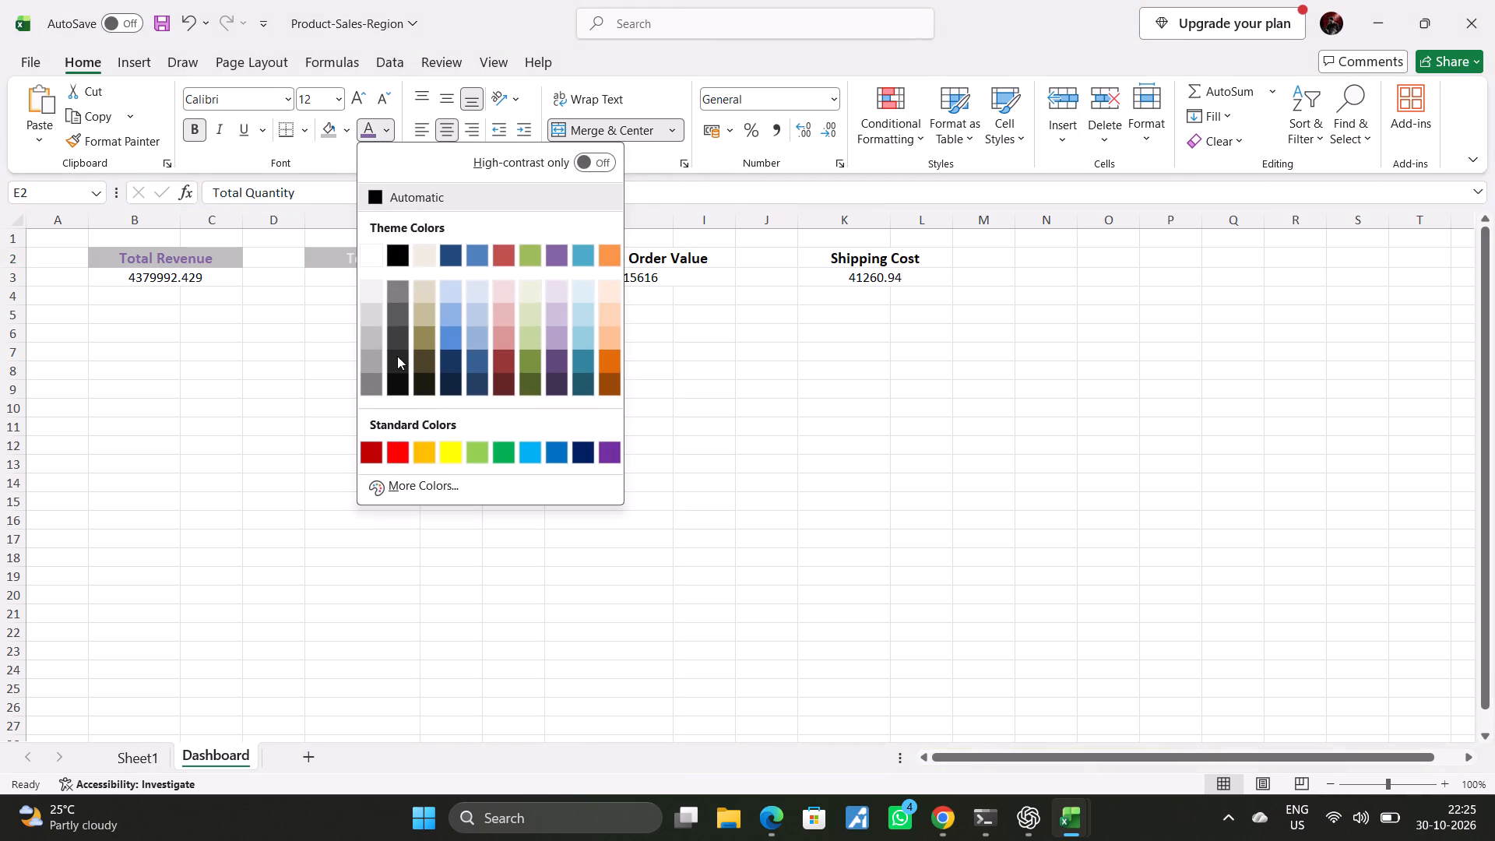
click(557, 252)
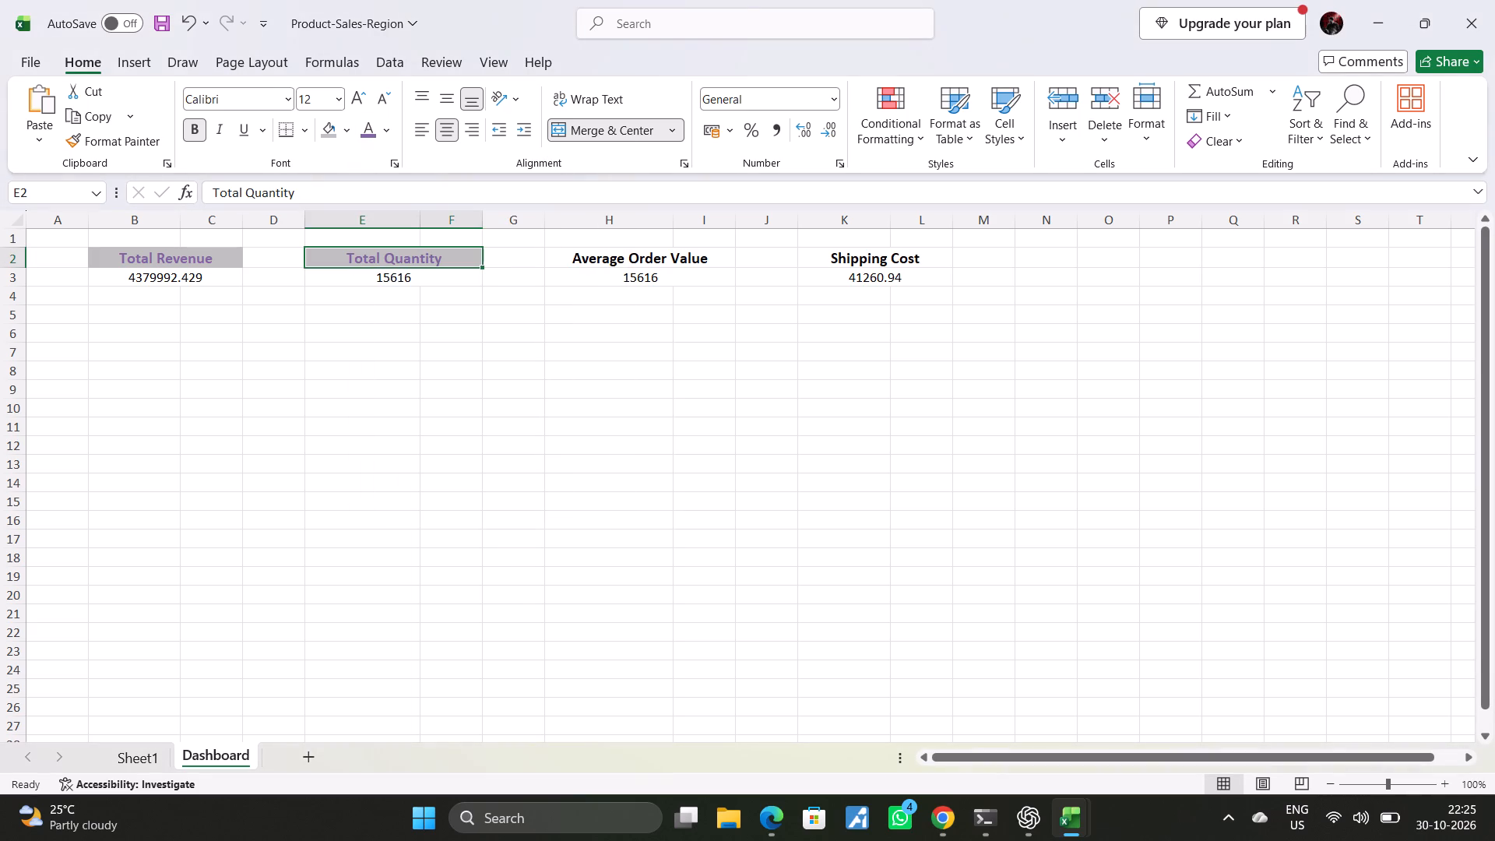
Give the Average Order Value heading the same Darker 25% gray fill and purple theme font color.
click(637, 257)
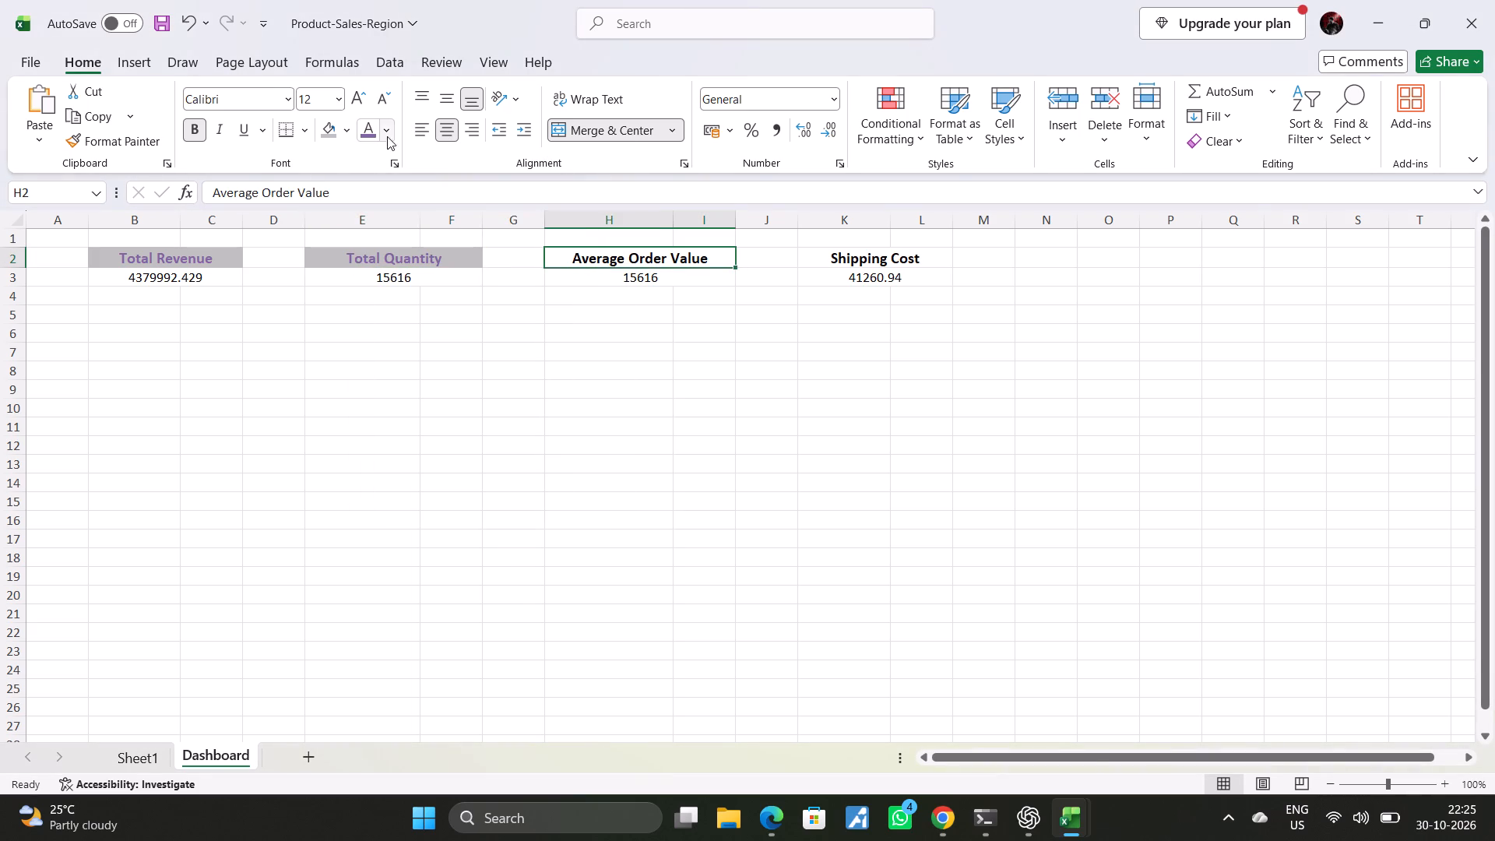
click(388, 130)
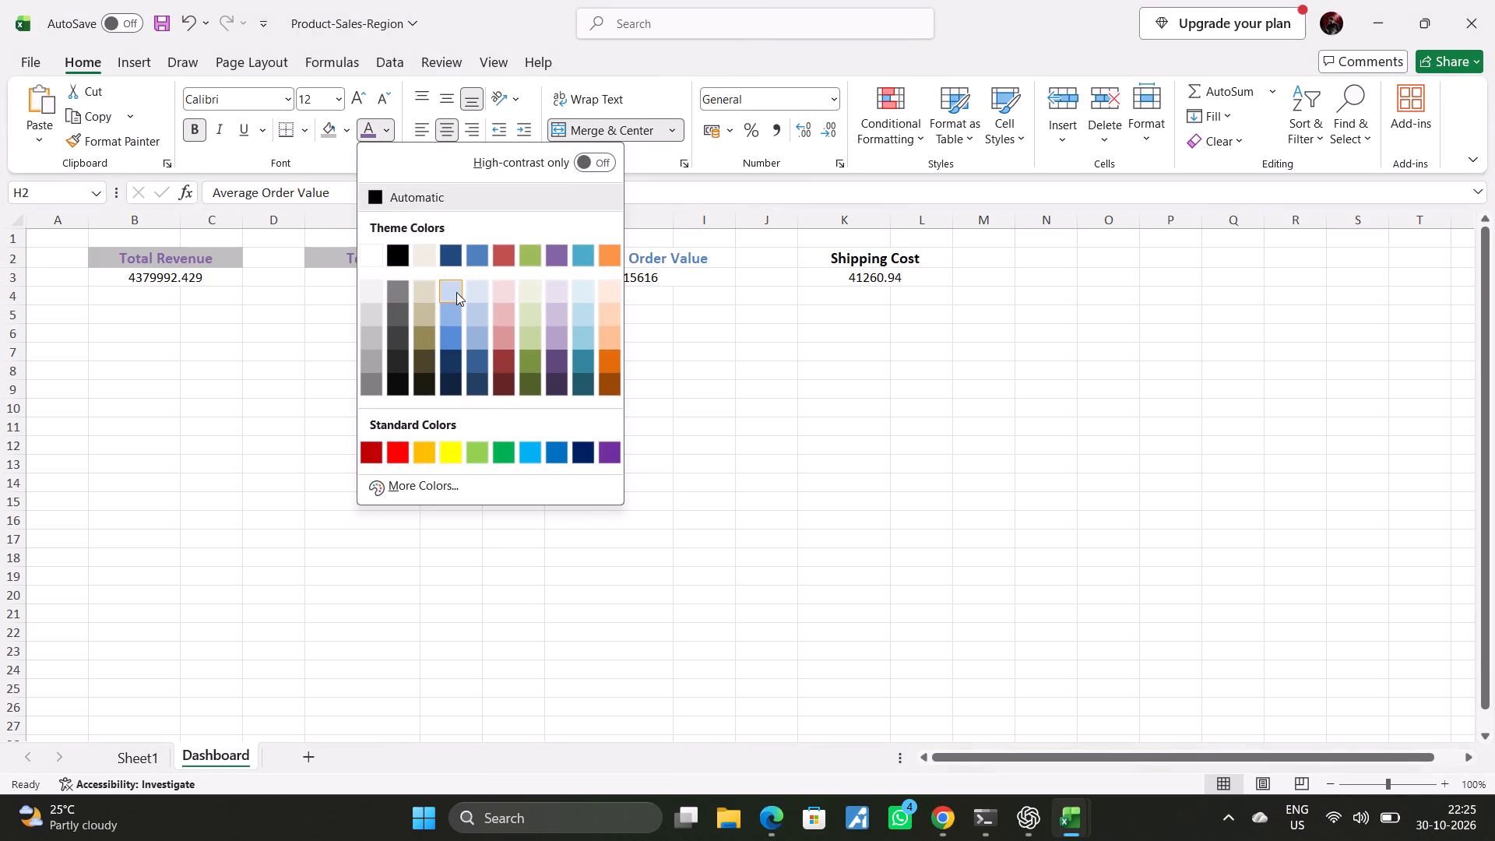
click(375, 332)
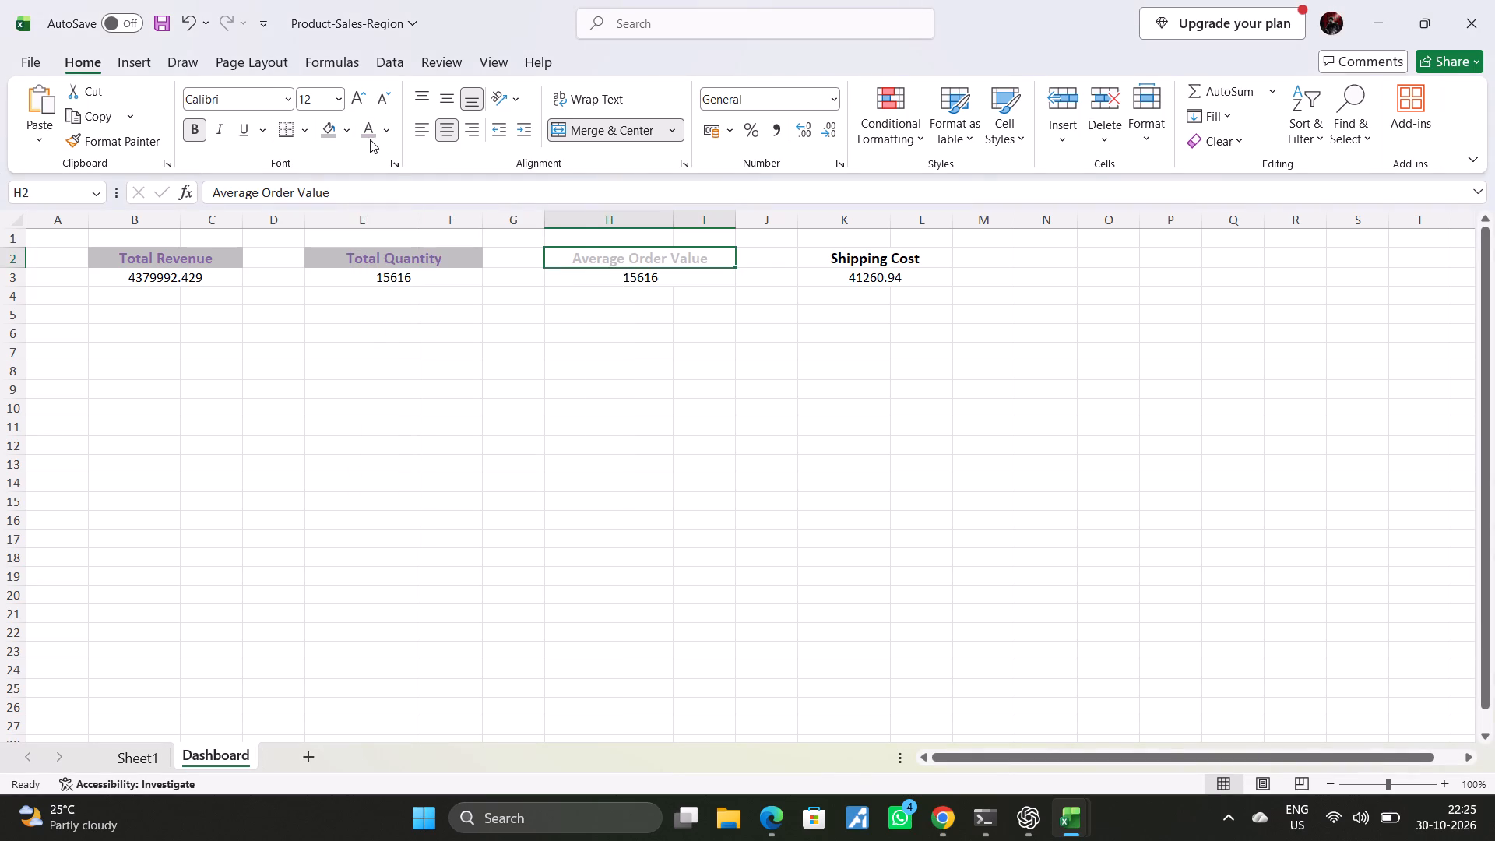
click(346, 128)
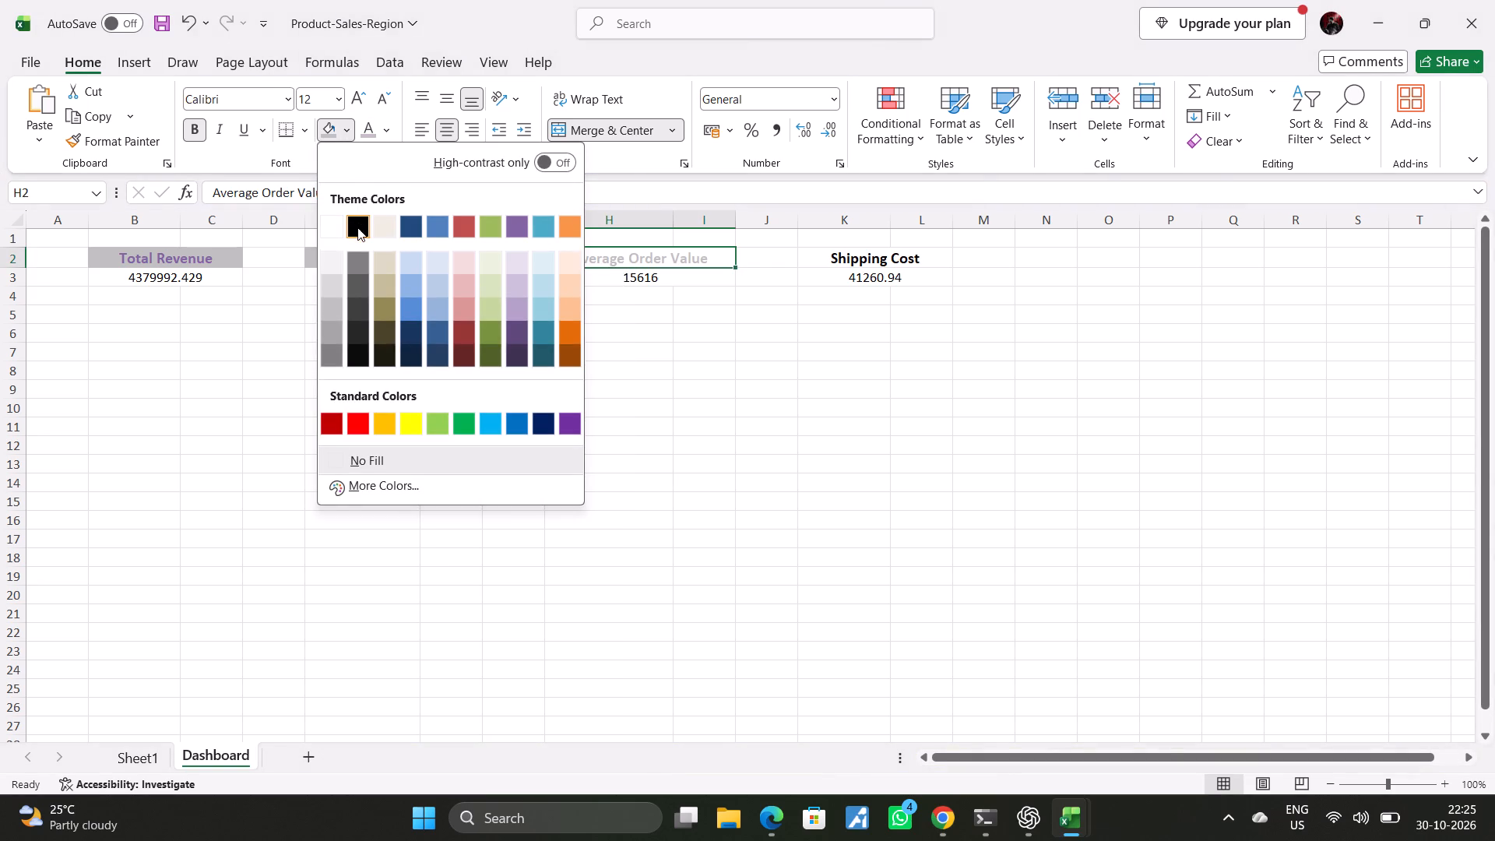
click(327, 308)
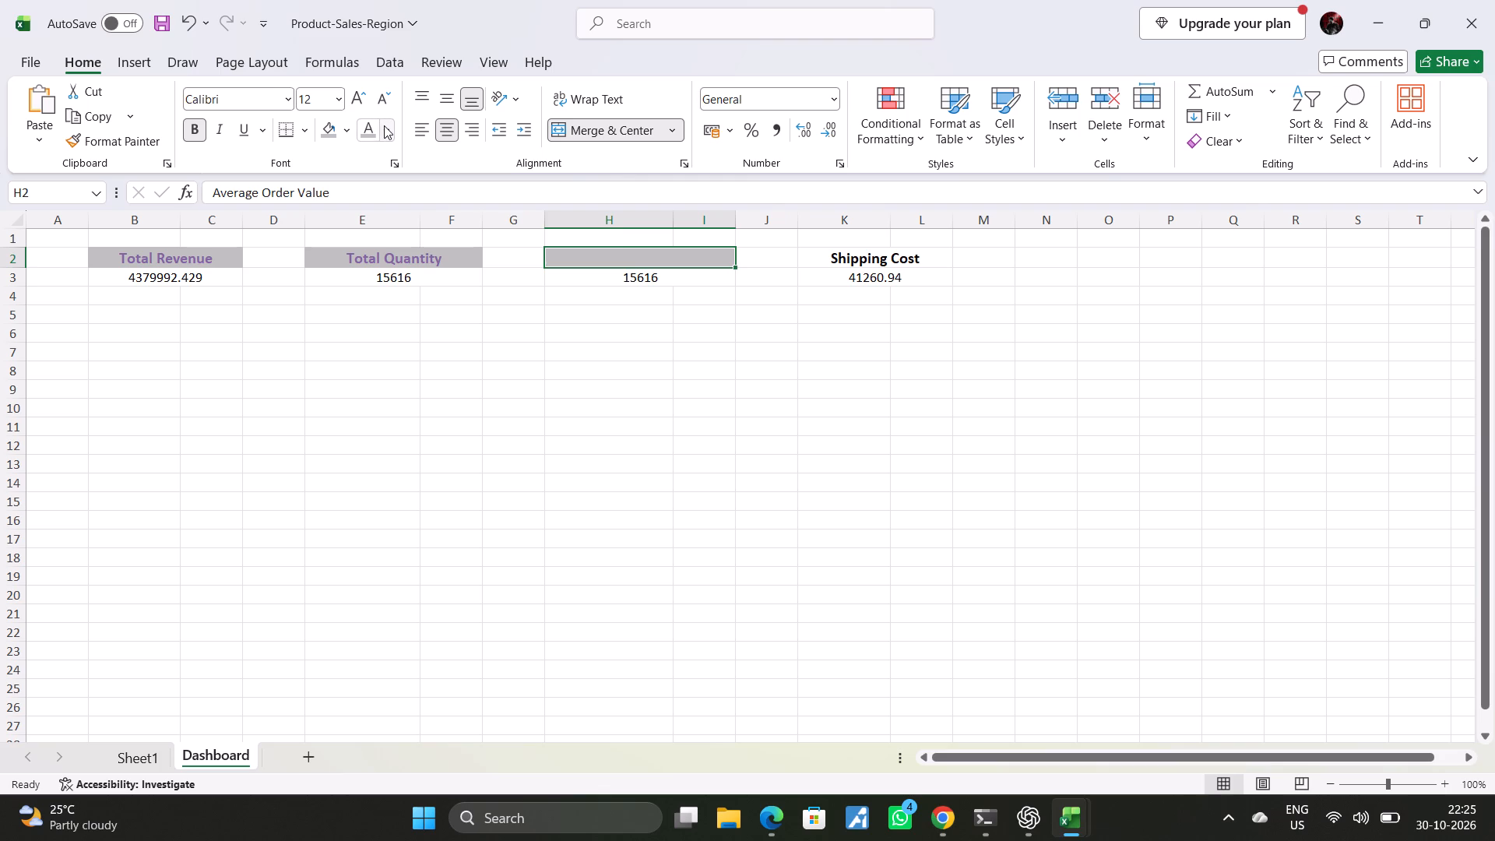
click(384, 125)
click(554, 260)
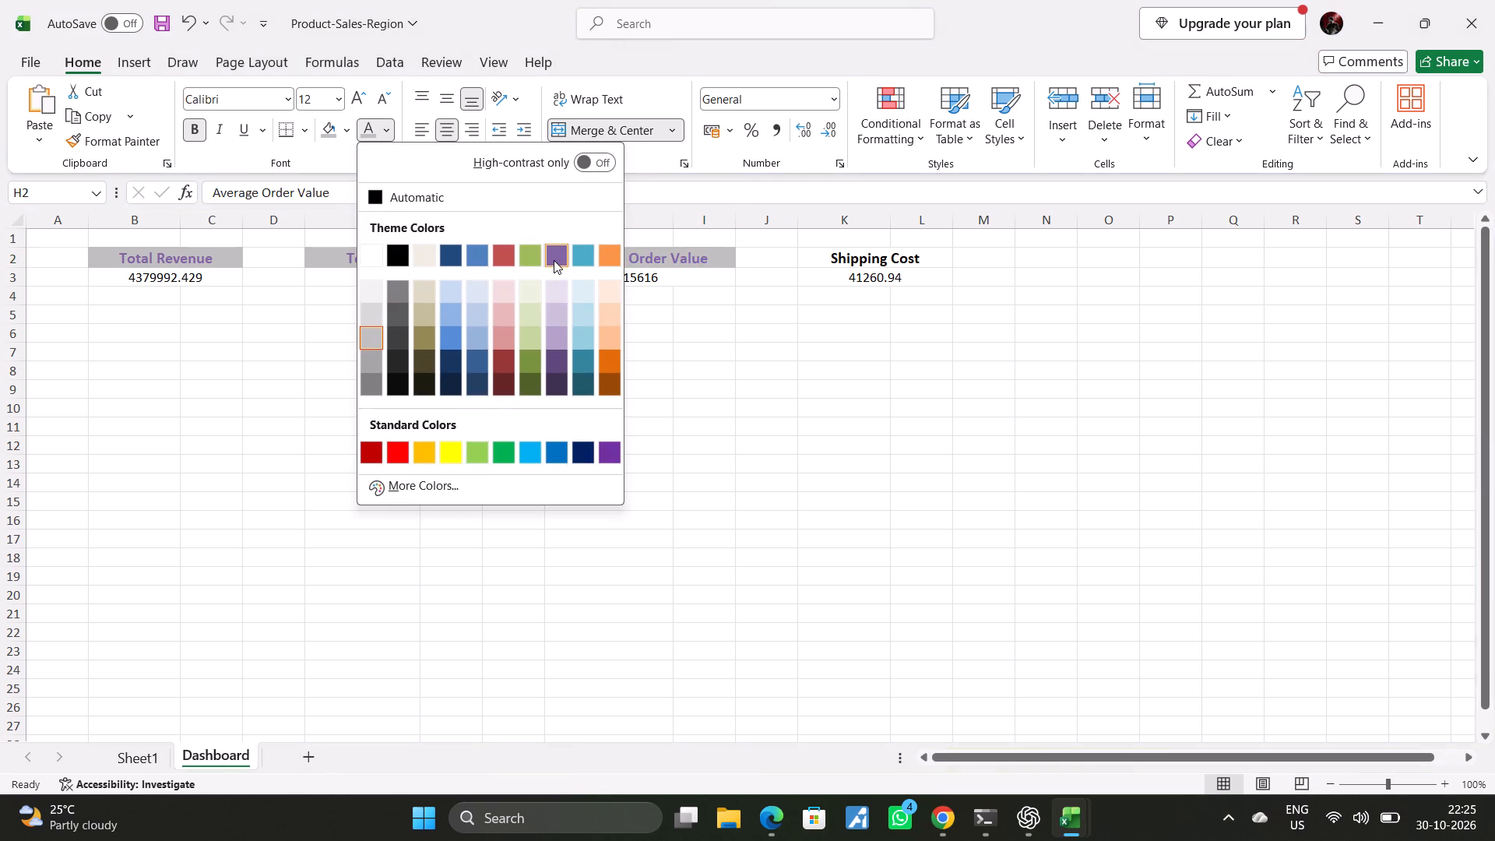
Give the Shipping Cost heading the same Darker 25% gray fill and purple theme font color.
click(820, 259)
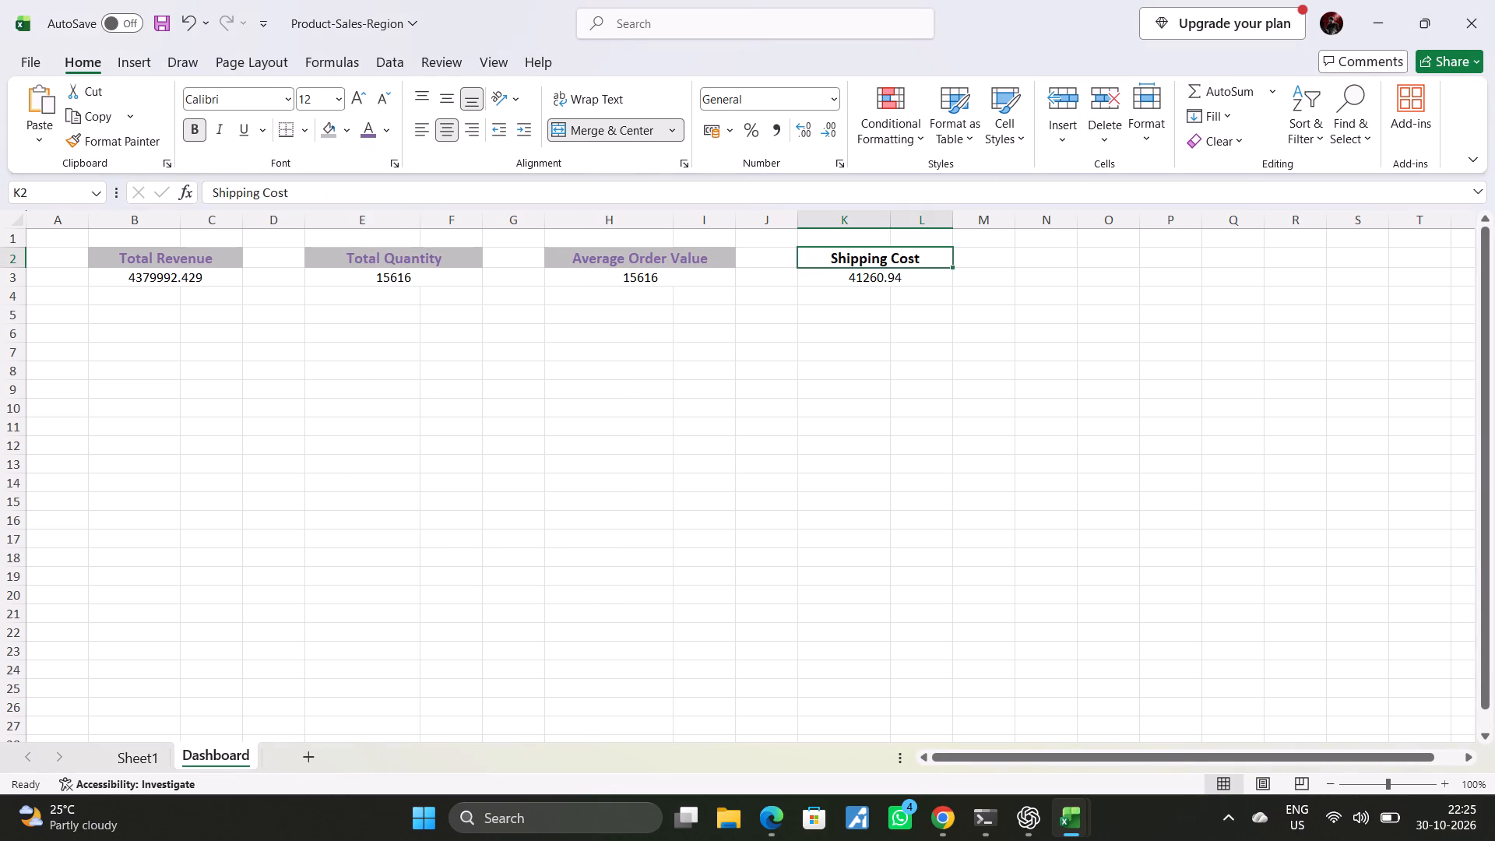
click(343, 130)
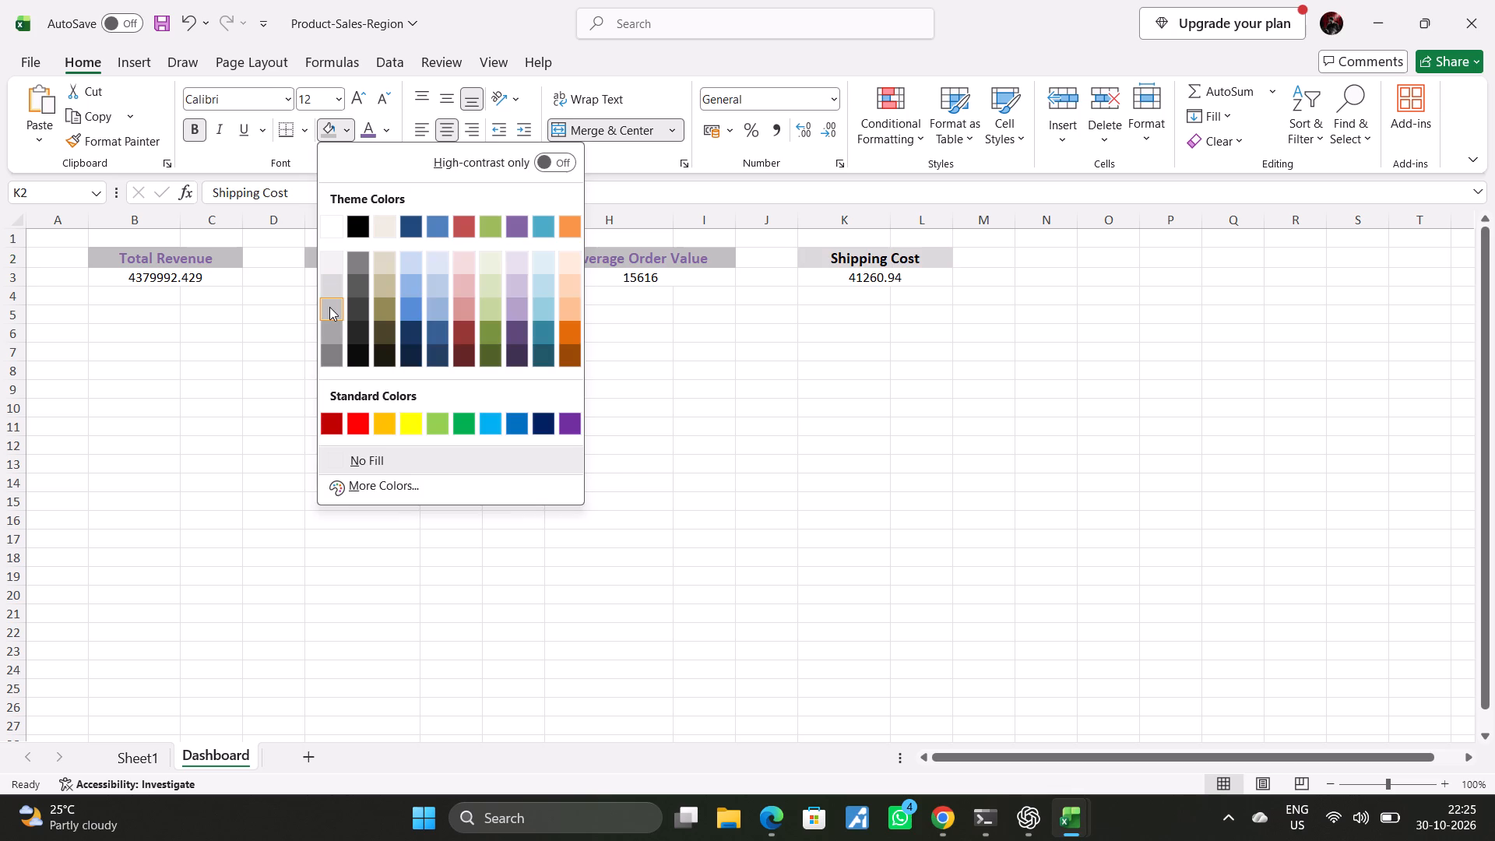
click(329, 307)
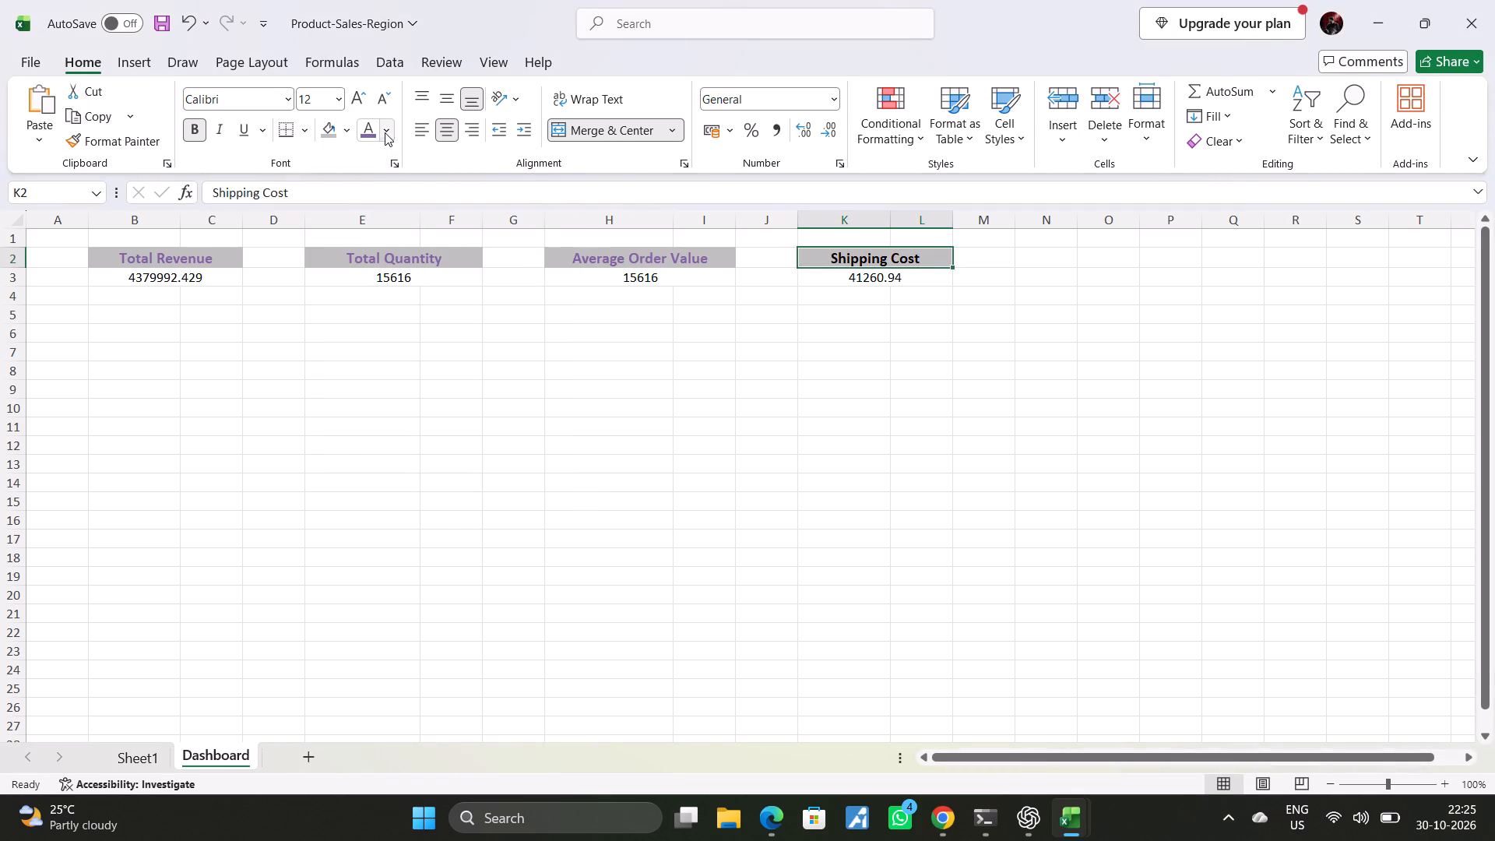
click(385, 132)
click(565, 251)
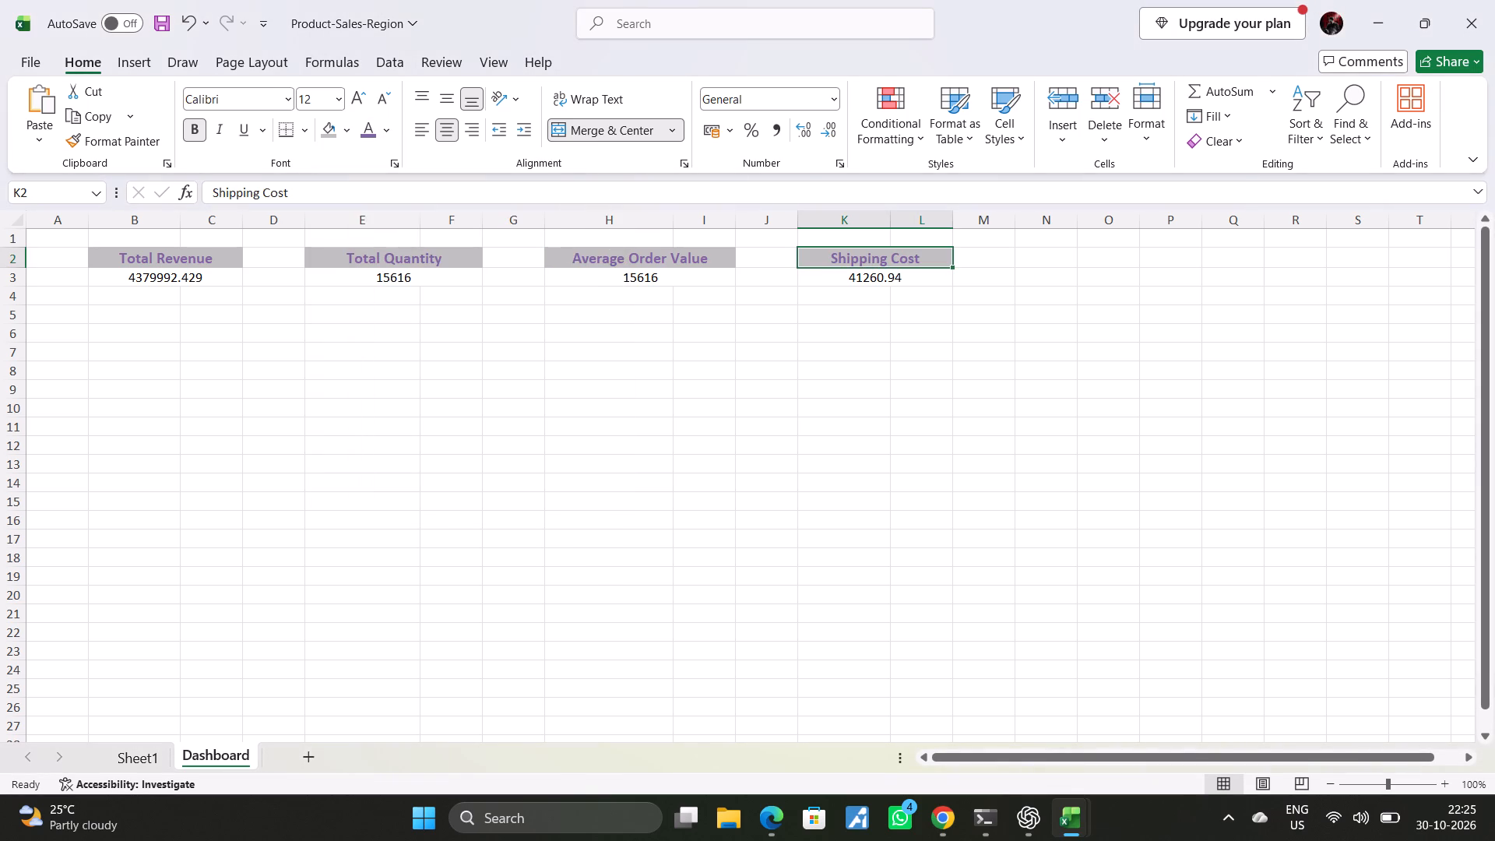
click(1030, 818)
scroll(786, 495, down, 1)
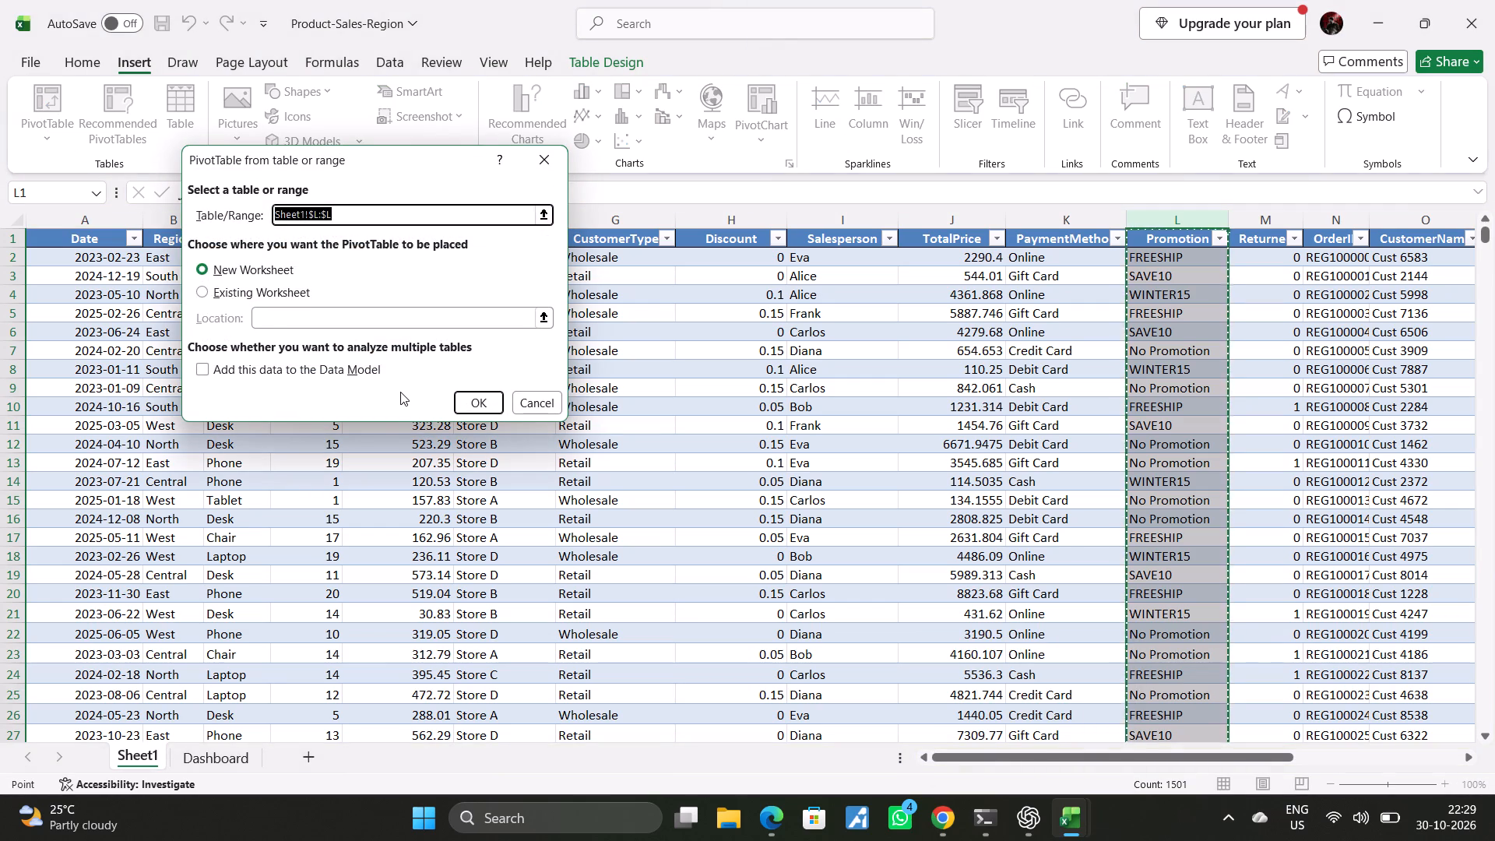
click(471, 403)
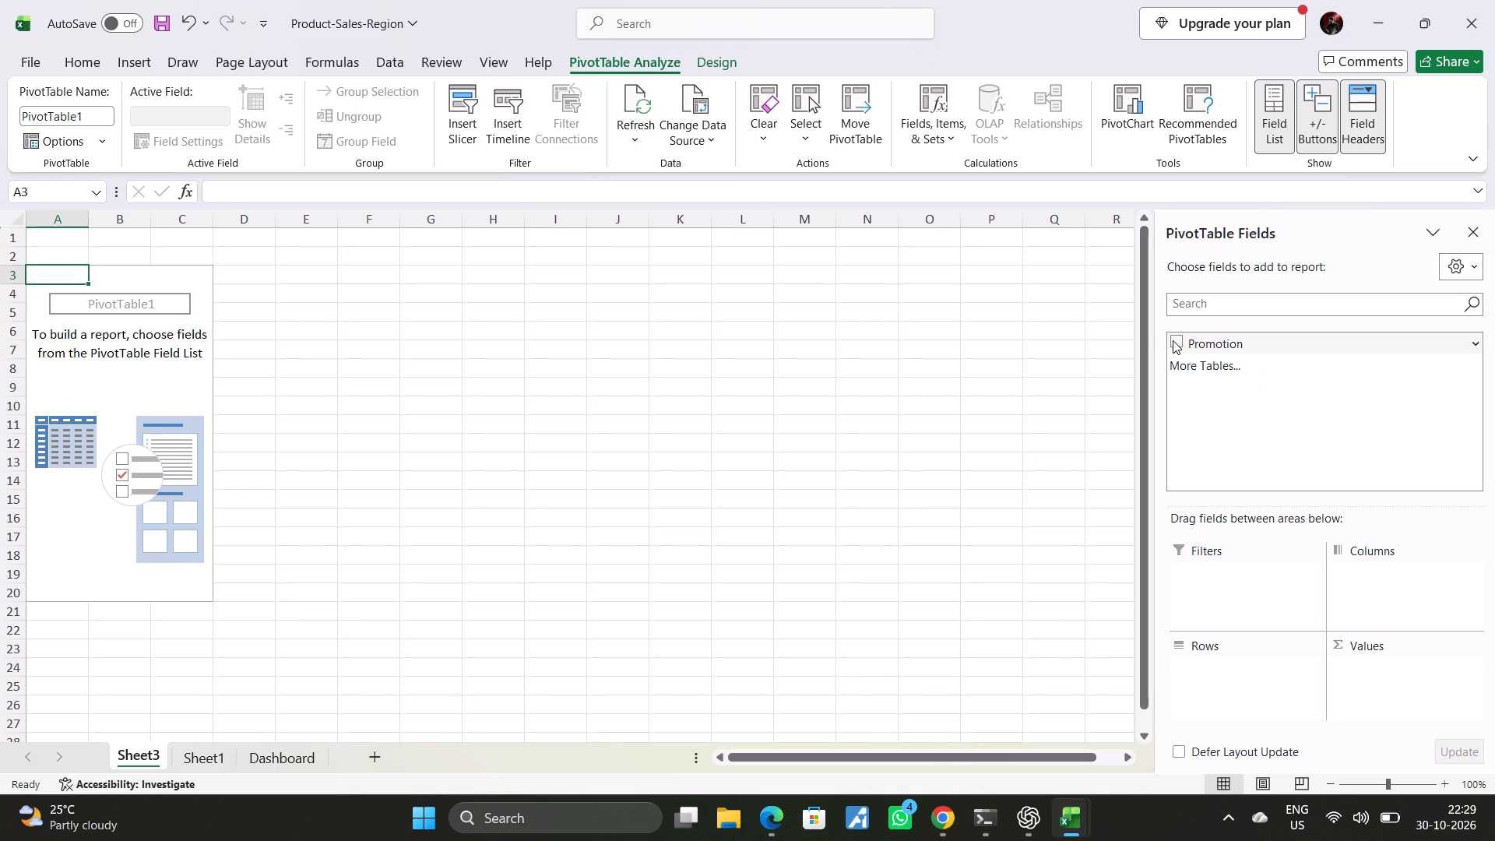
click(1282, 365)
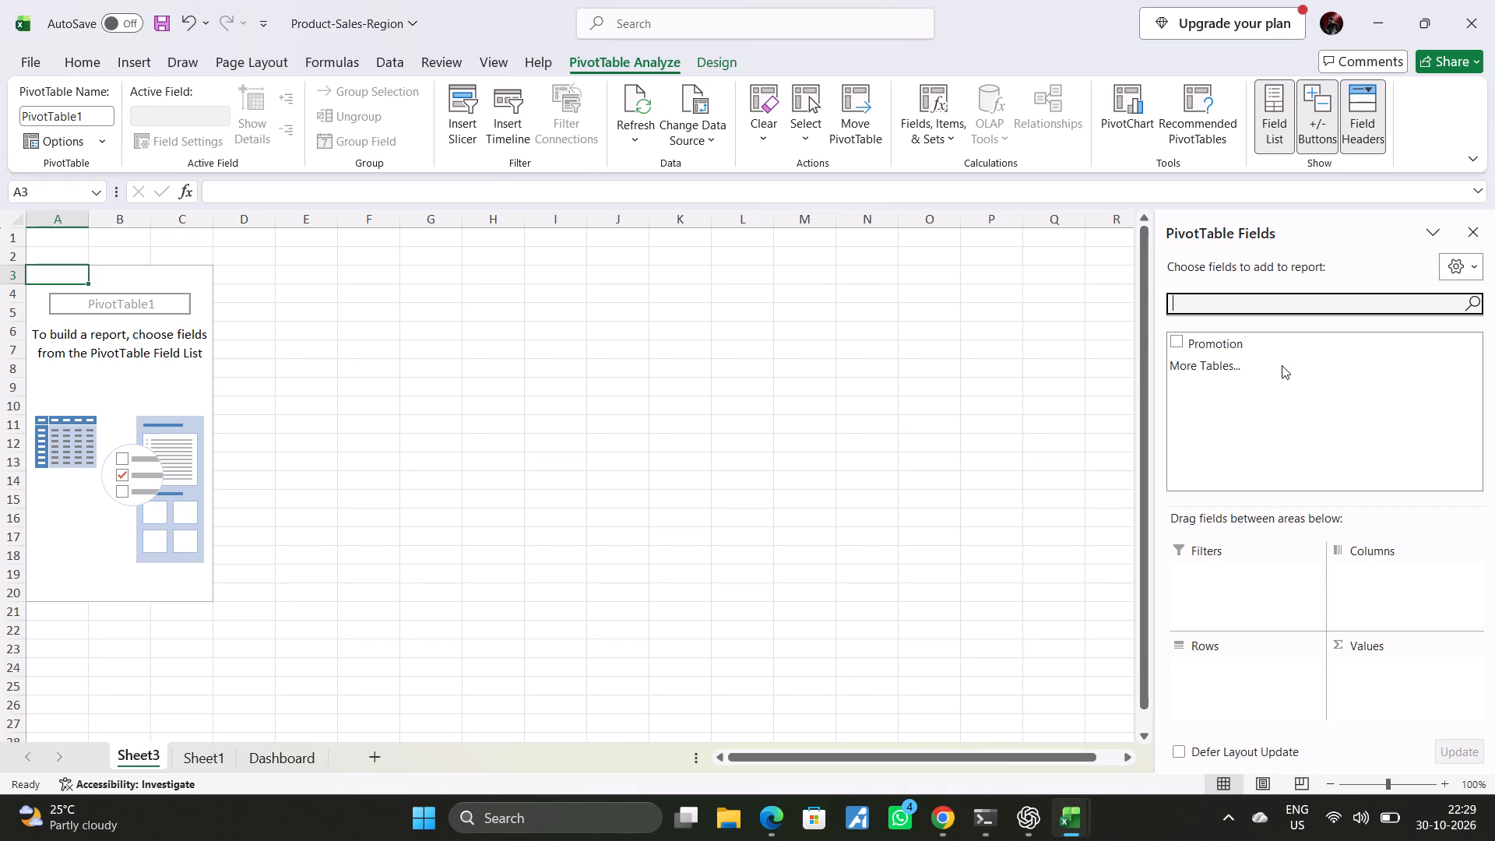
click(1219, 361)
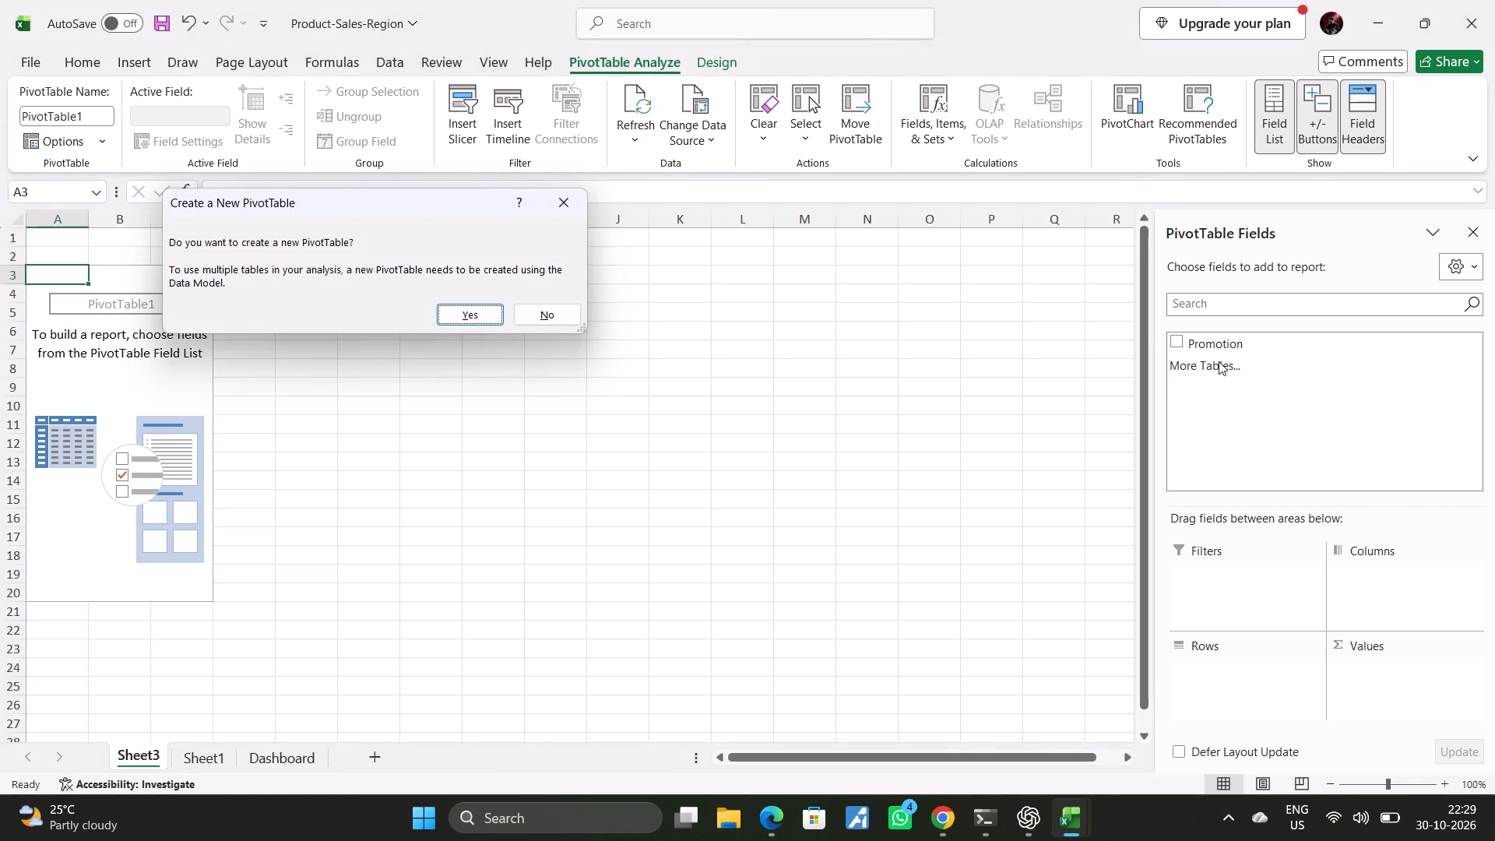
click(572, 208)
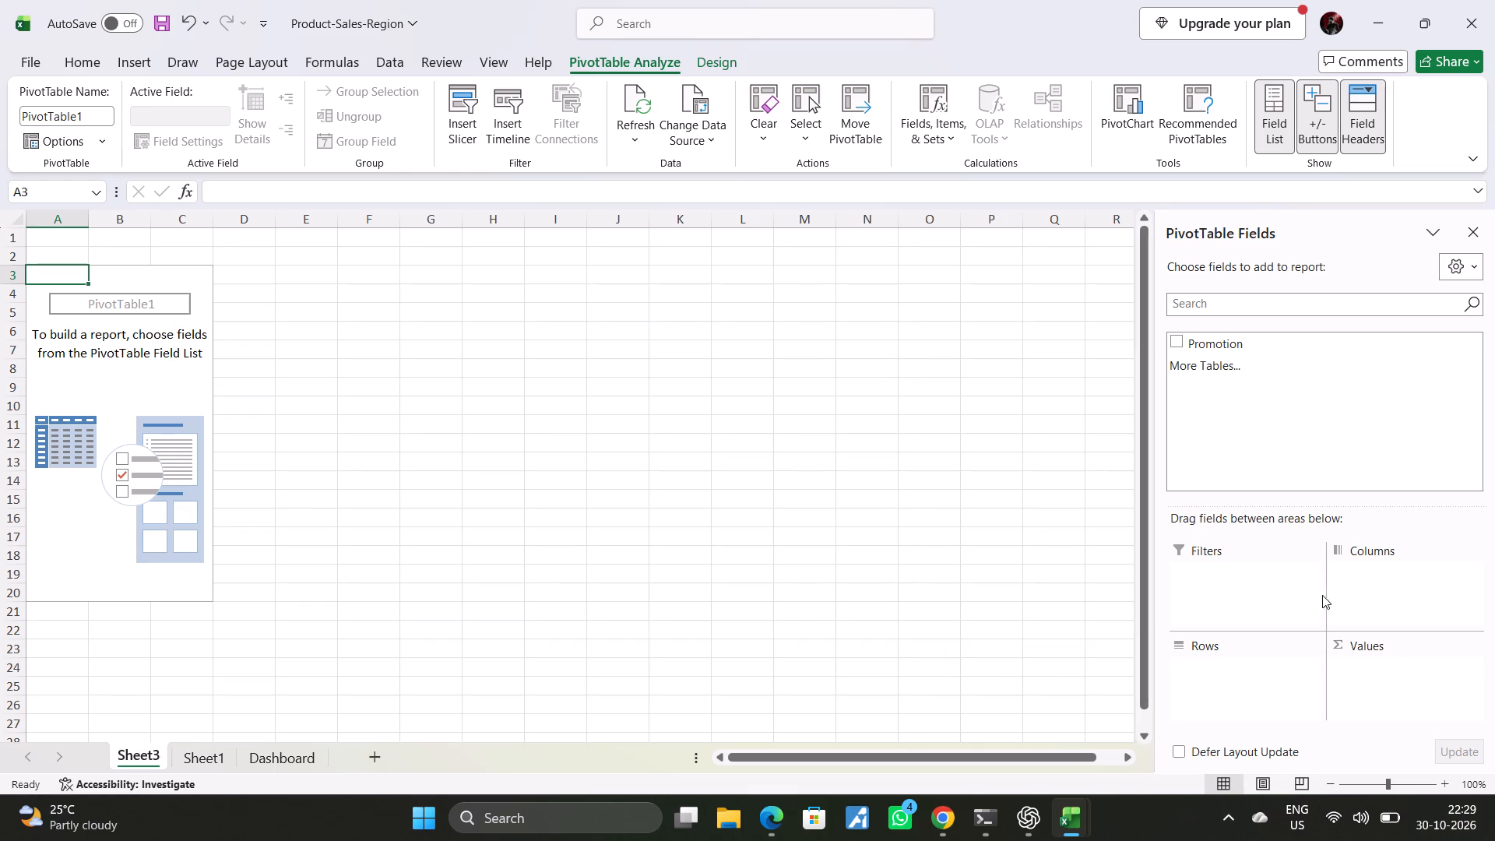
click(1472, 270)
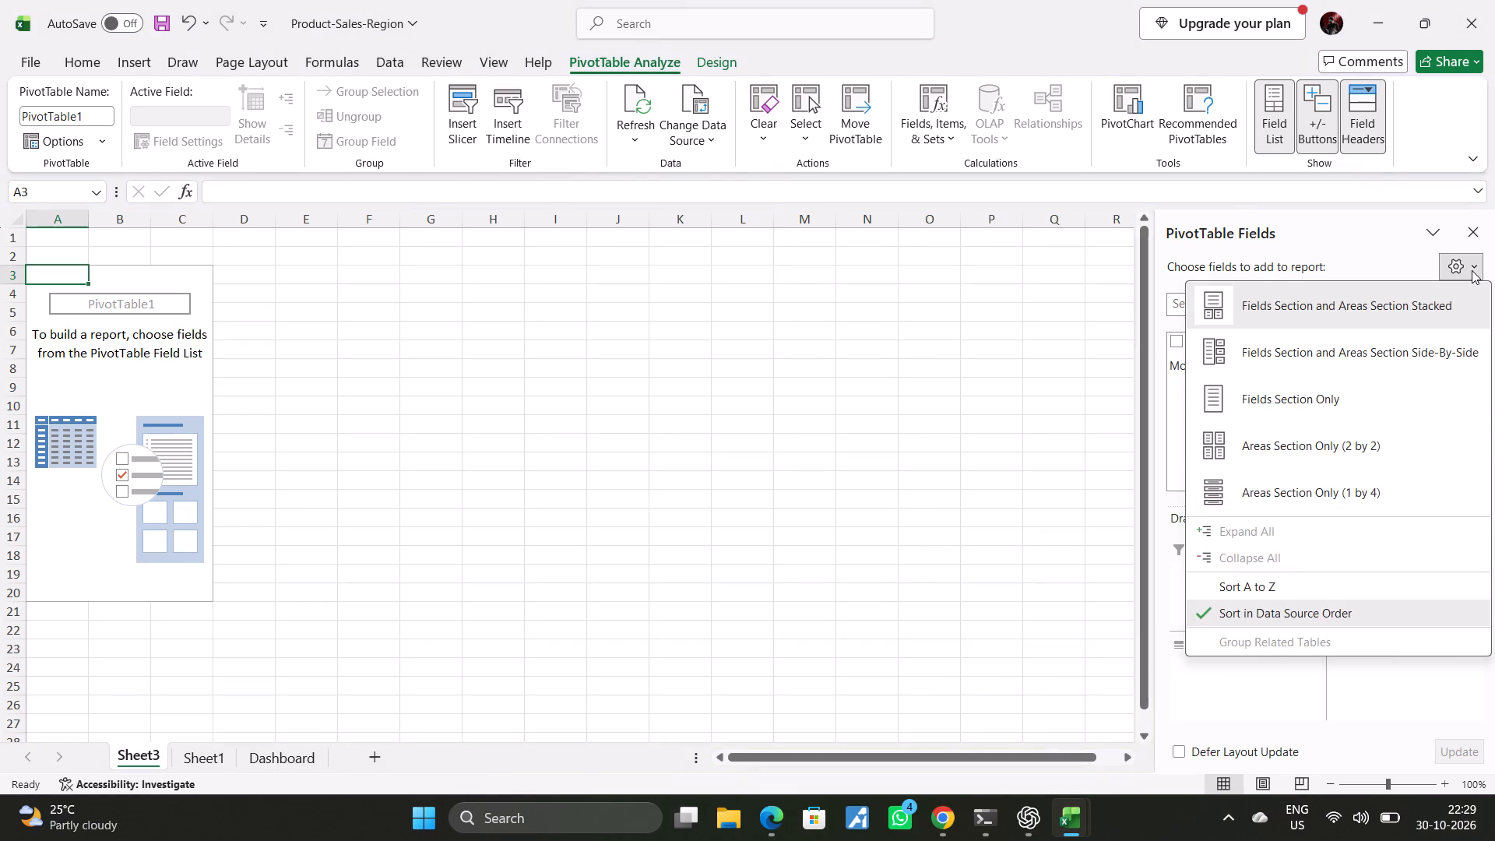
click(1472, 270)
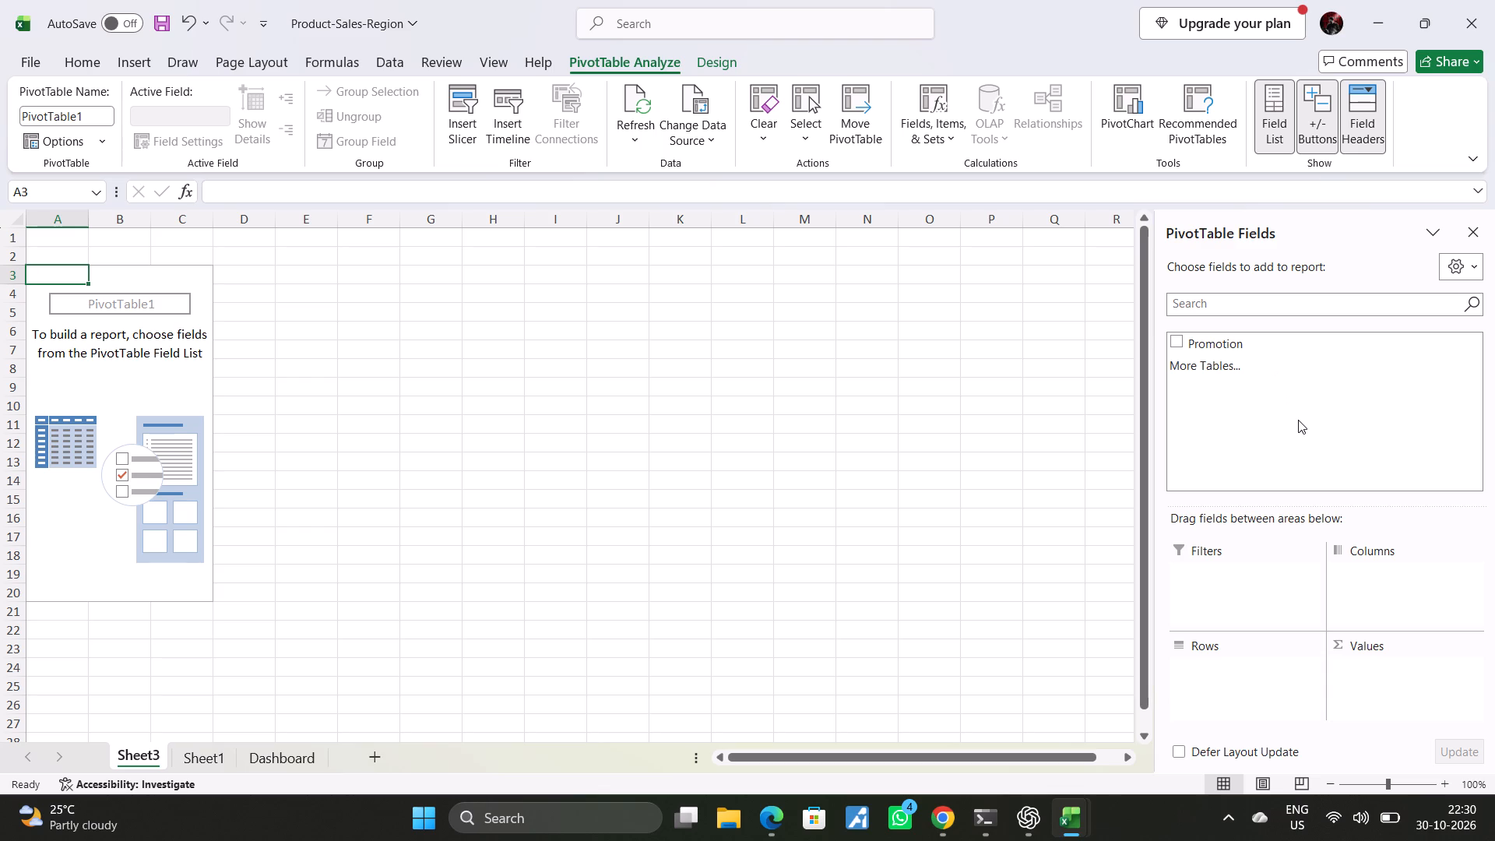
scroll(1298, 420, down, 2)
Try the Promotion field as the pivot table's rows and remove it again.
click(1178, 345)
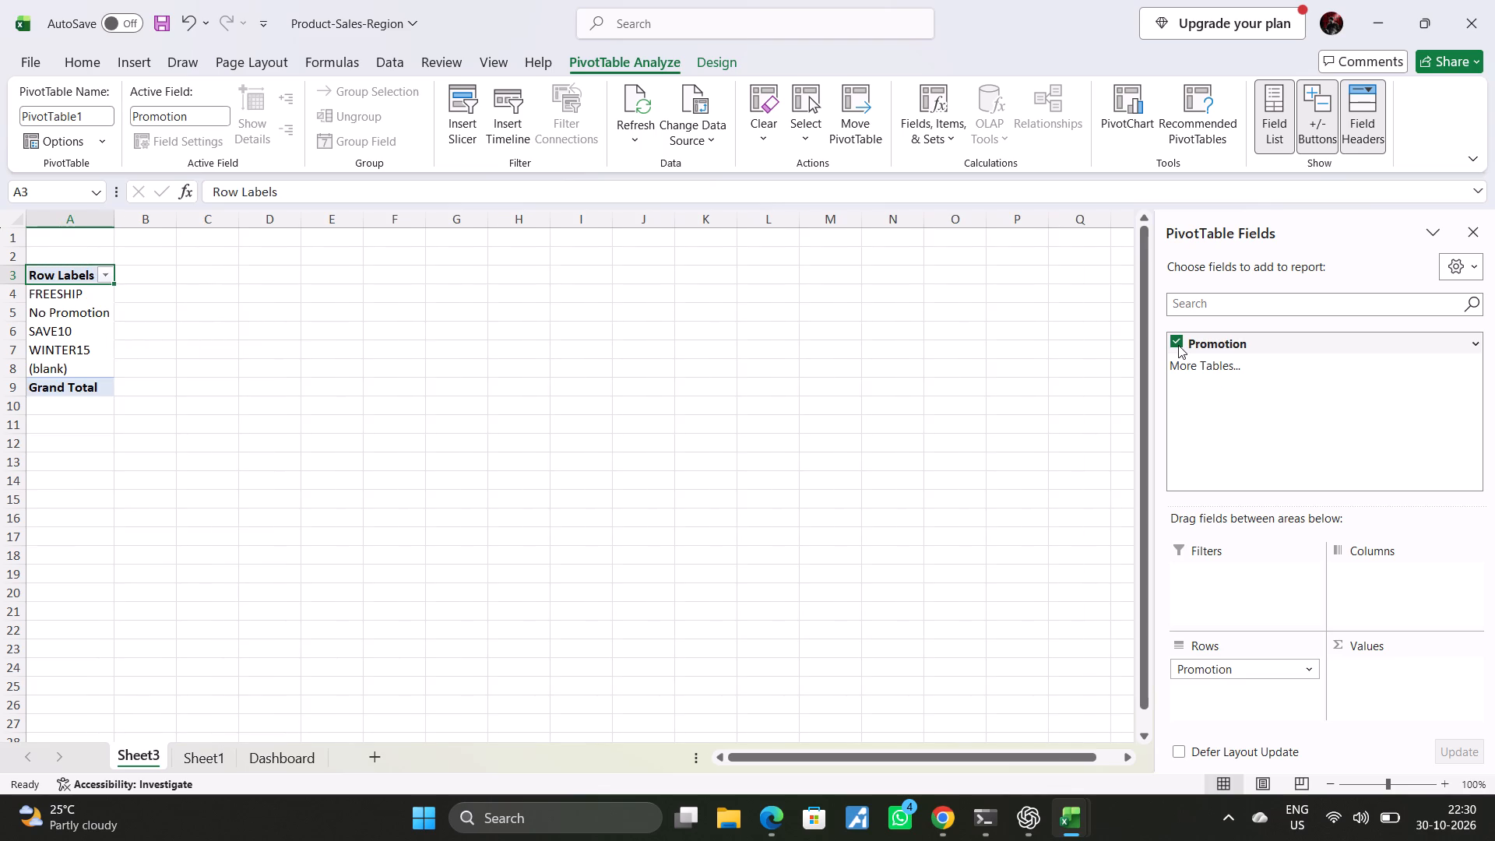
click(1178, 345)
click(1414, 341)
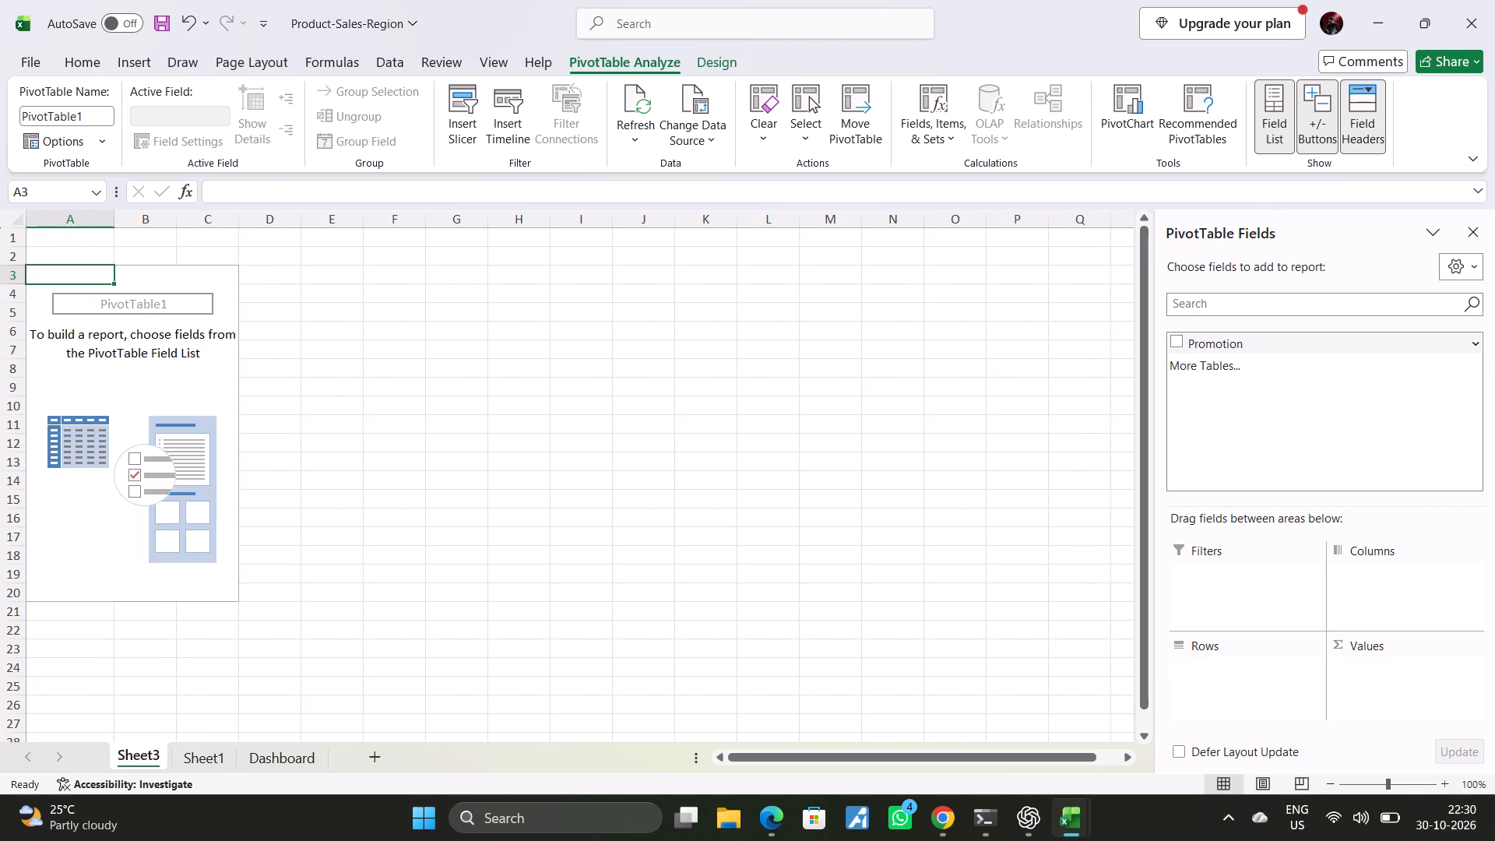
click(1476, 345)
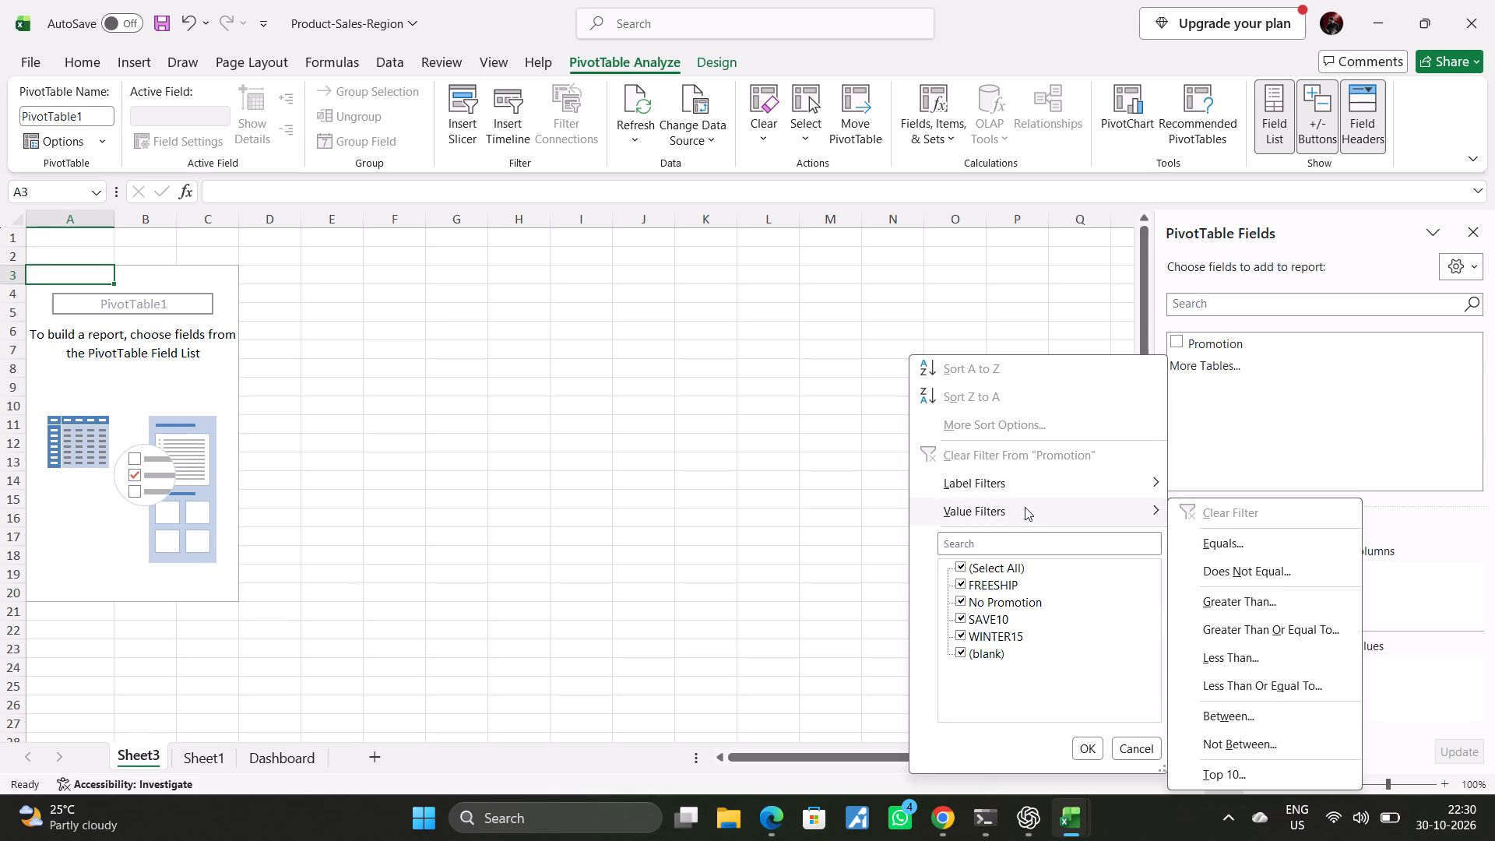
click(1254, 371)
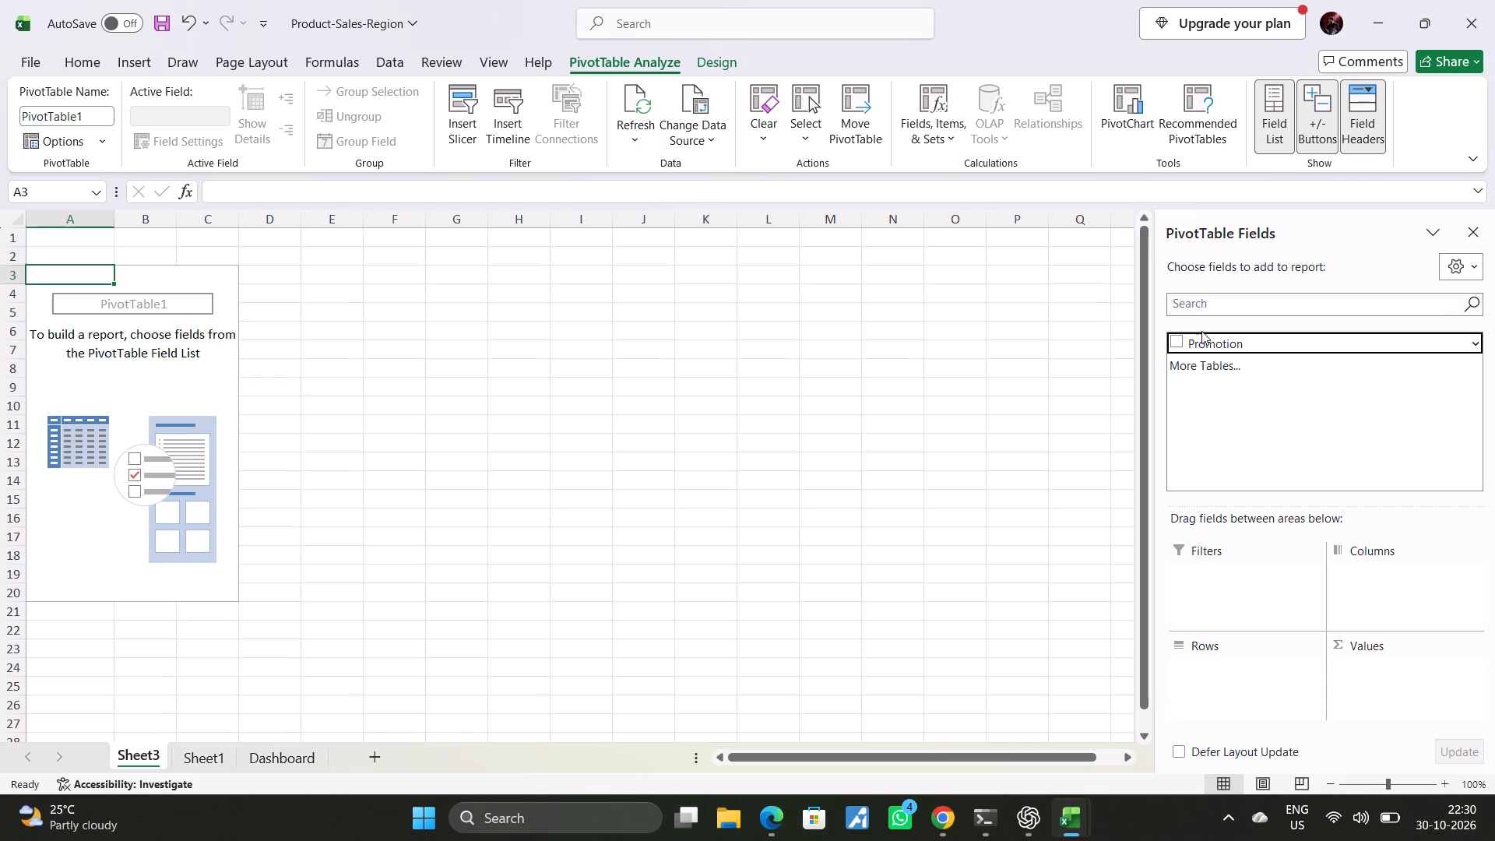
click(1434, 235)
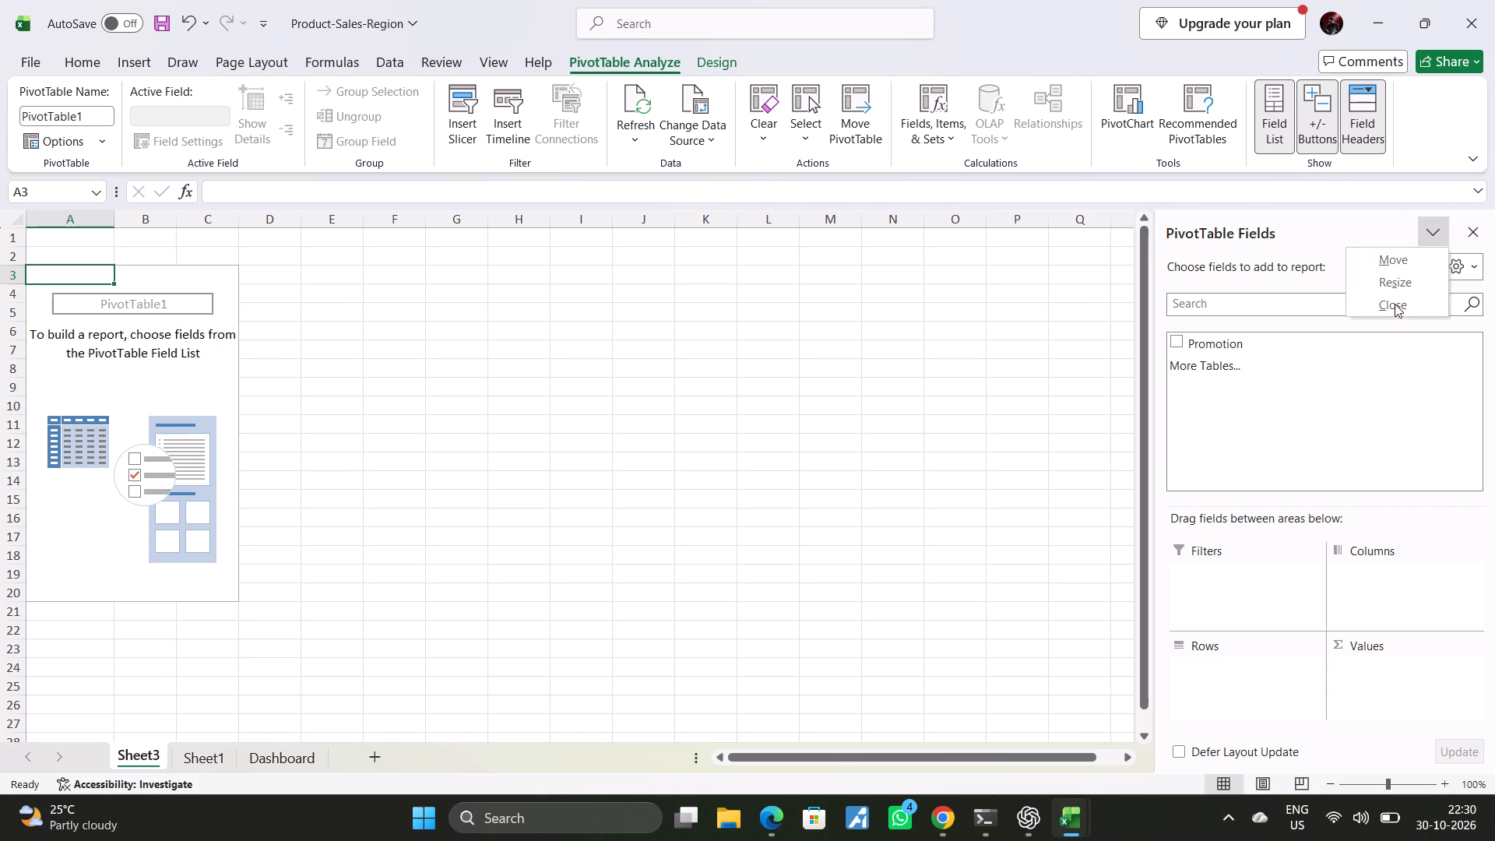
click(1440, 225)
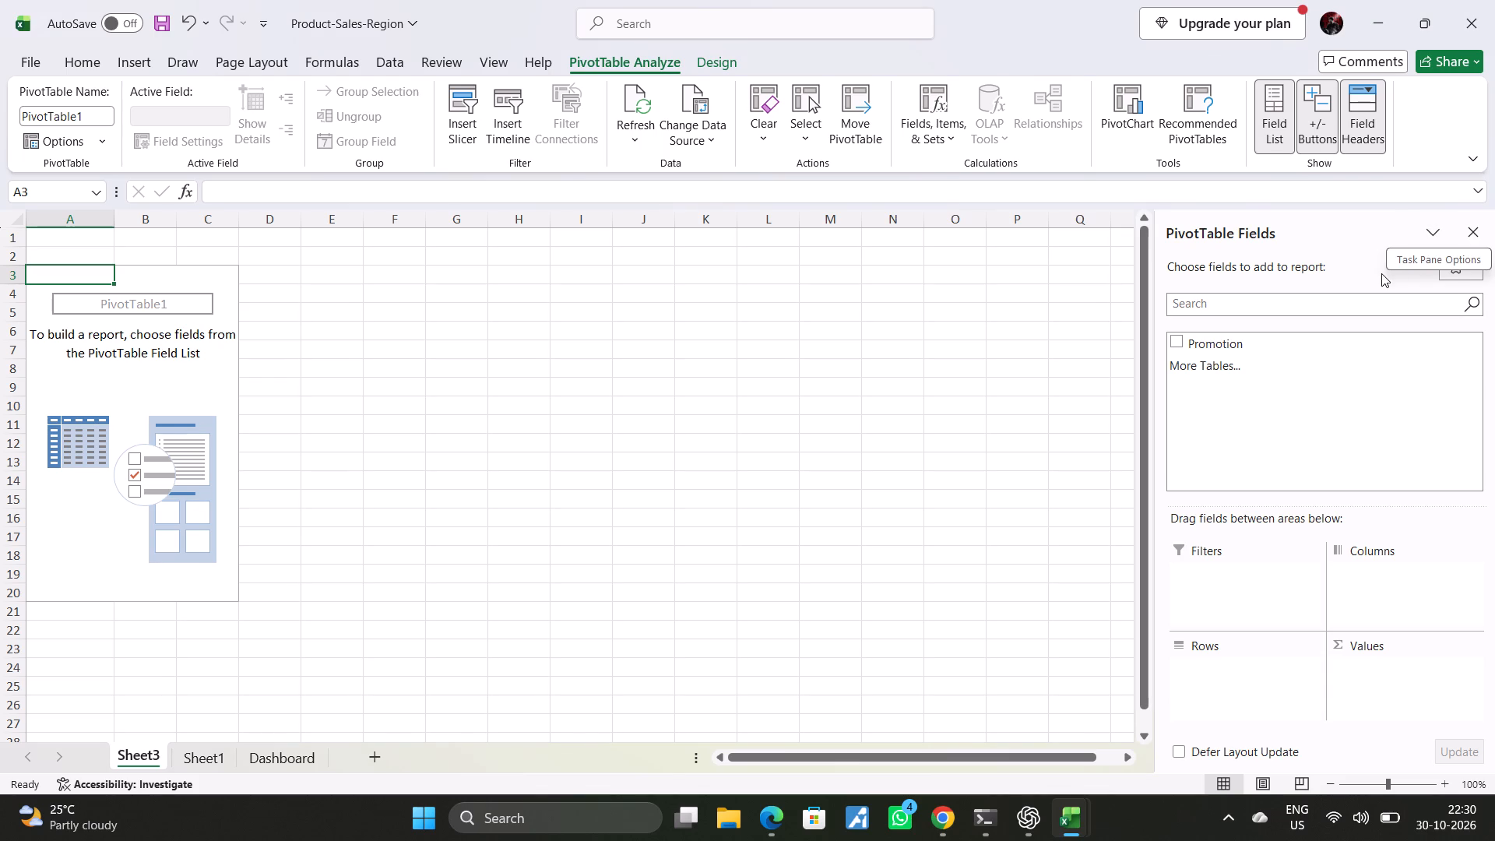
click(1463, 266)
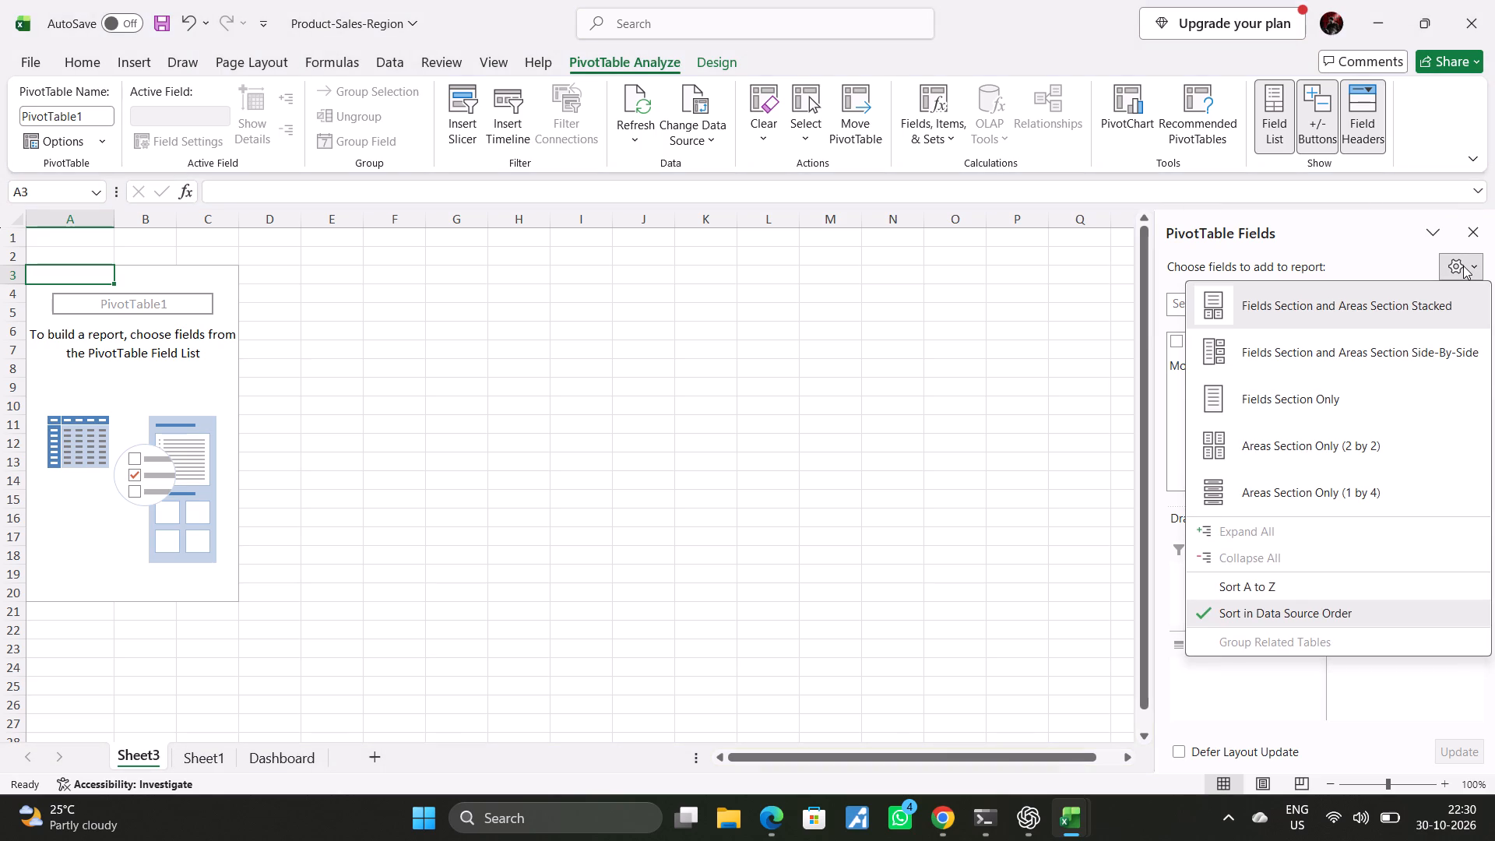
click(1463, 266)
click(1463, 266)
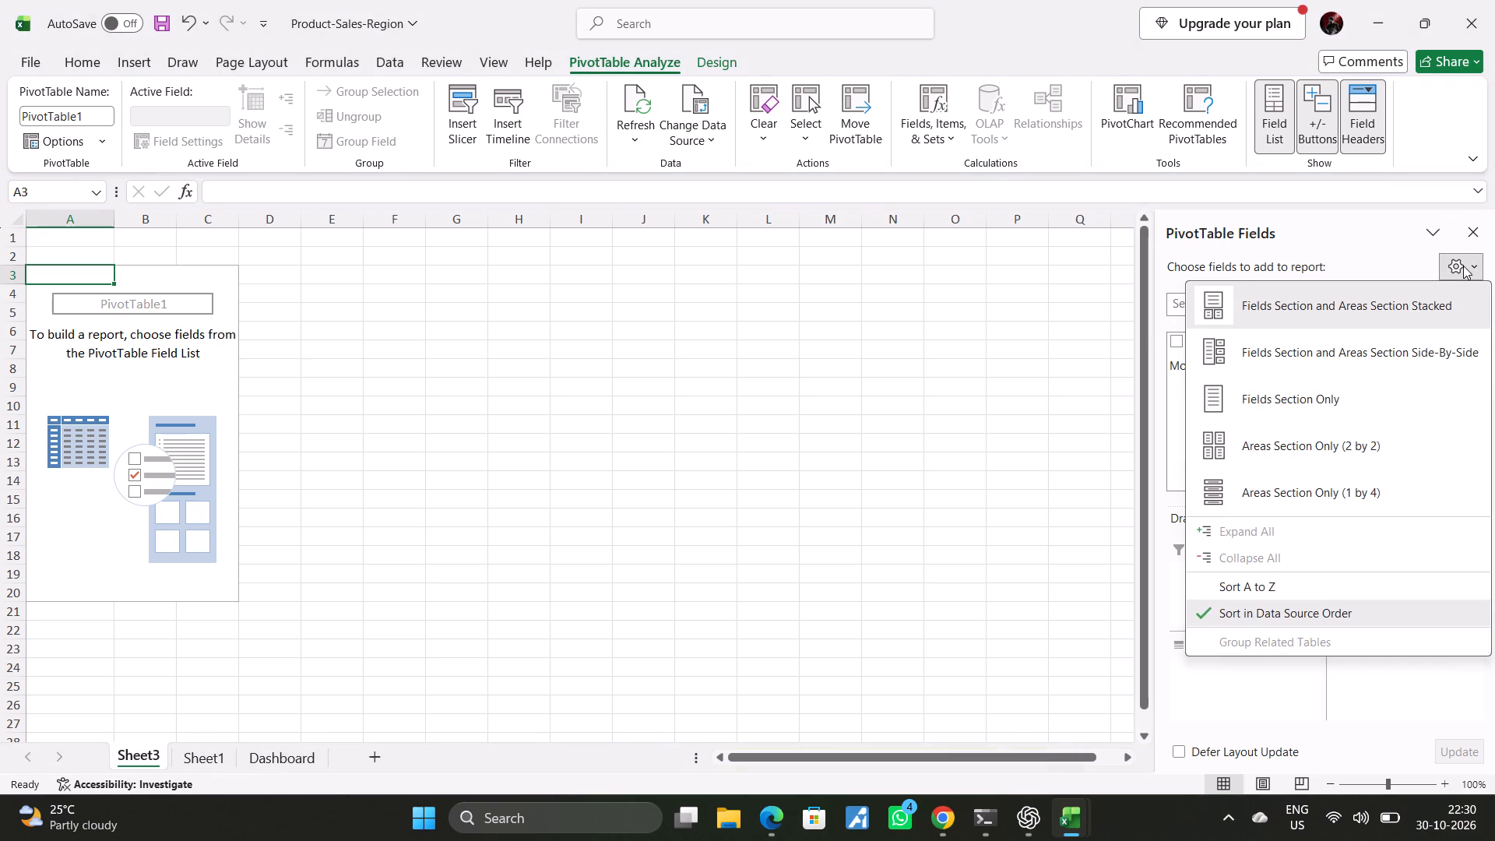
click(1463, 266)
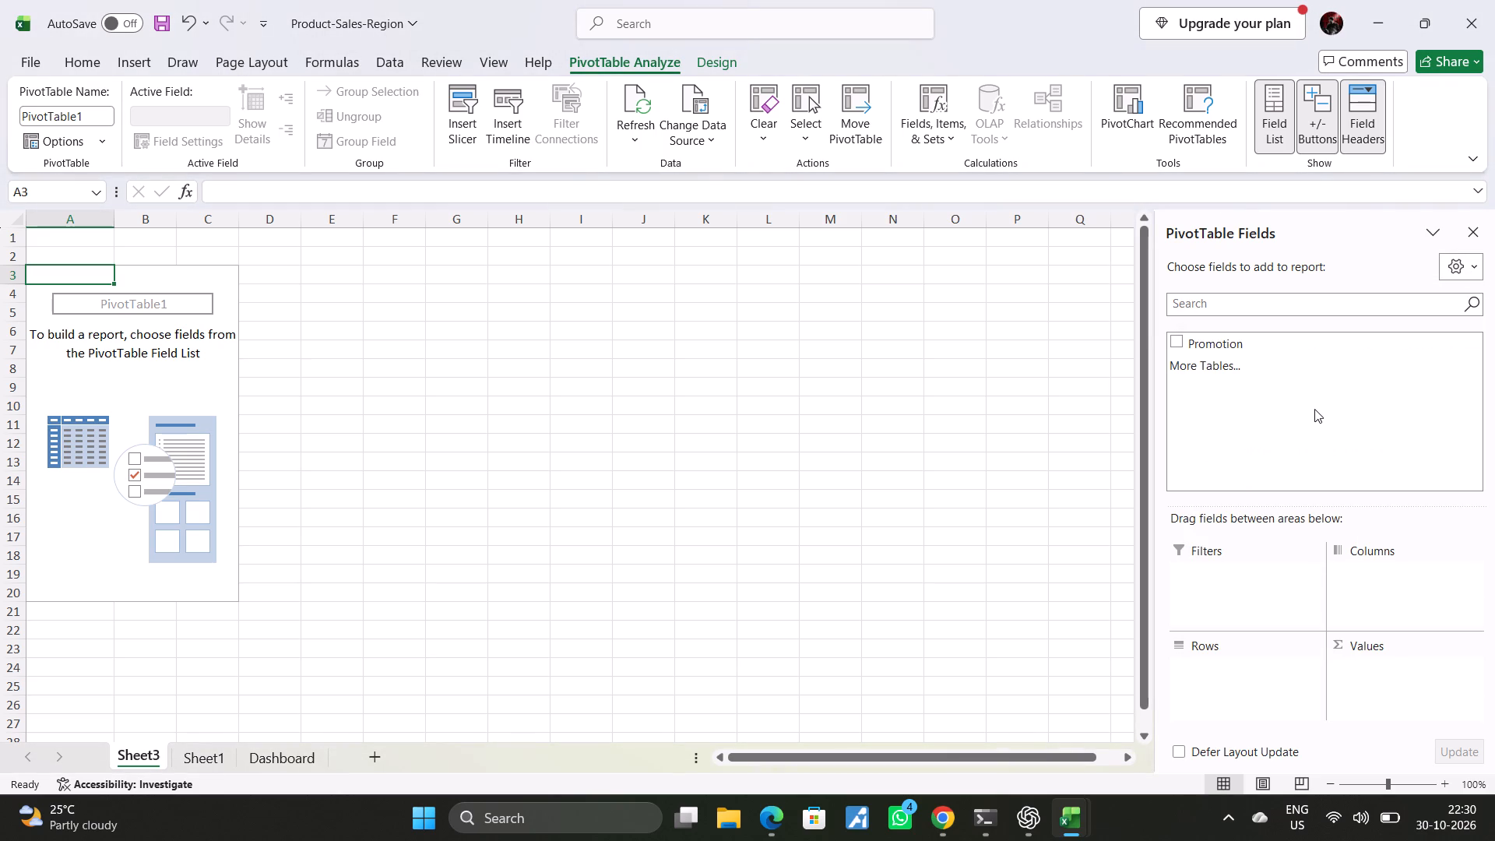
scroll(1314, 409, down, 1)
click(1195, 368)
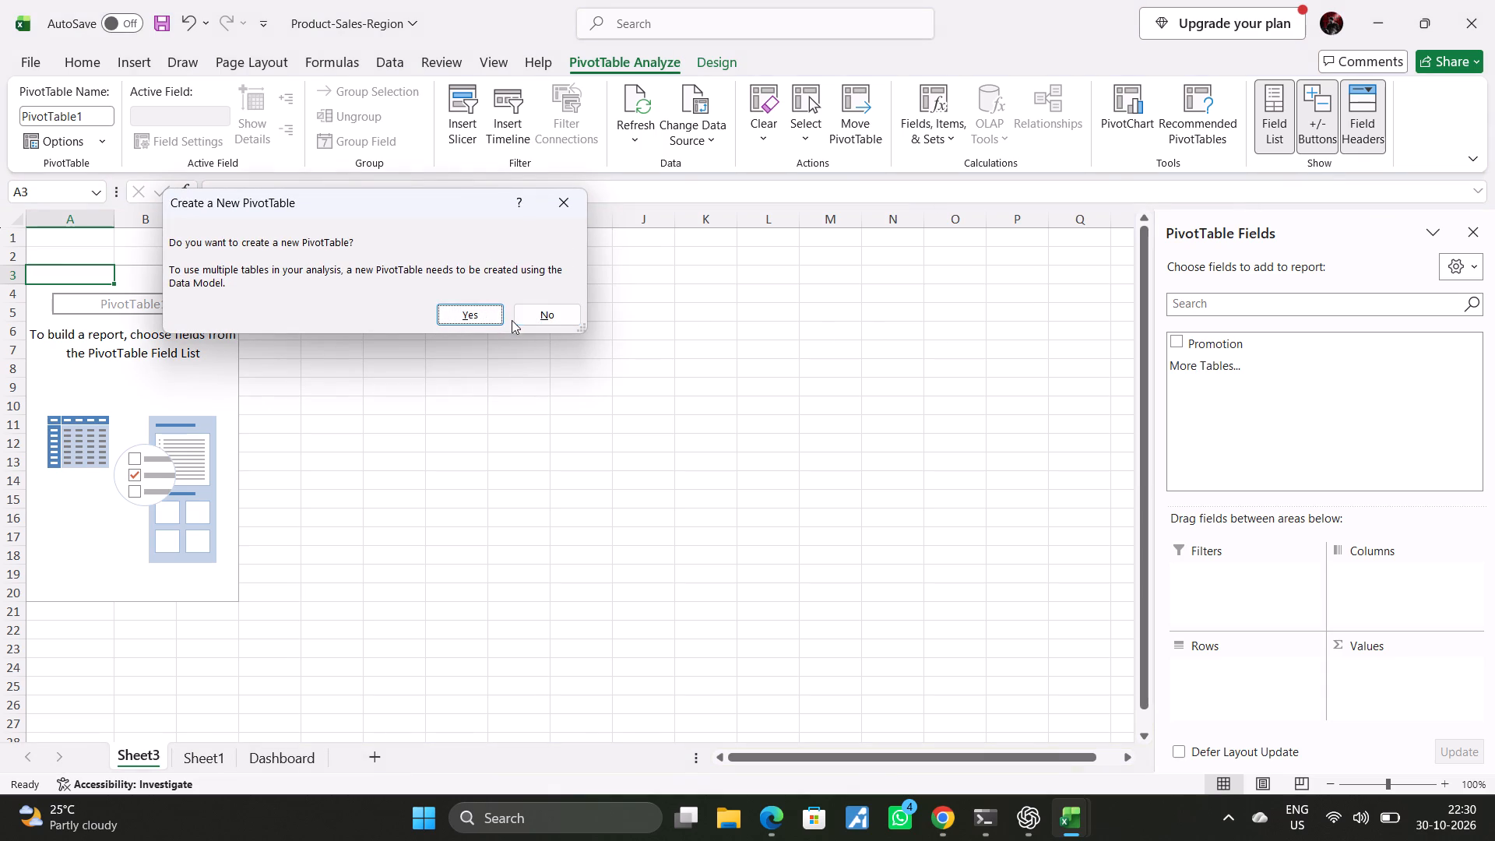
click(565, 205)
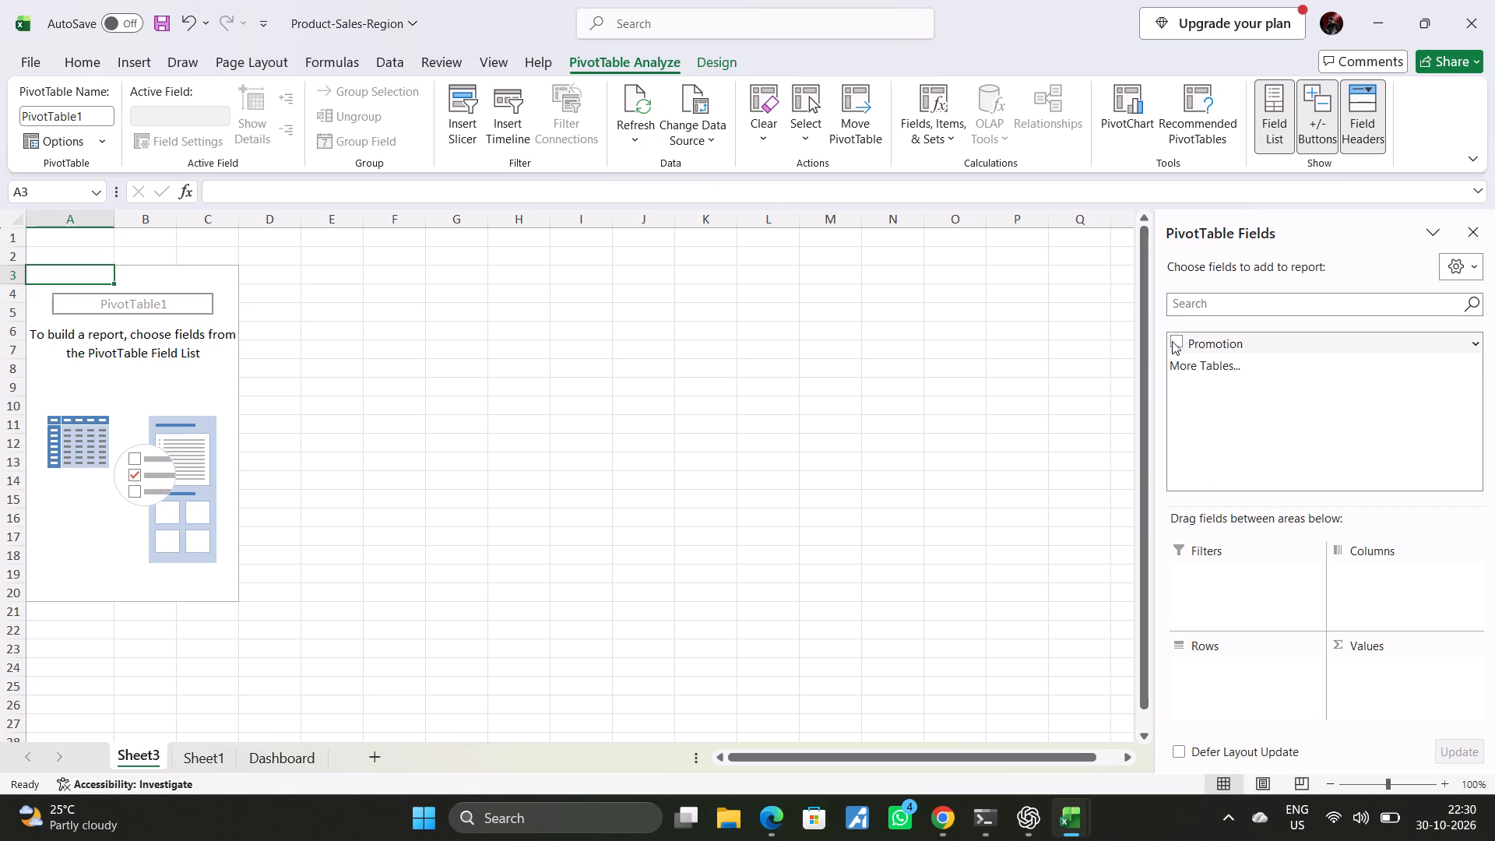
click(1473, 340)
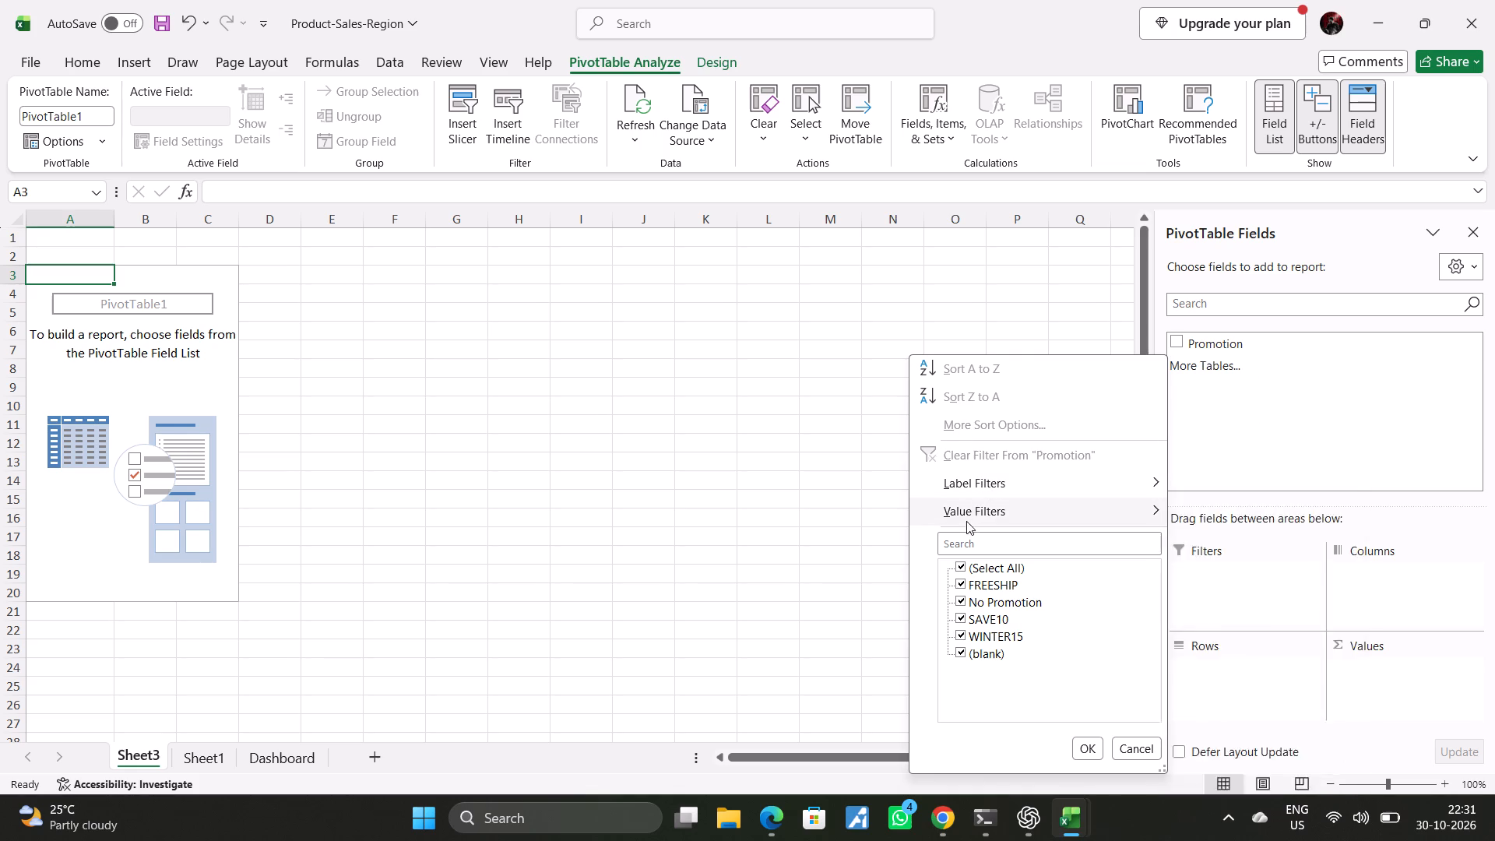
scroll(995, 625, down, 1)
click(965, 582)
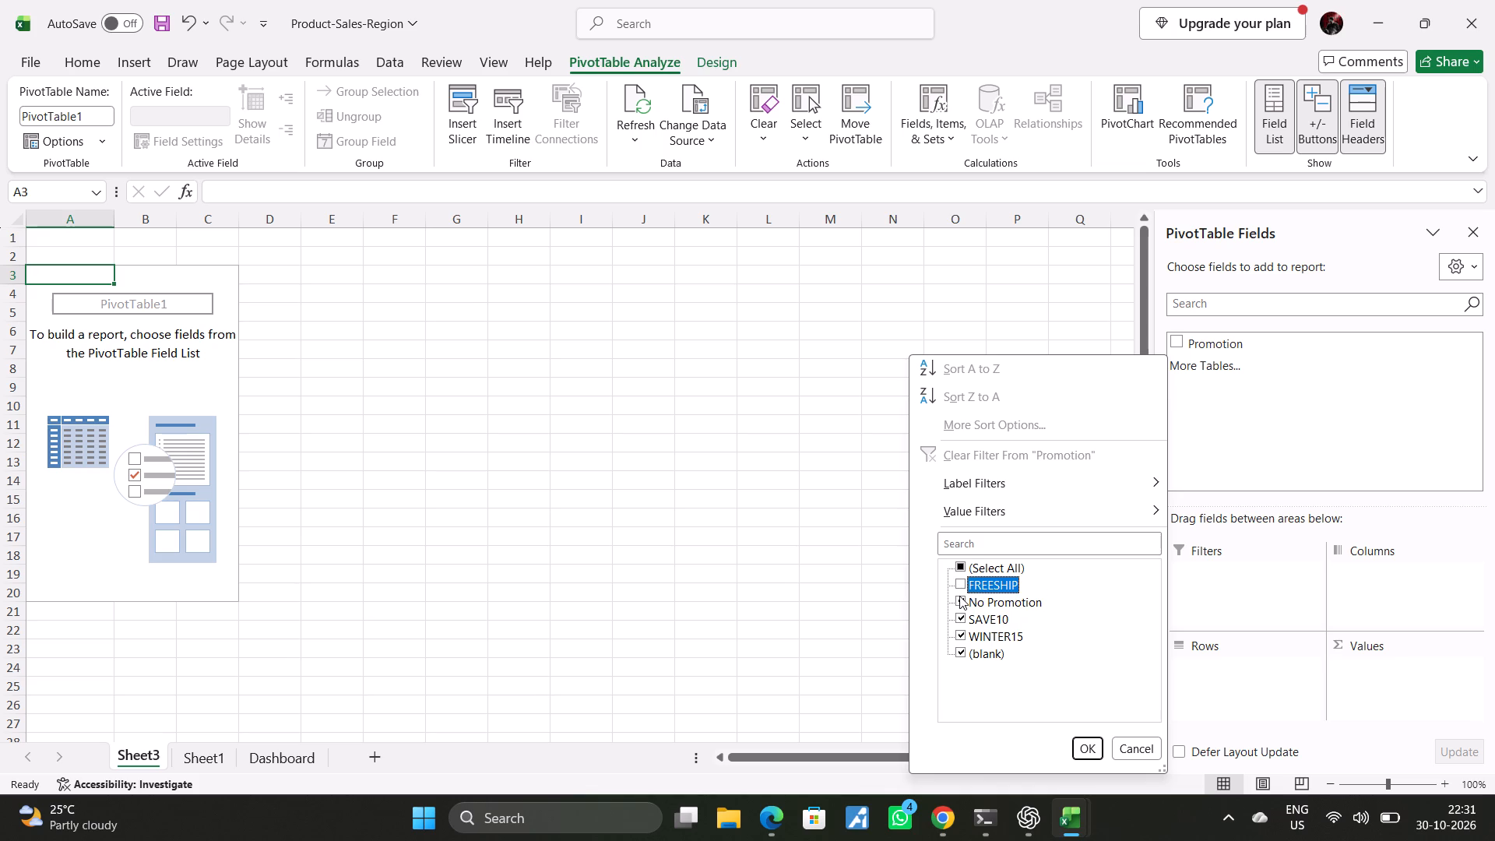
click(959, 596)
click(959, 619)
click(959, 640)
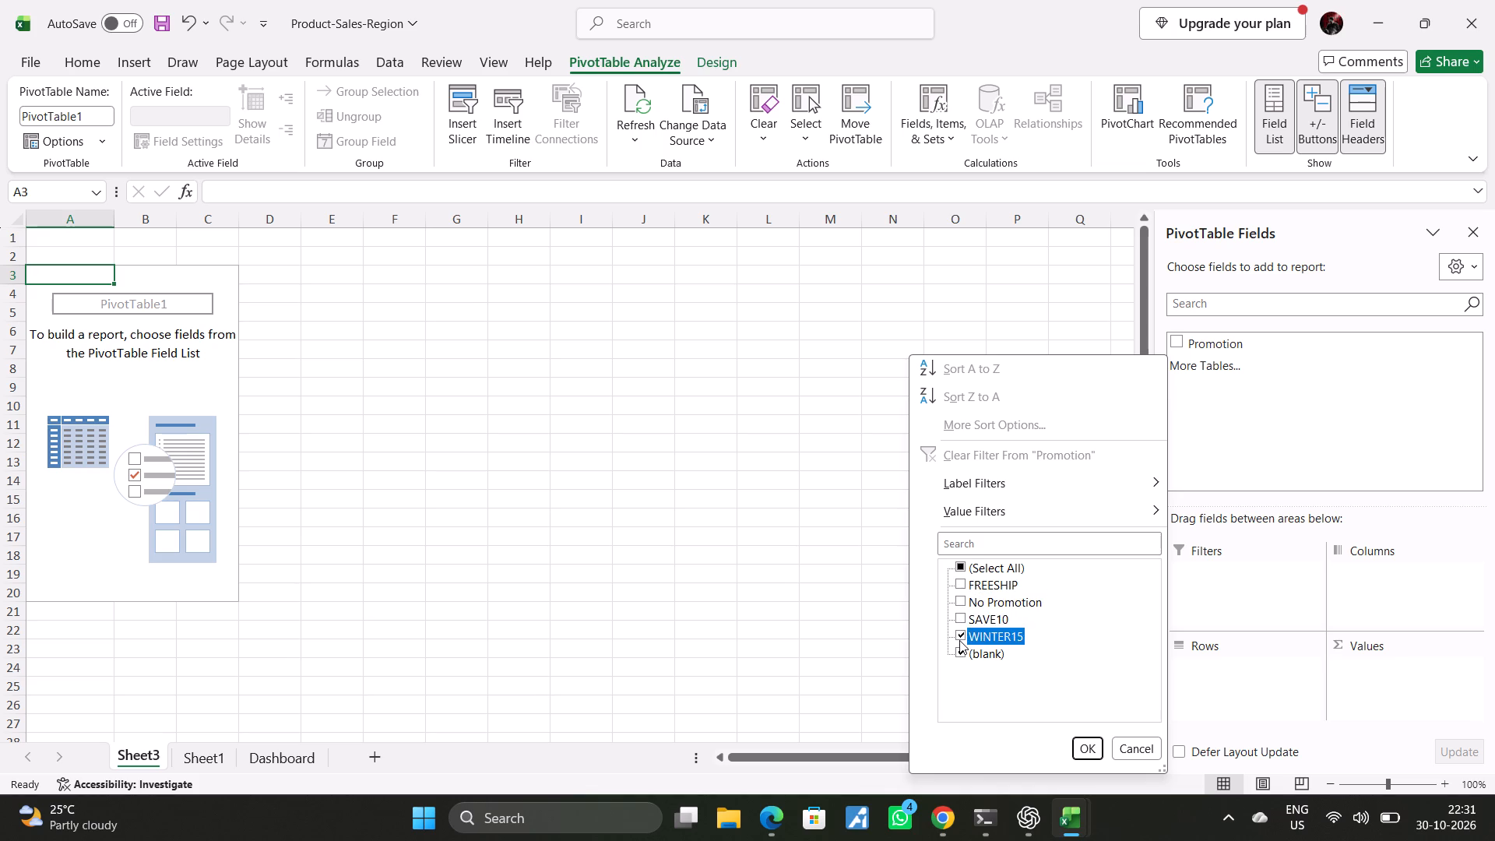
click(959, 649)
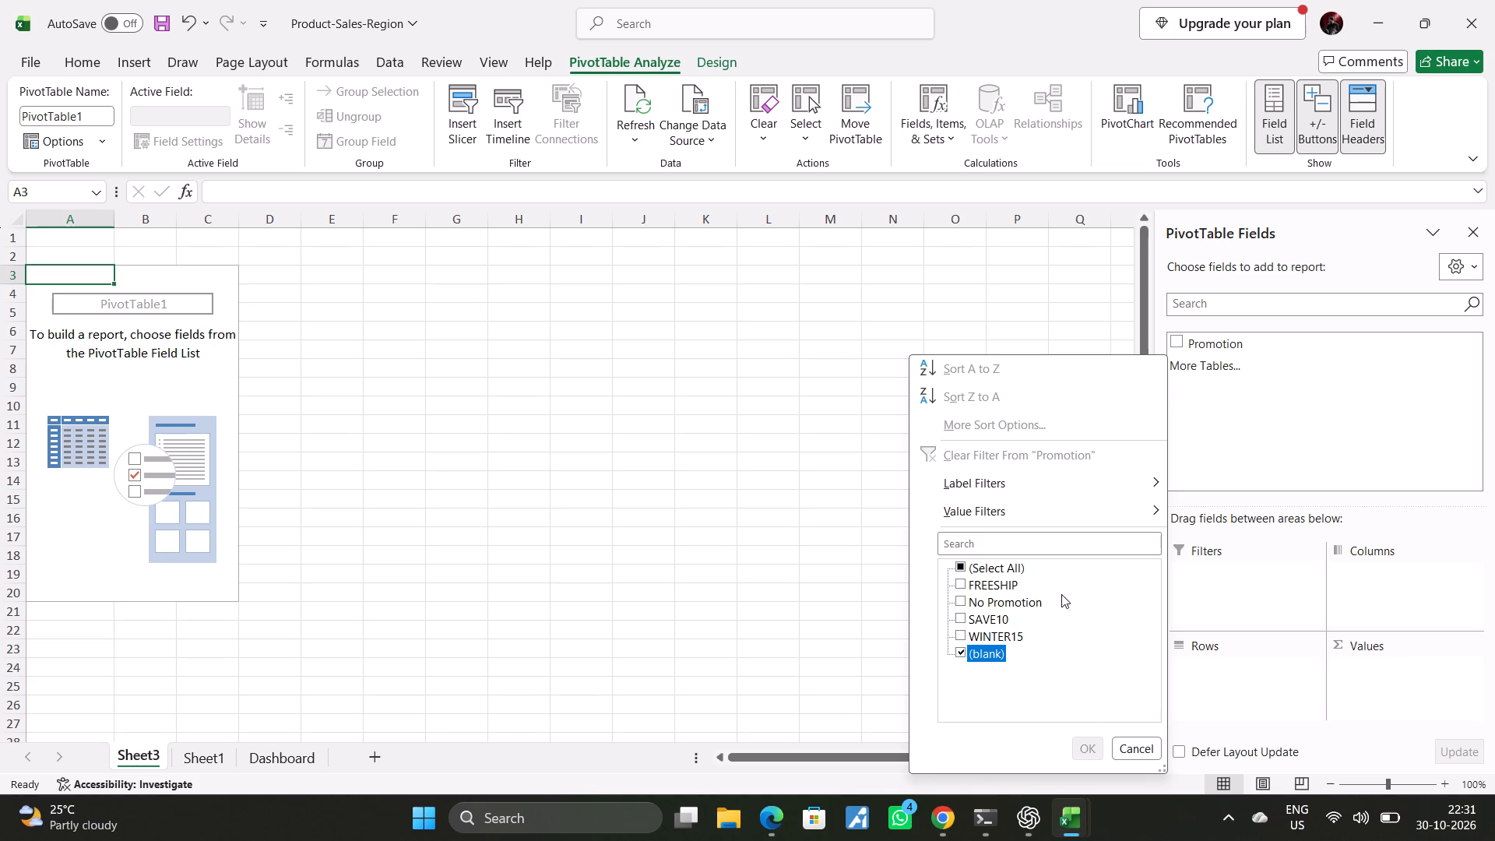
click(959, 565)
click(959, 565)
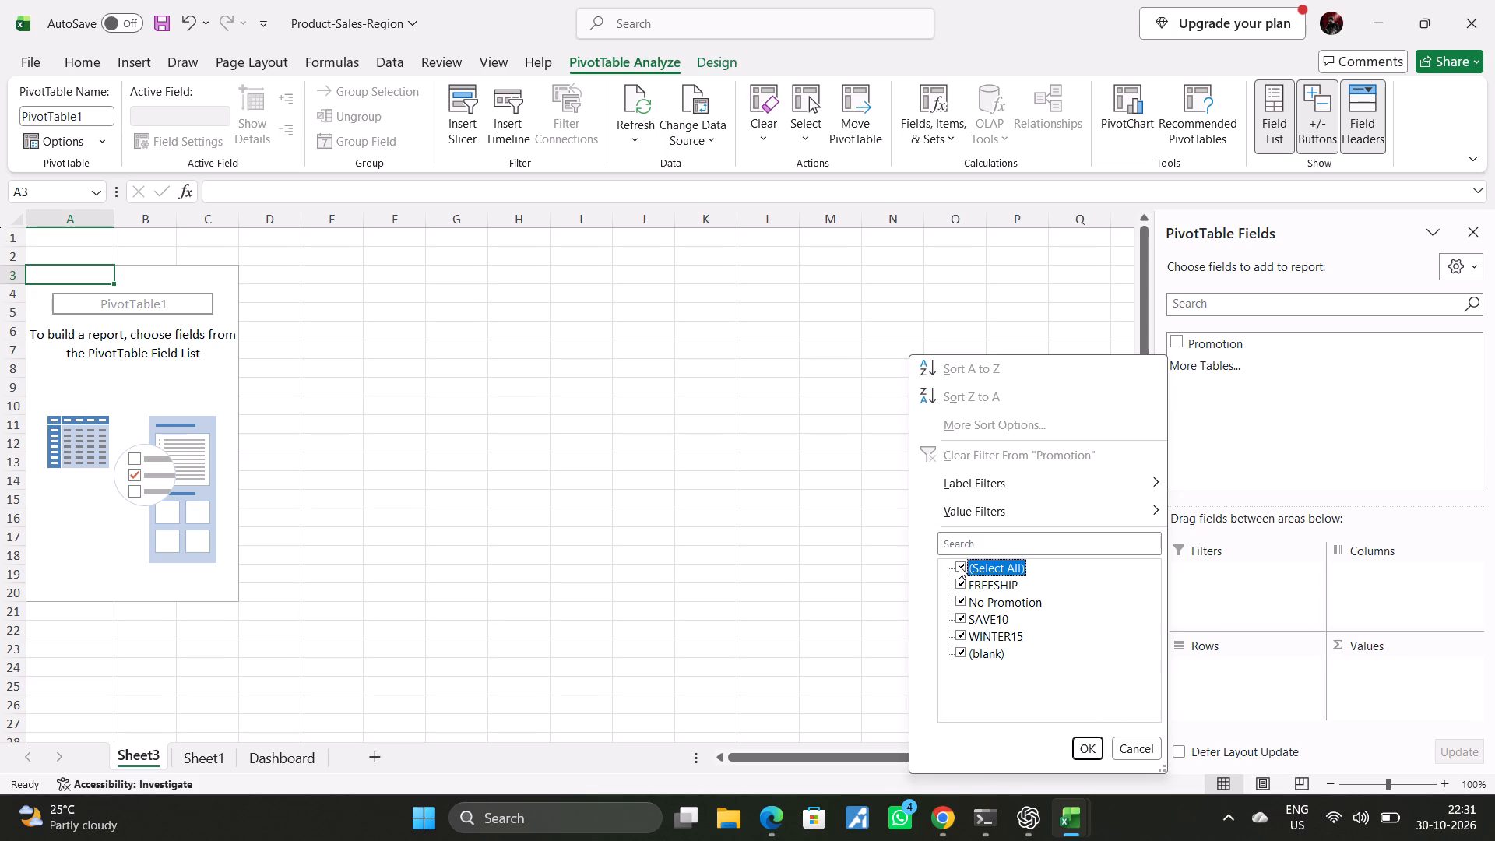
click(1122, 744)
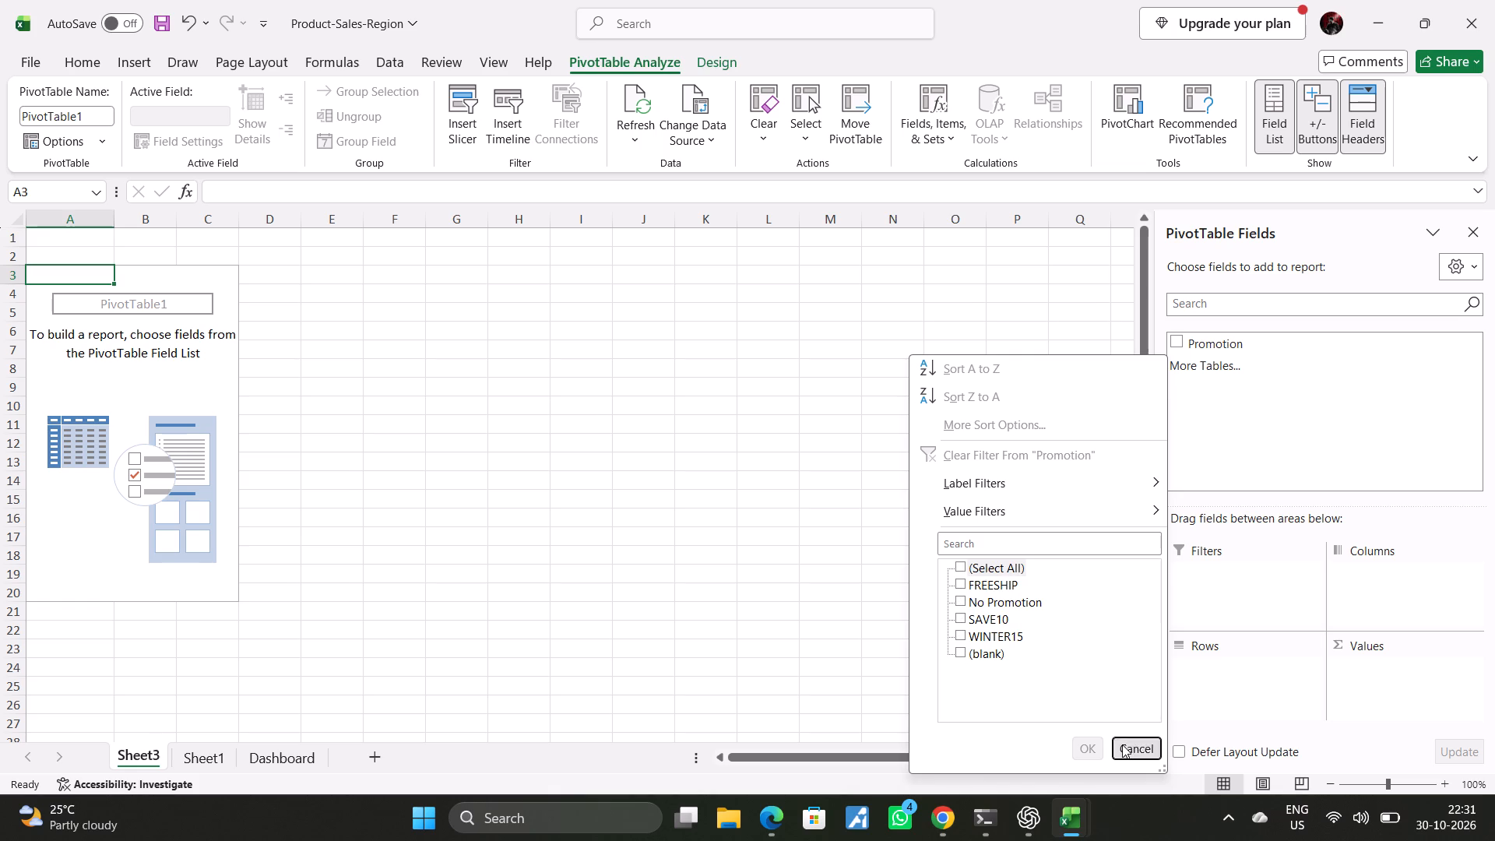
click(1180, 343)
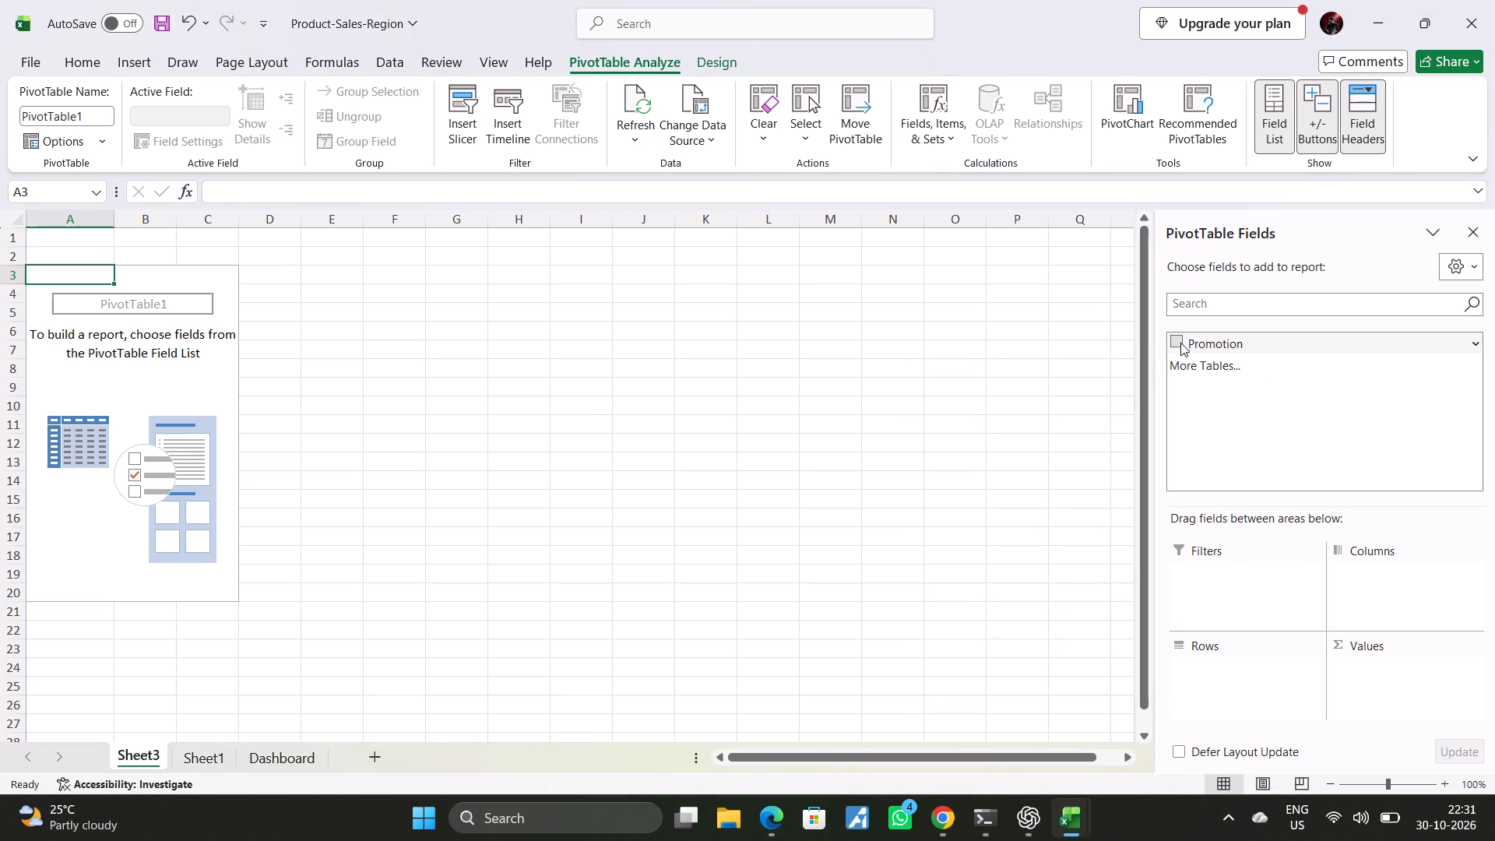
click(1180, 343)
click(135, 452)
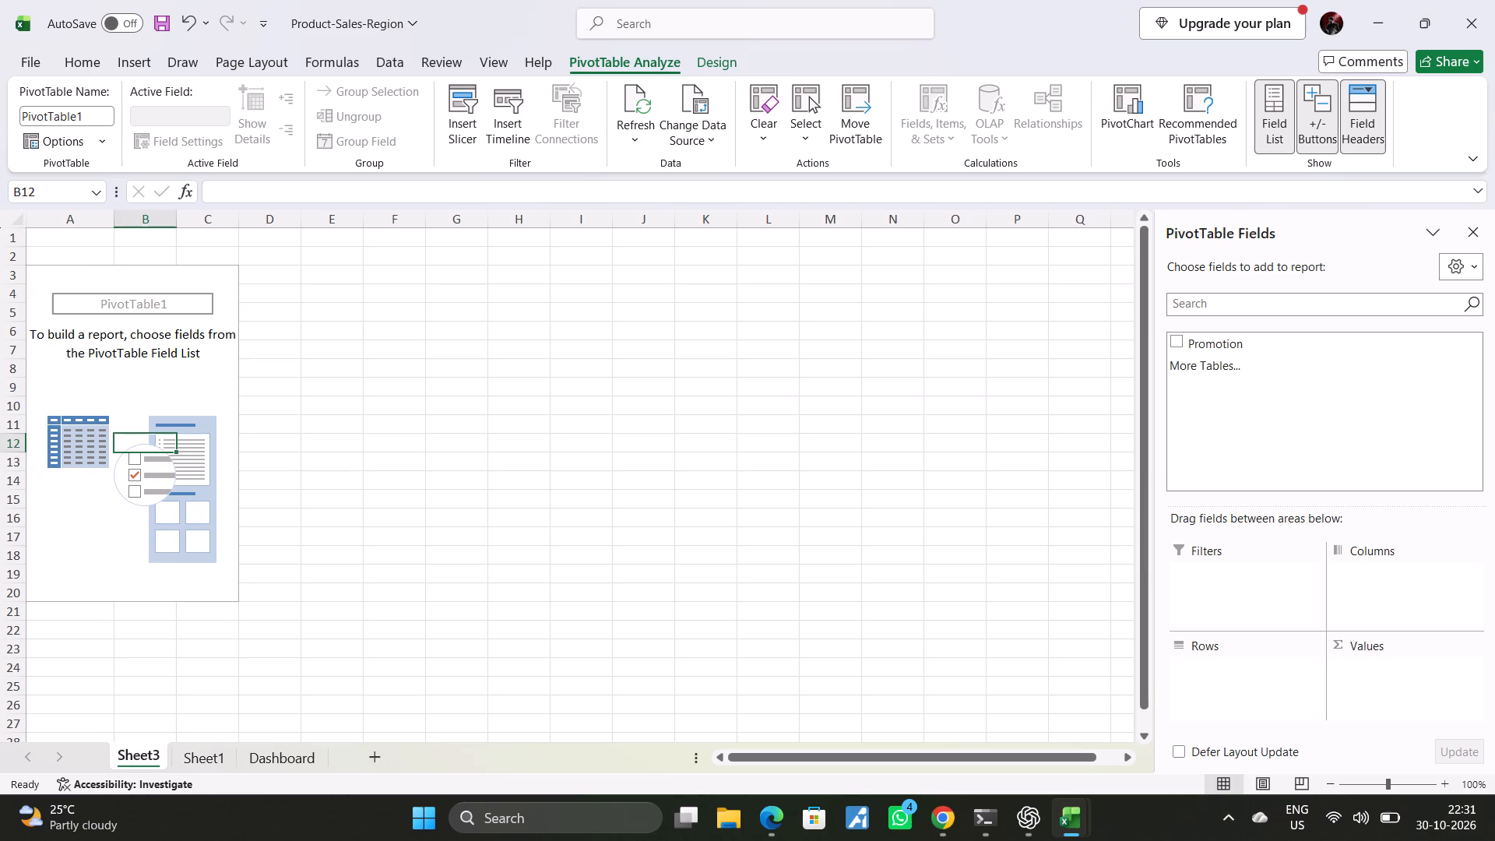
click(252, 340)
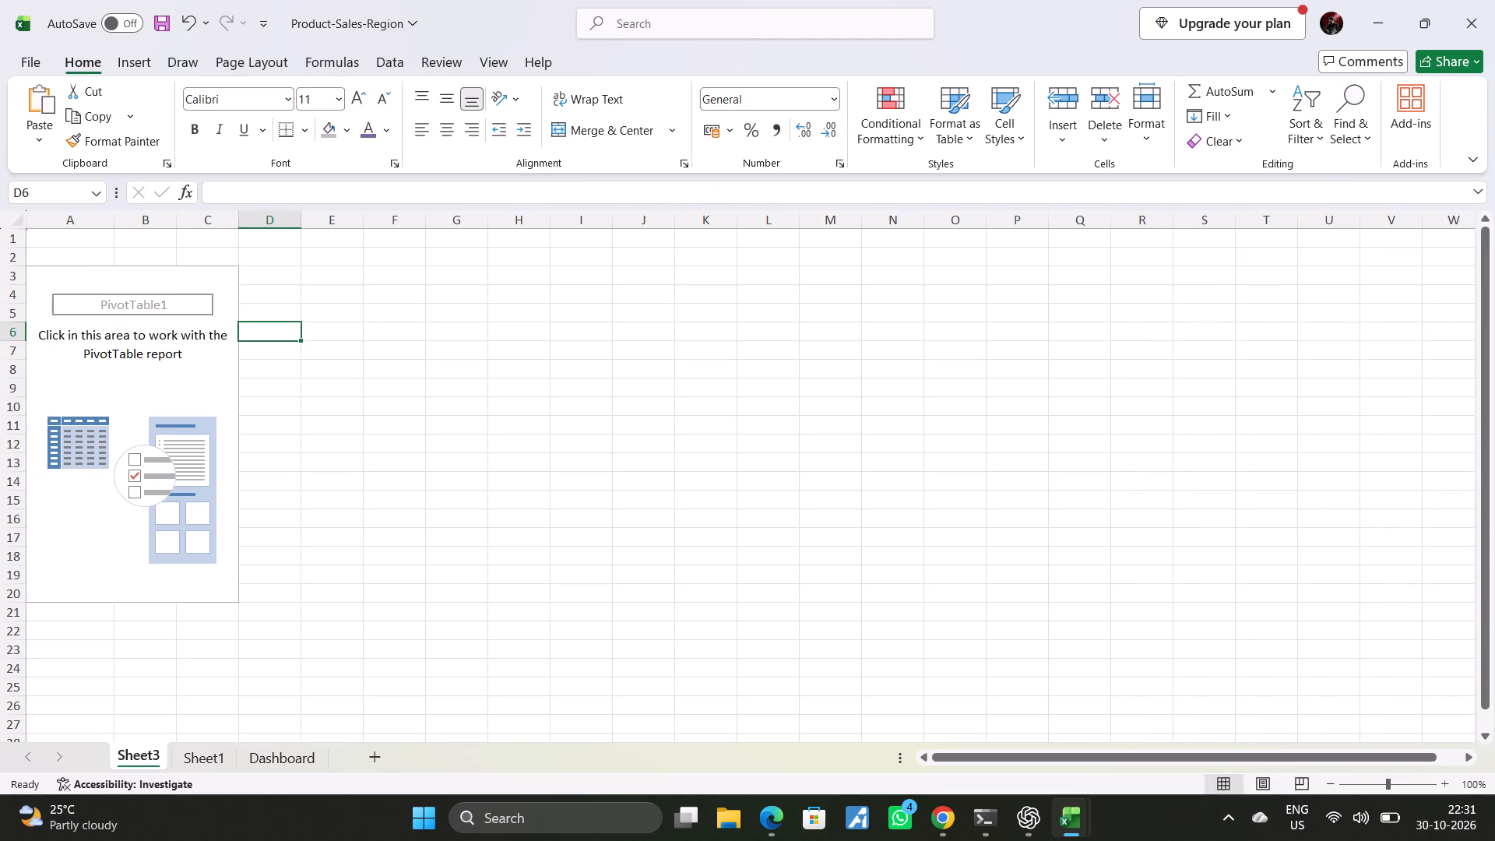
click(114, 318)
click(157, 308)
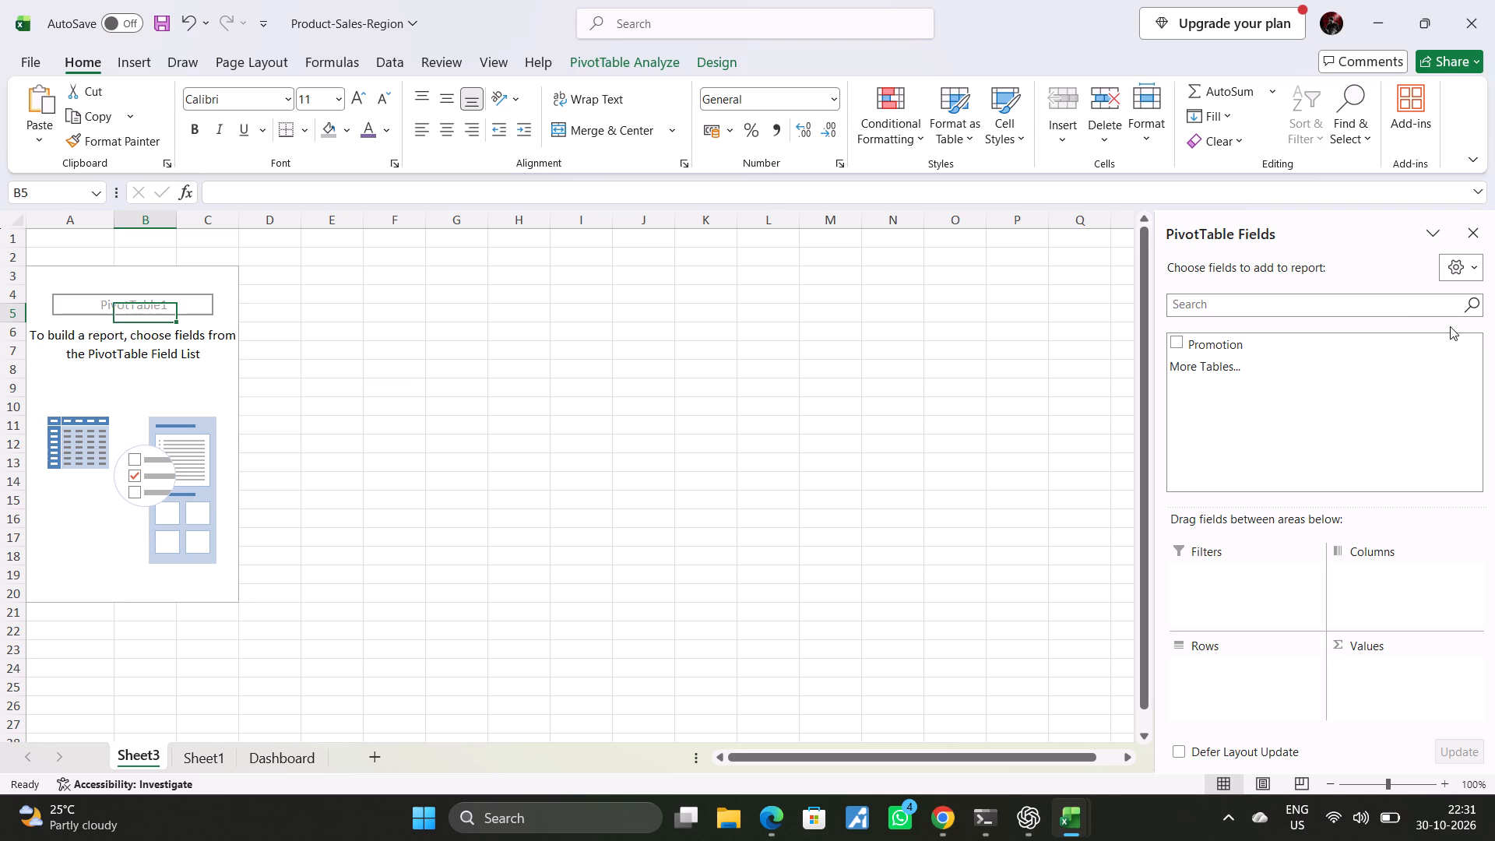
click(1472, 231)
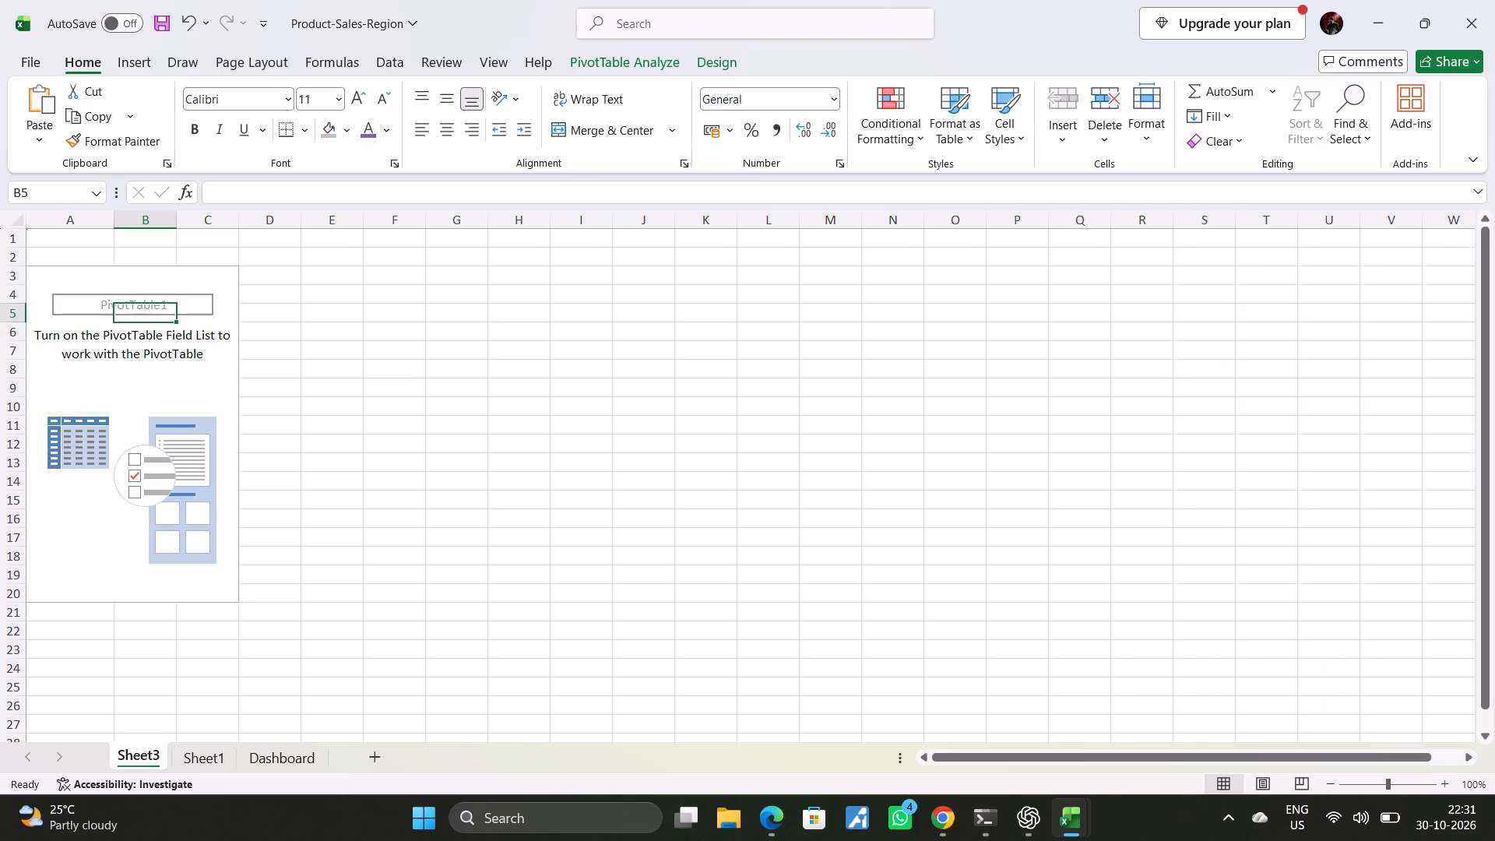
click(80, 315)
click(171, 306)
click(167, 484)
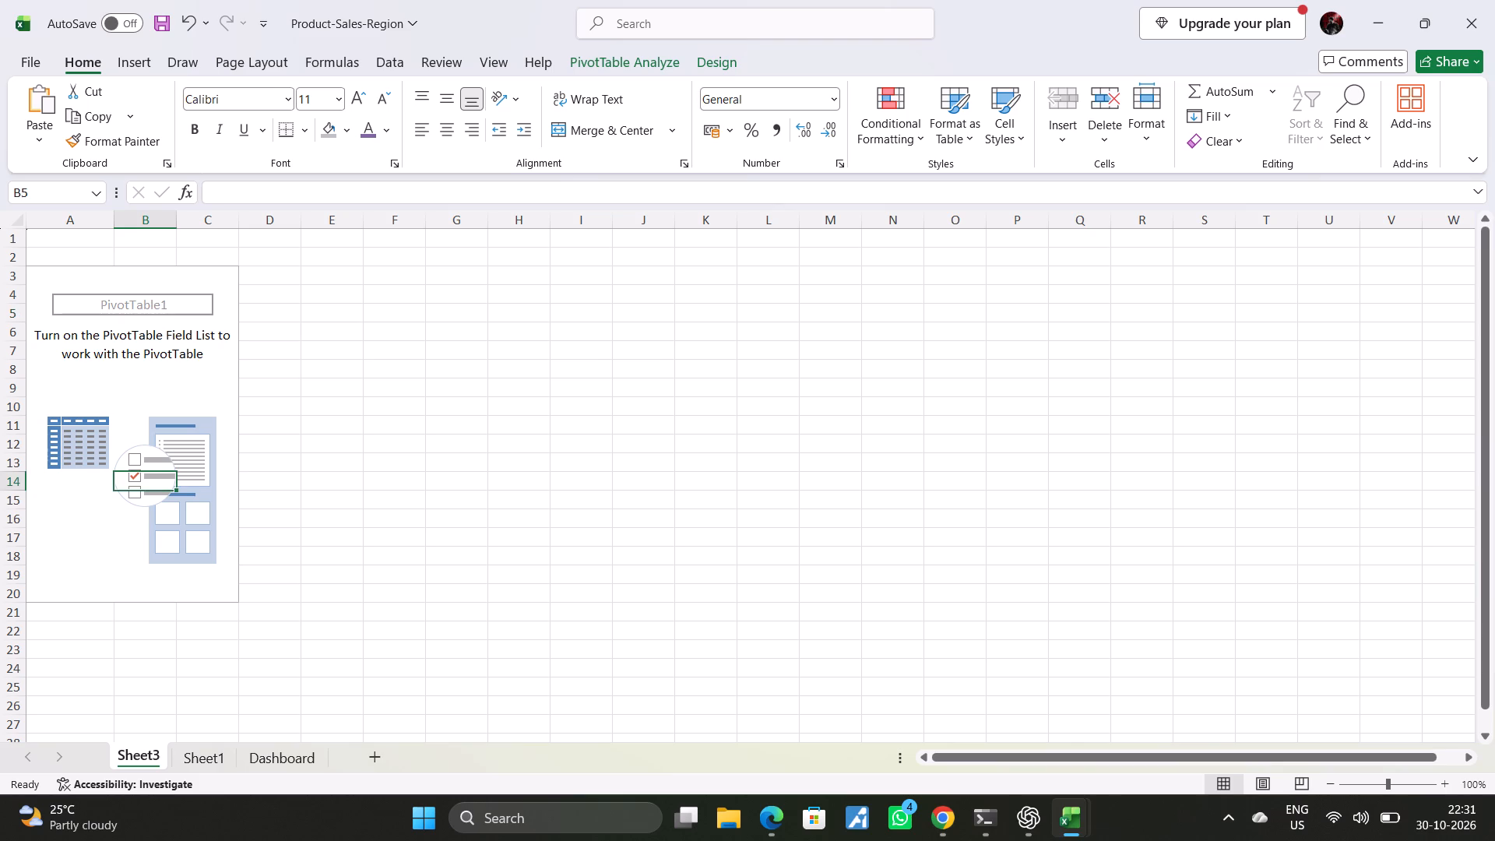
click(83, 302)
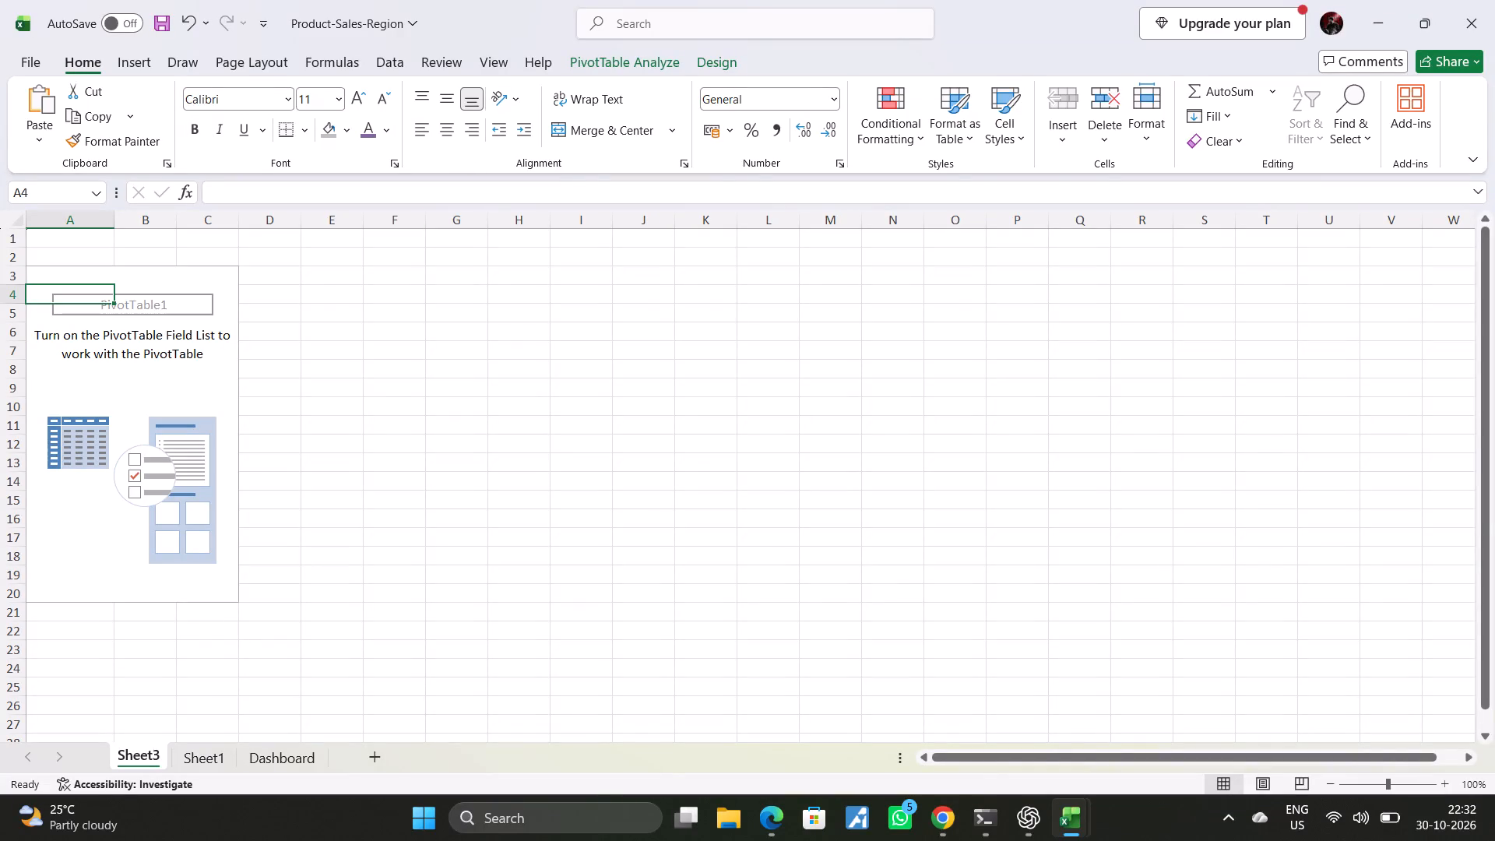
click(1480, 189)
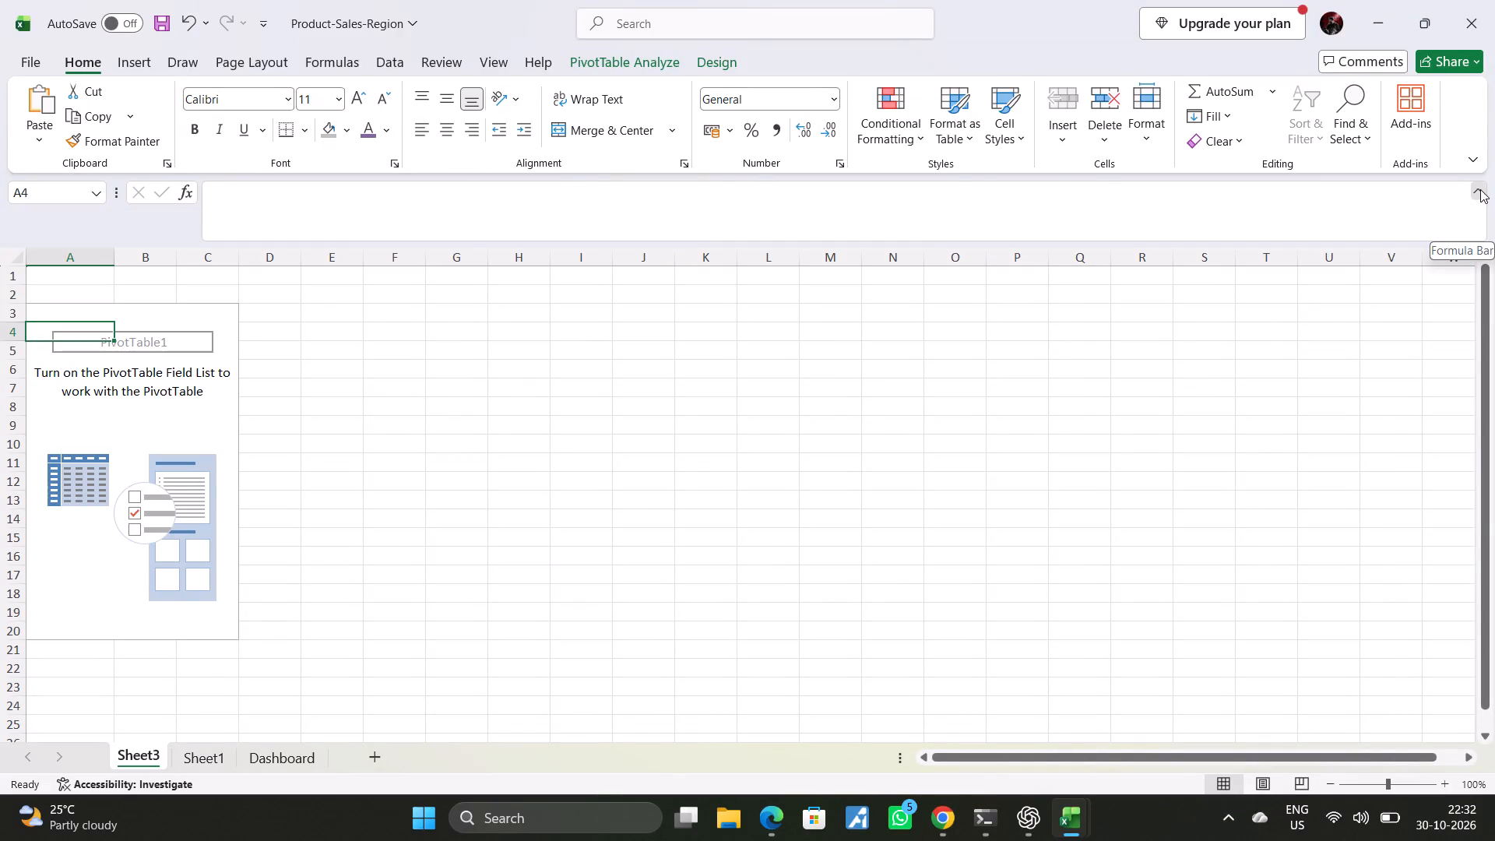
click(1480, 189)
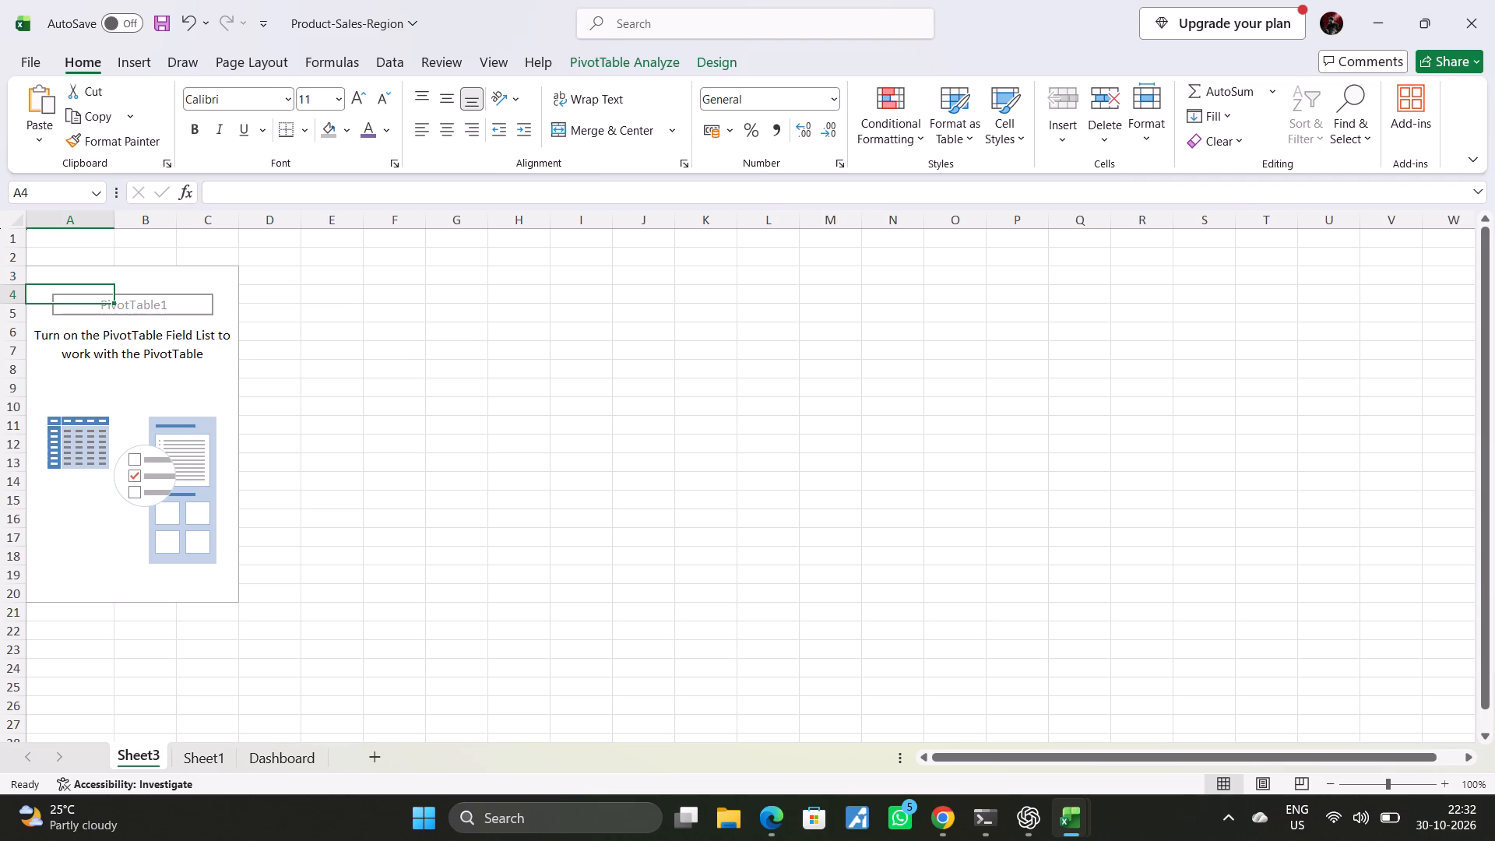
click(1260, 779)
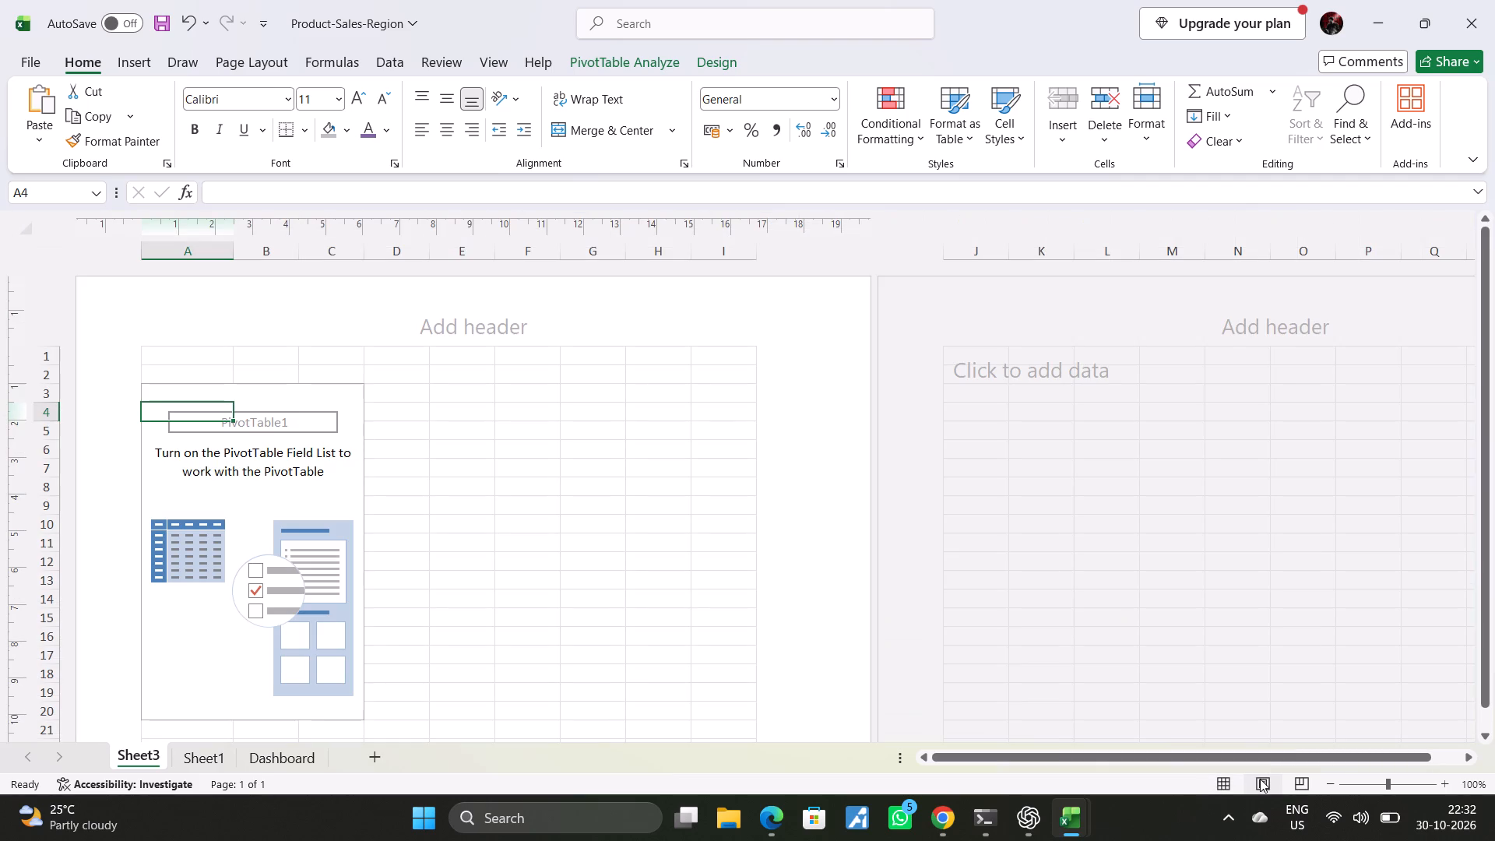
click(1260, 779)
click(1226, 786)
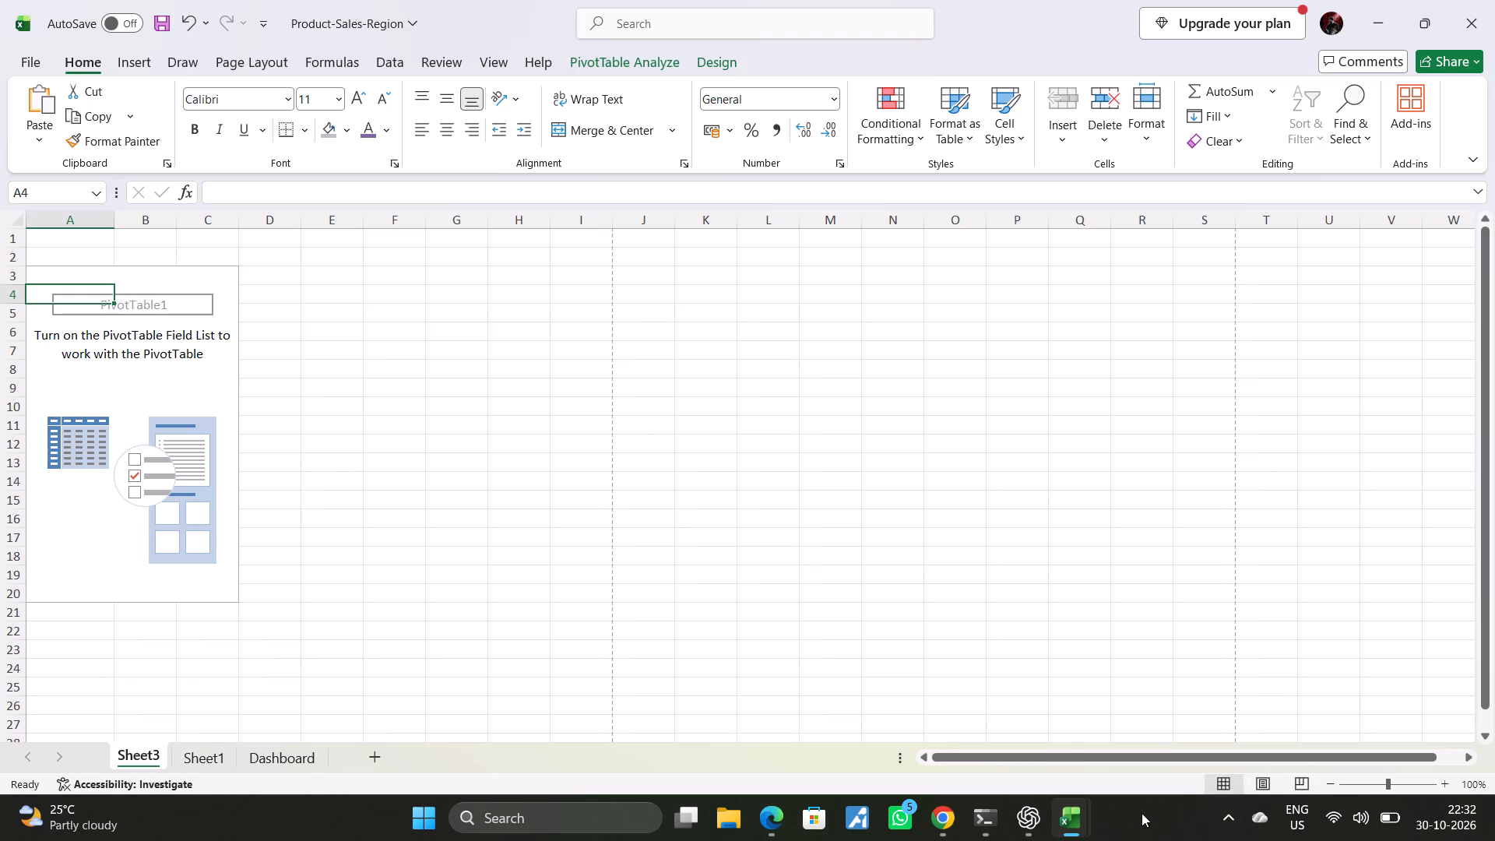
Delete the Sheet3 worksheet that holds the empty pivot table.
right_click(143, 755)
click(197, 513)
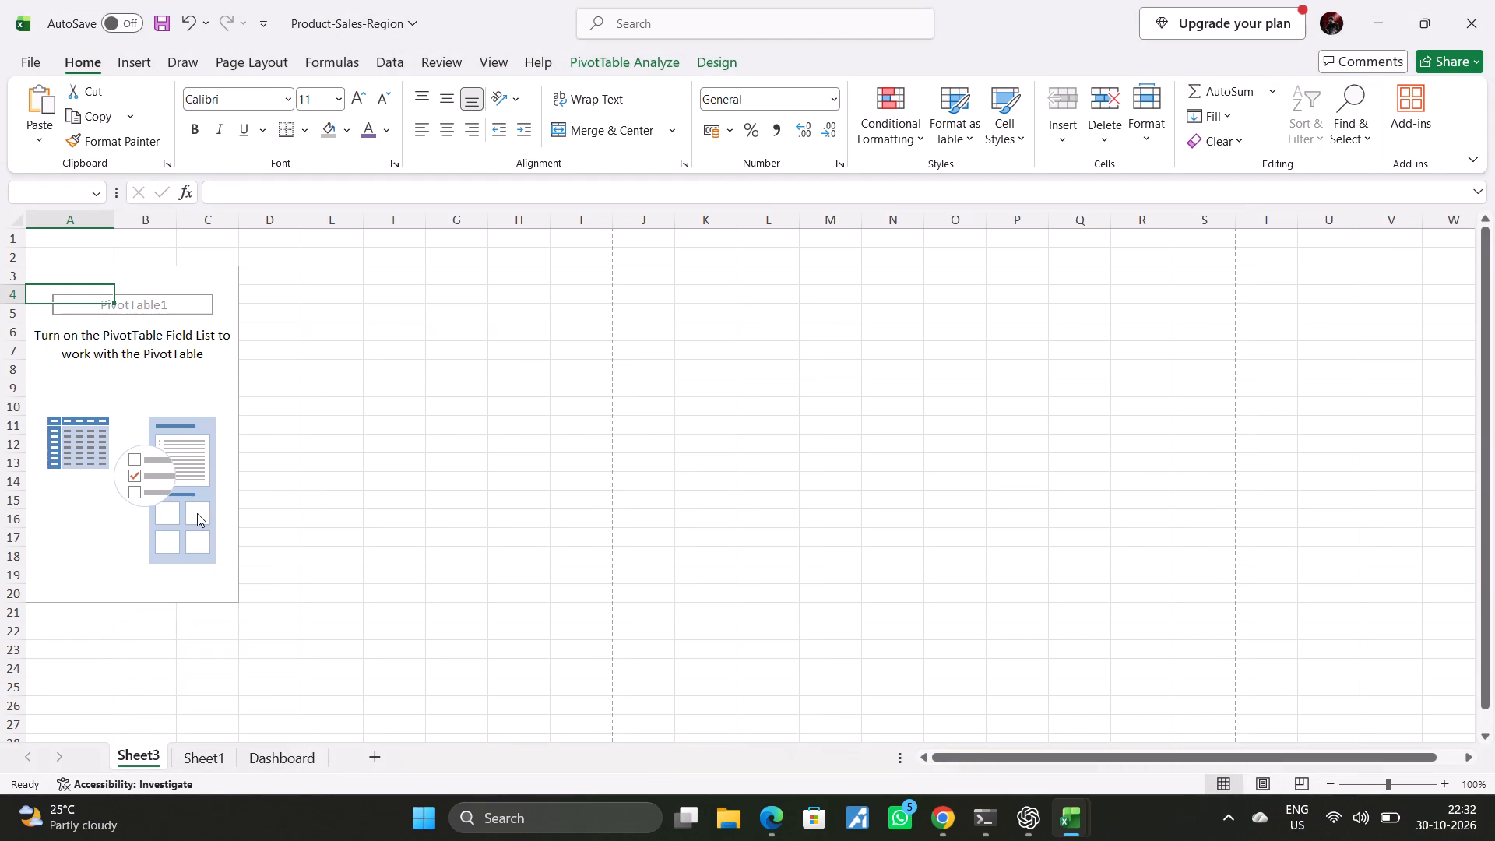
click(803, 444)
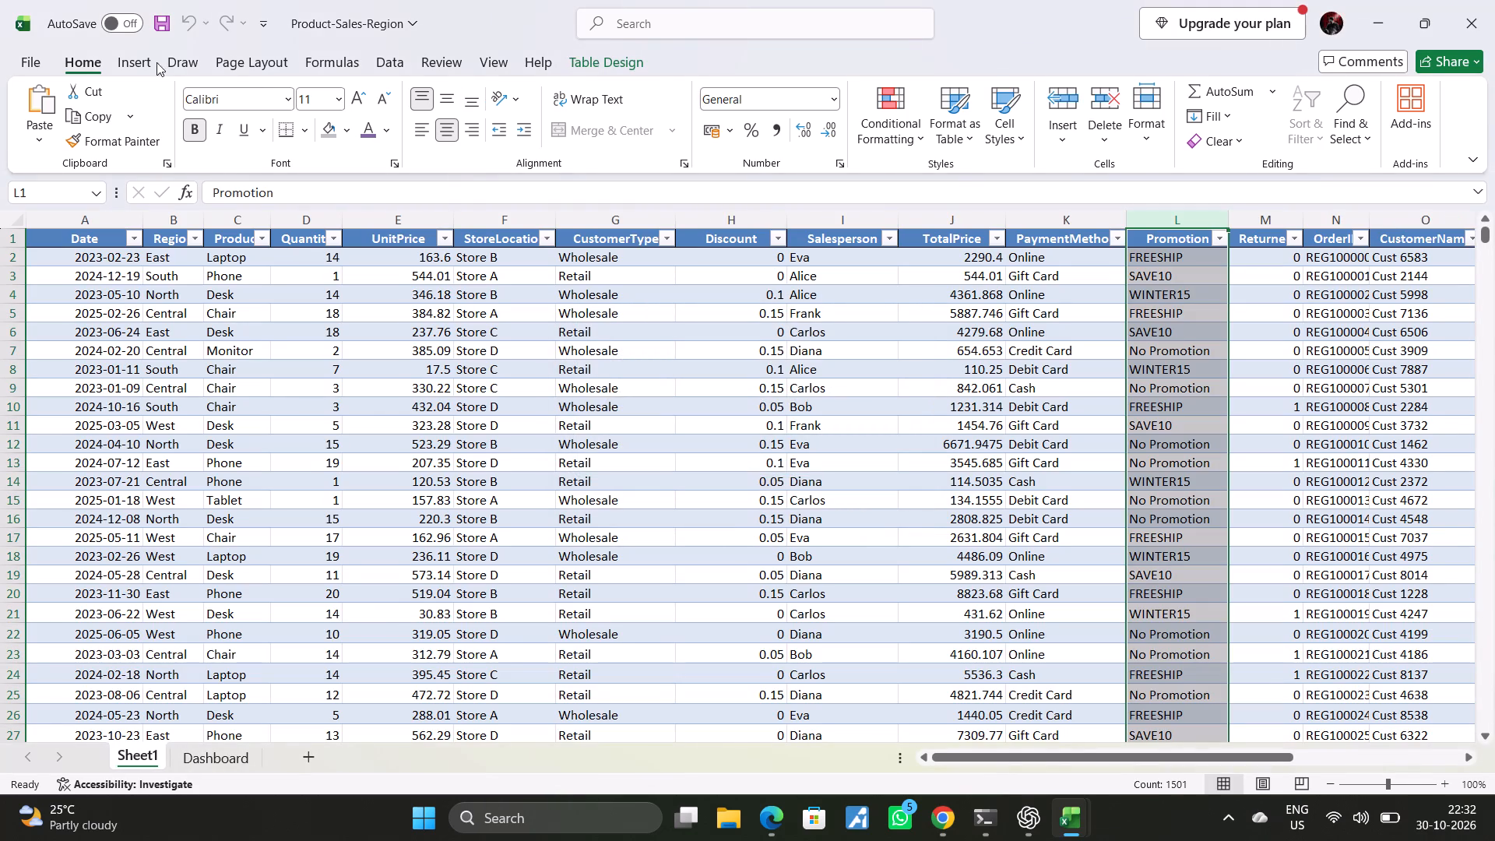
Insert a PivotTable on a new worksheet from Sheet1's selected Promotion column, adding the data to the Data Model.
click(126, 52)
click(37, 104)
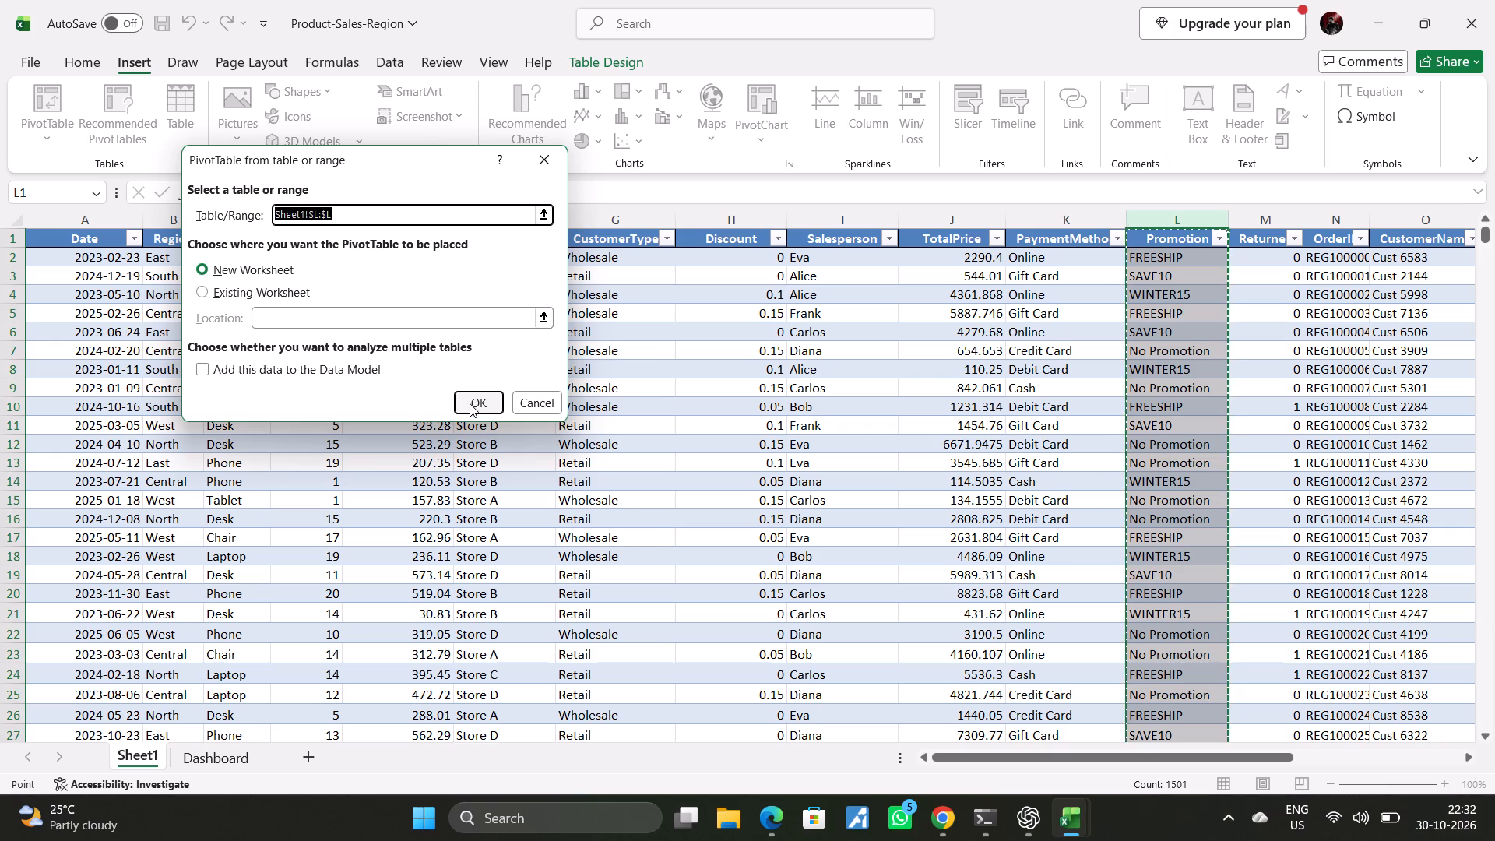
click(201, 363)
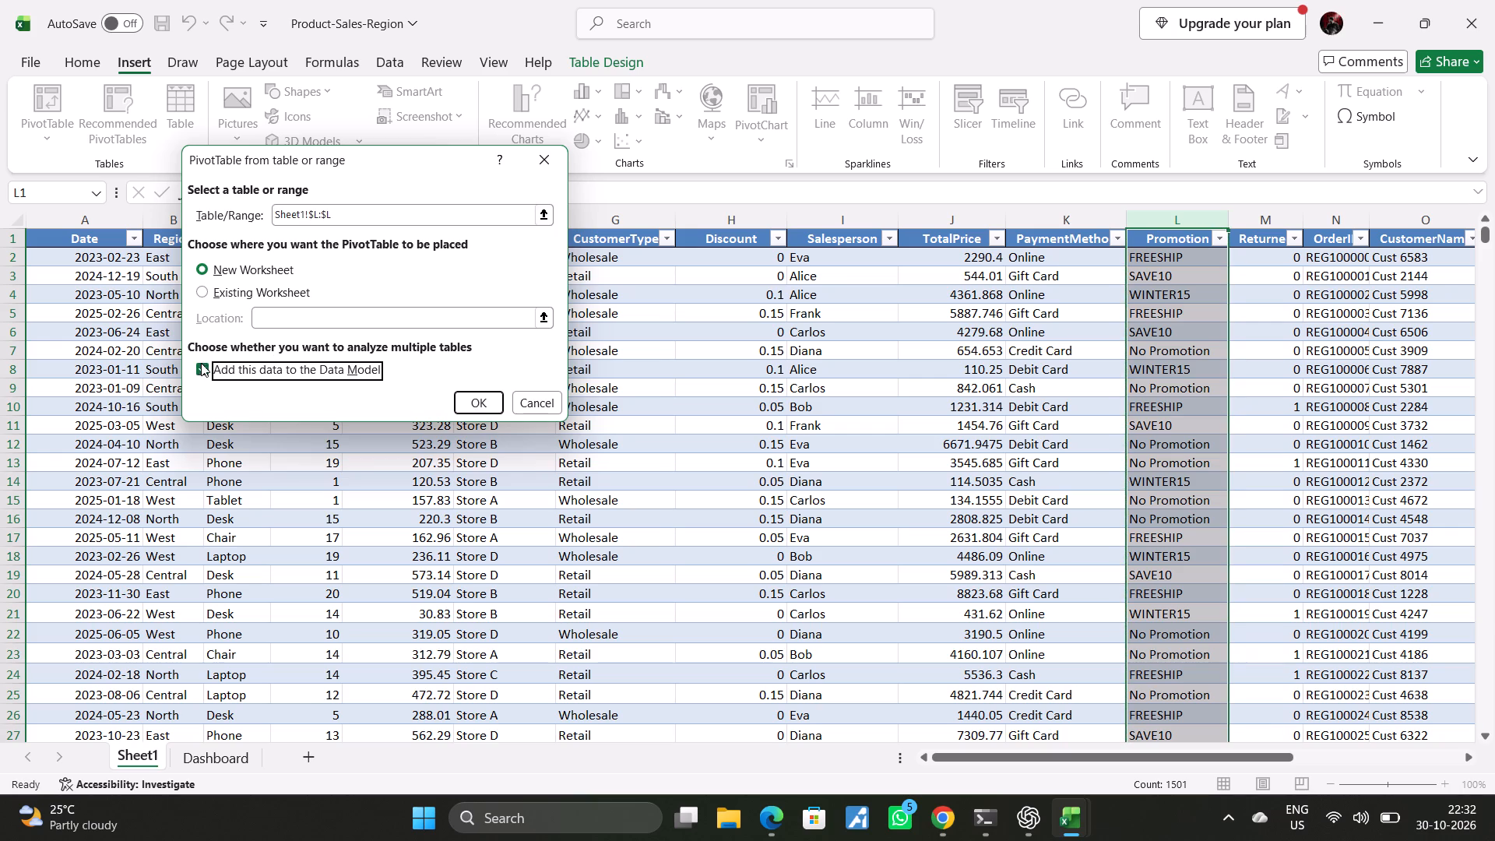
click(490, 399)
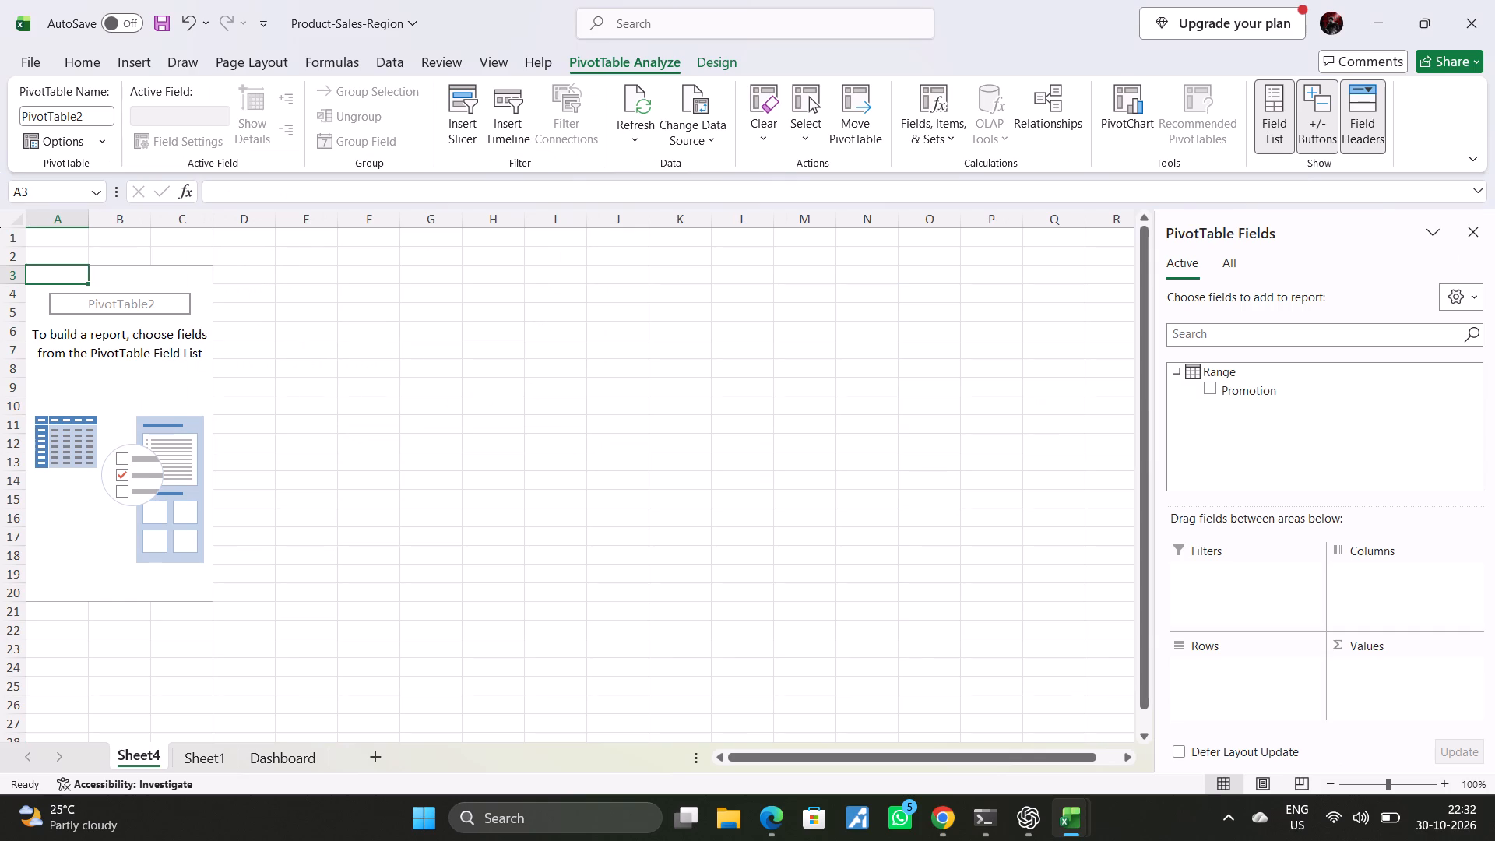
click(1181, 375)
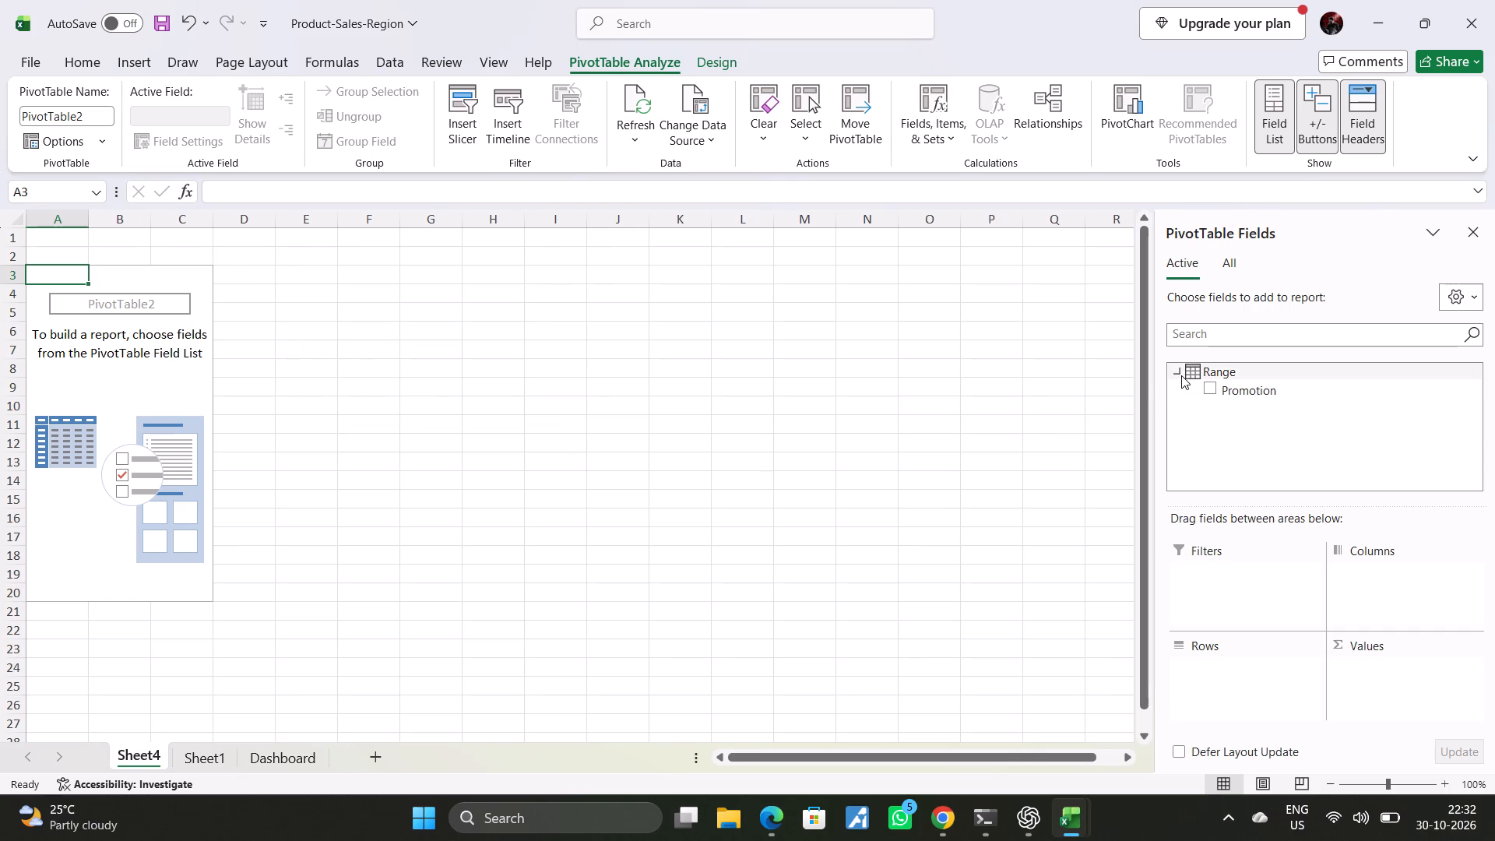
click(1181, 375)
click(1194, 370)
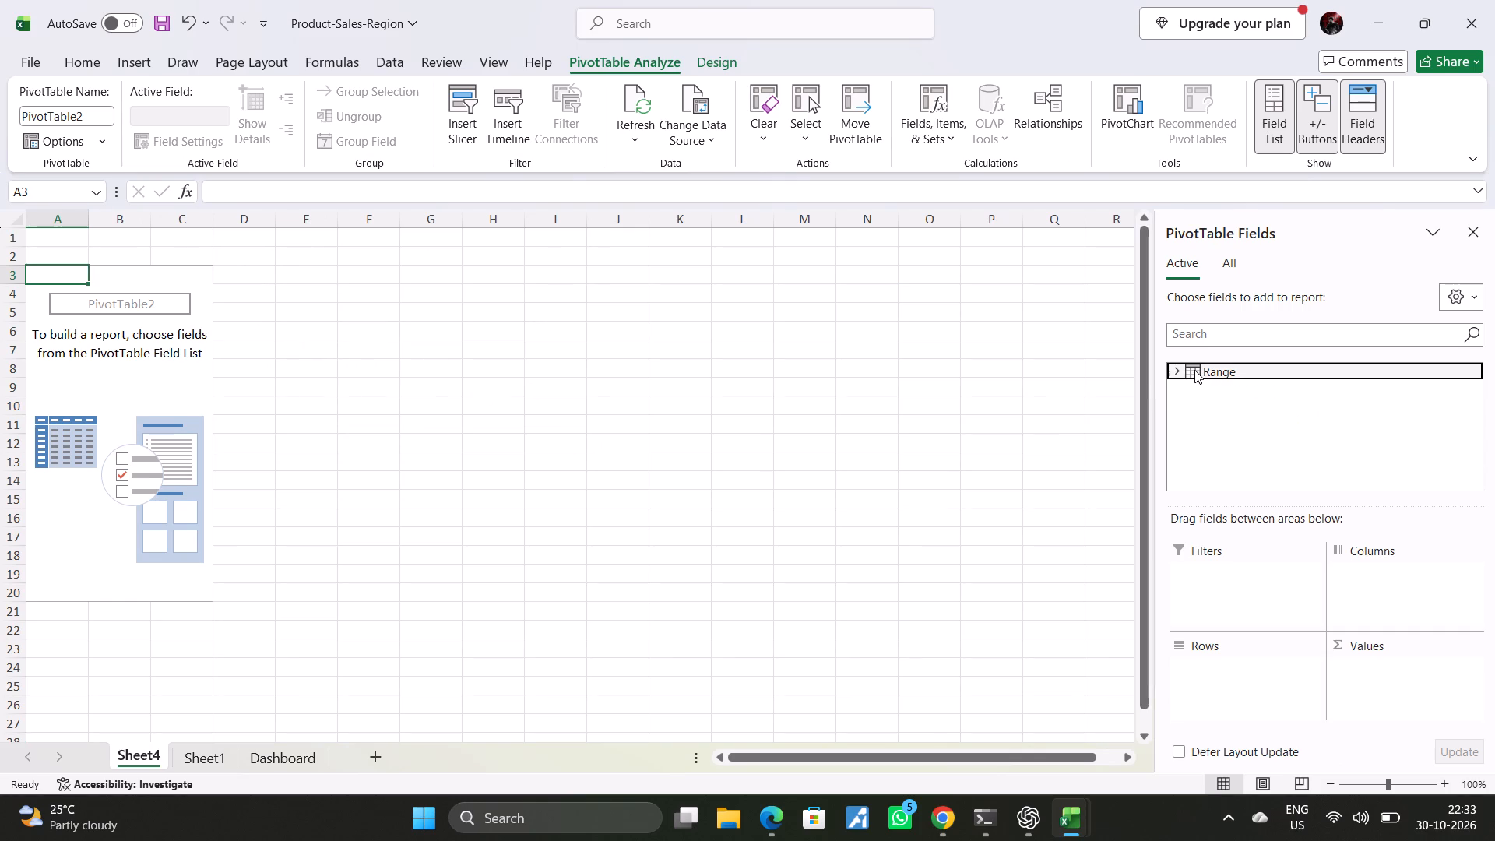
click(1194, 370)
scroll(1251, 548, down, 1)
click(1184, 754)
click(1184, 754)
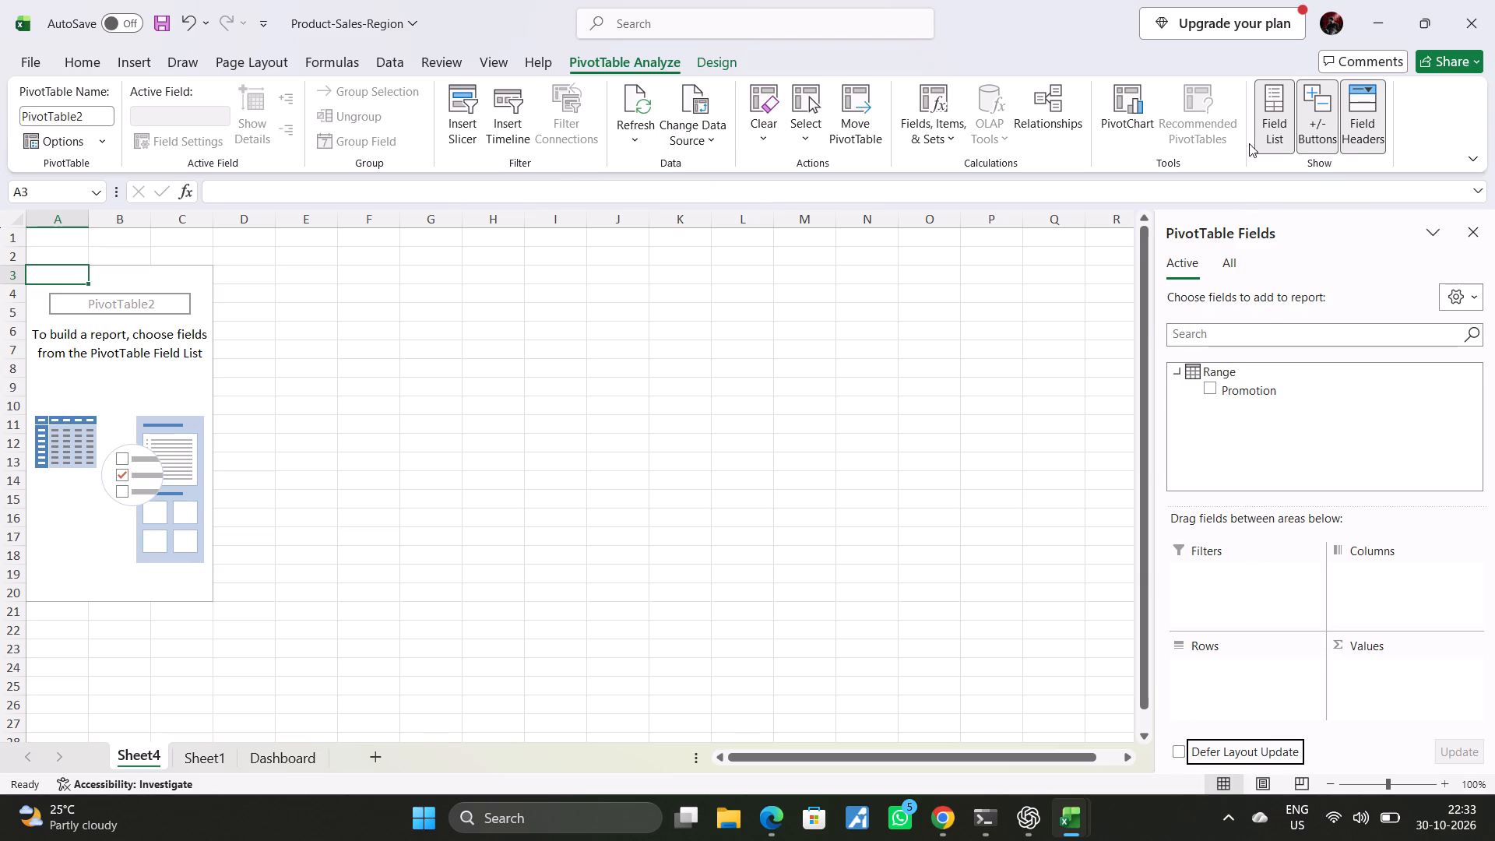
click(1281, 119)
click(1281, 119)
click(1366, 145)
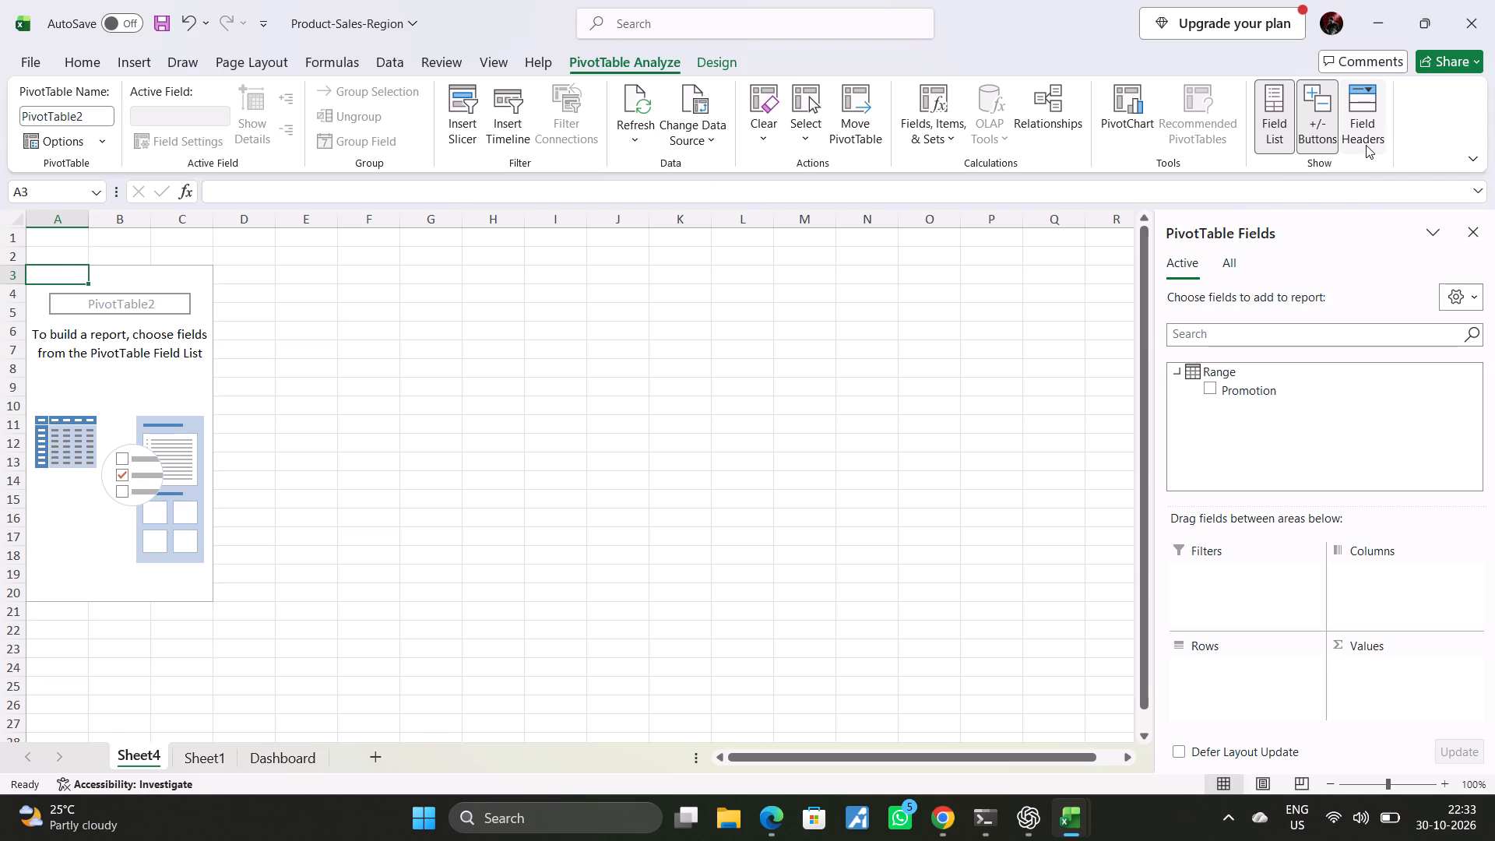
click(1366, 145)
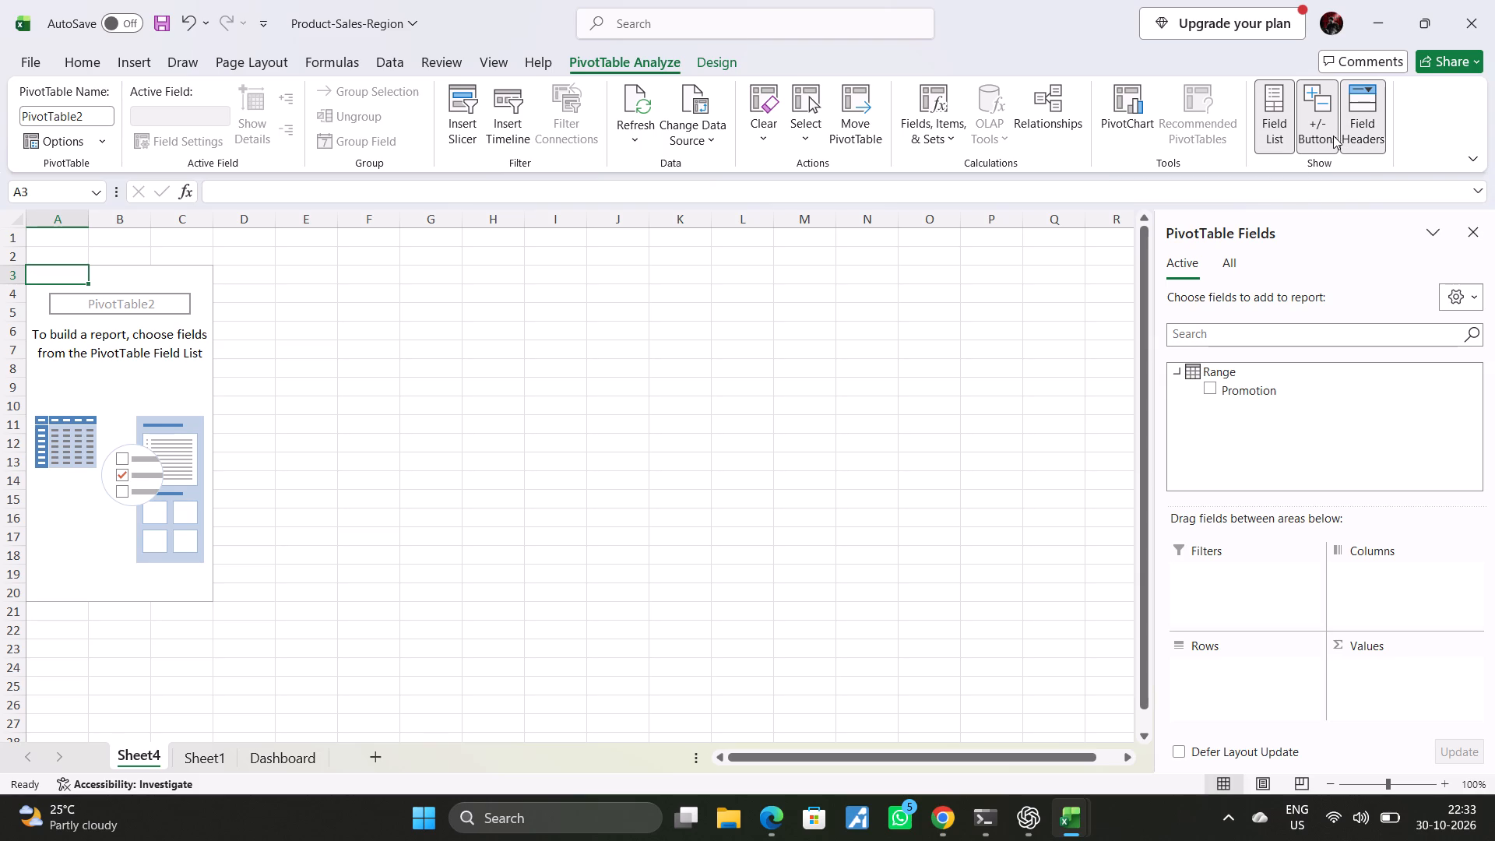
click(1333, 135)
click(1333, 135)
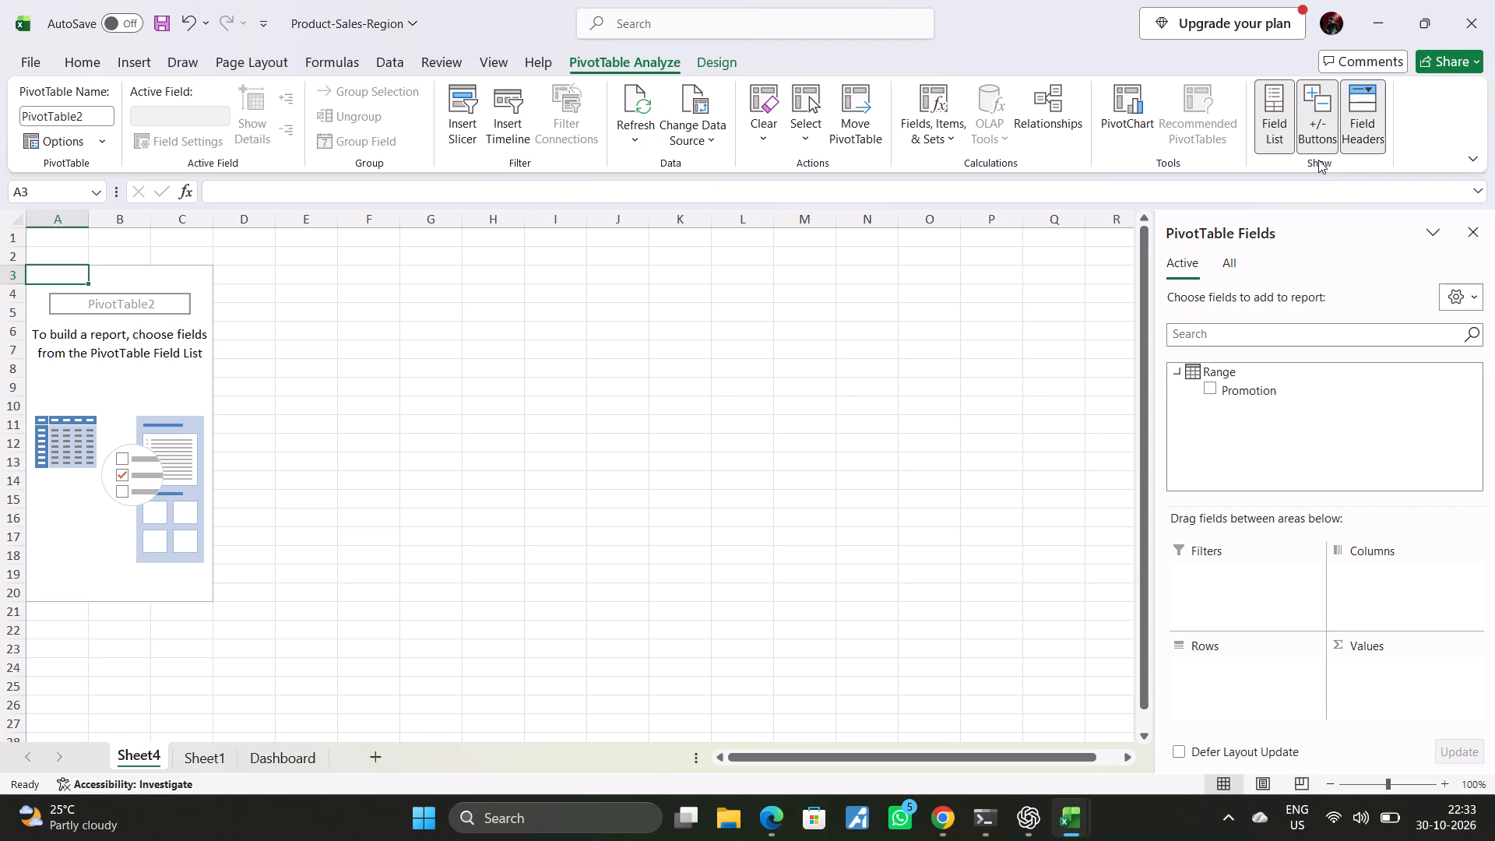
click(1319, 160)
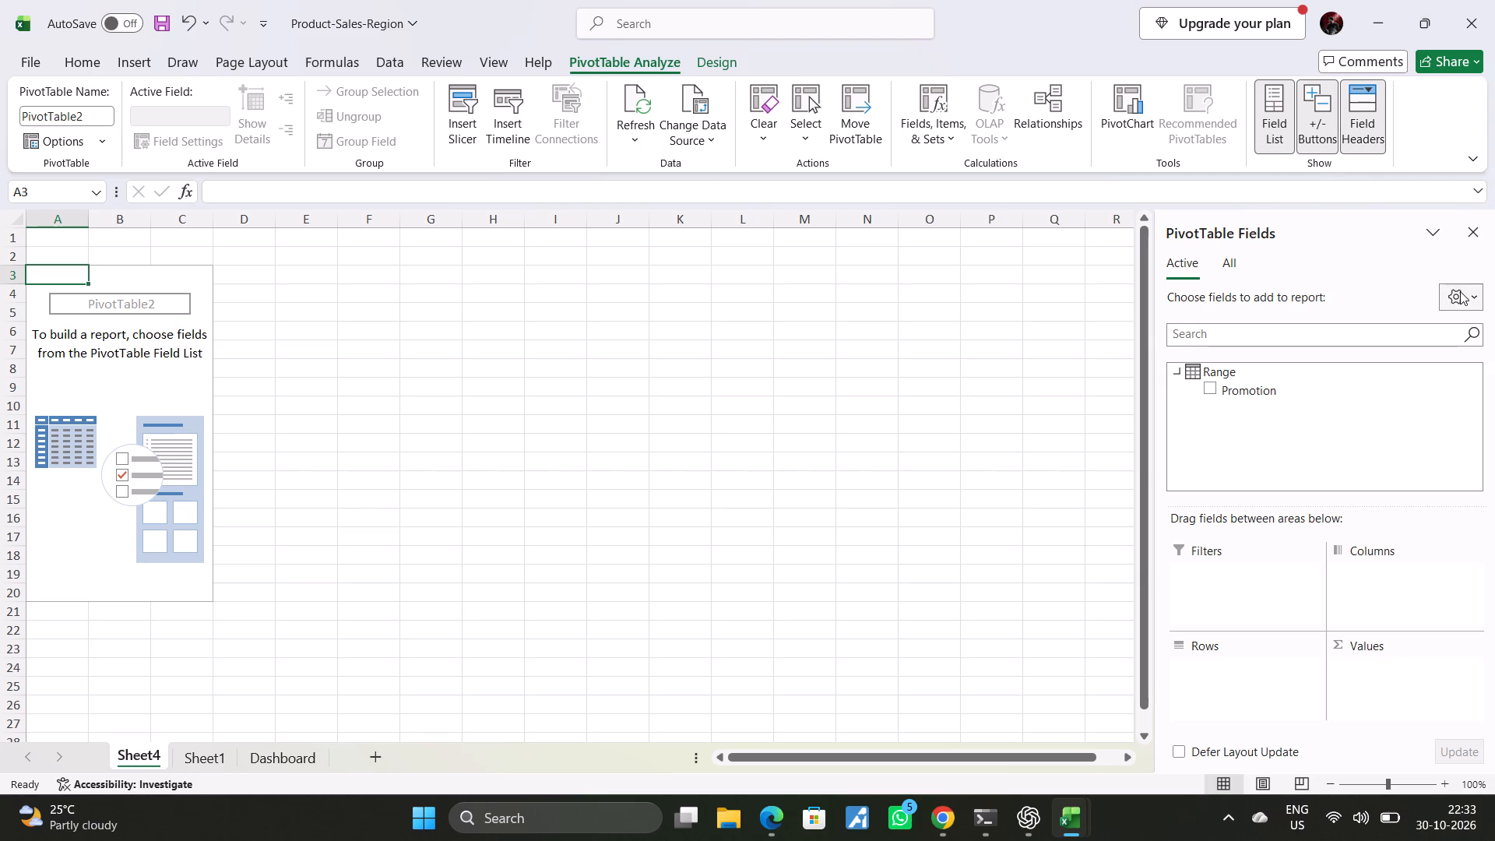
Set the PivotTable Fields layout to Fields Section Only and turn off Group Related Tables.
click(1460, 294)
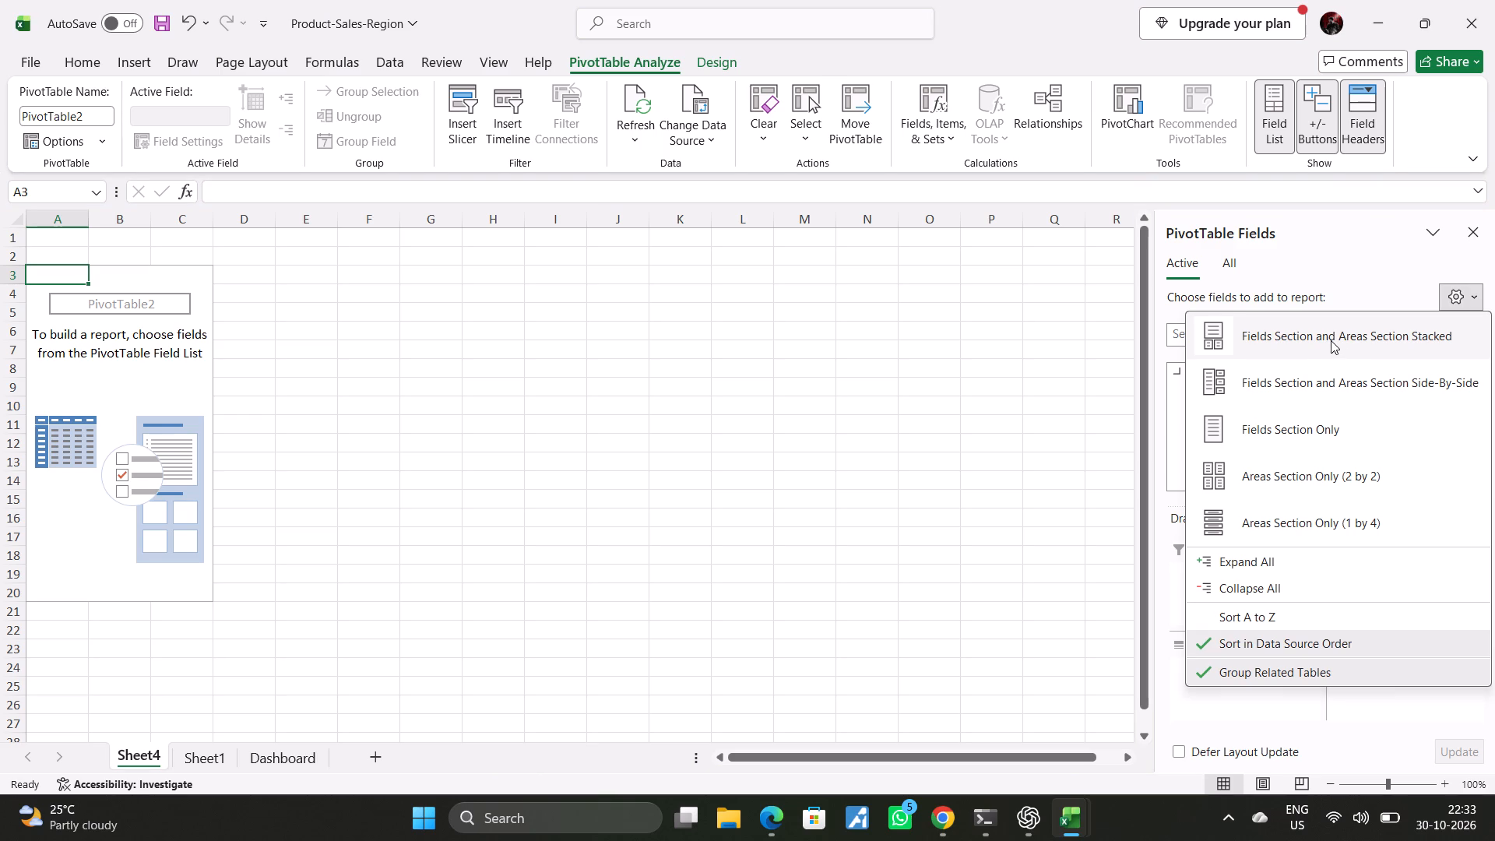
click(1296, 430)
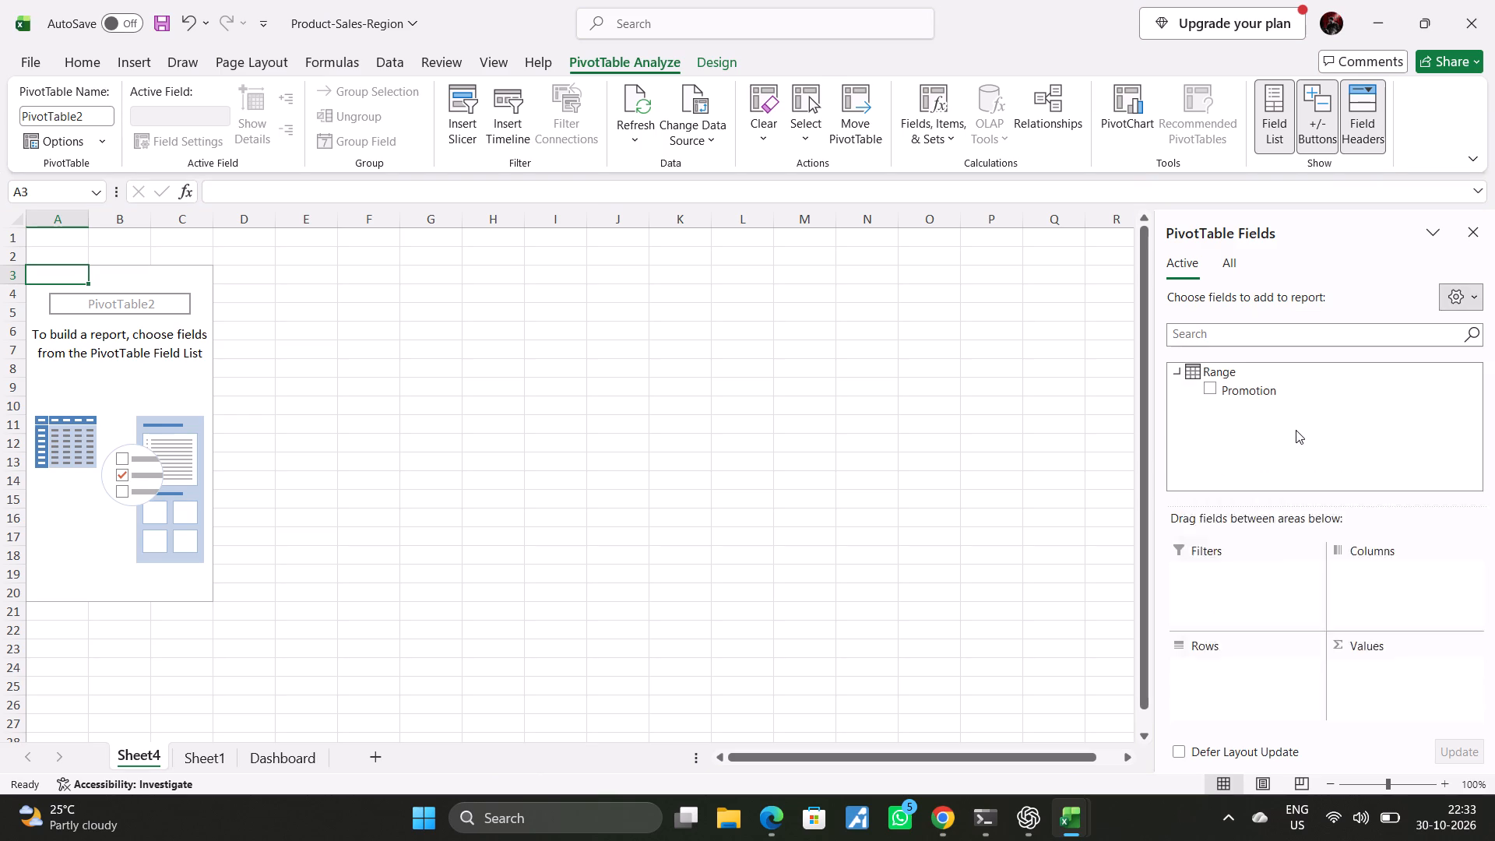
click(1467, 297)
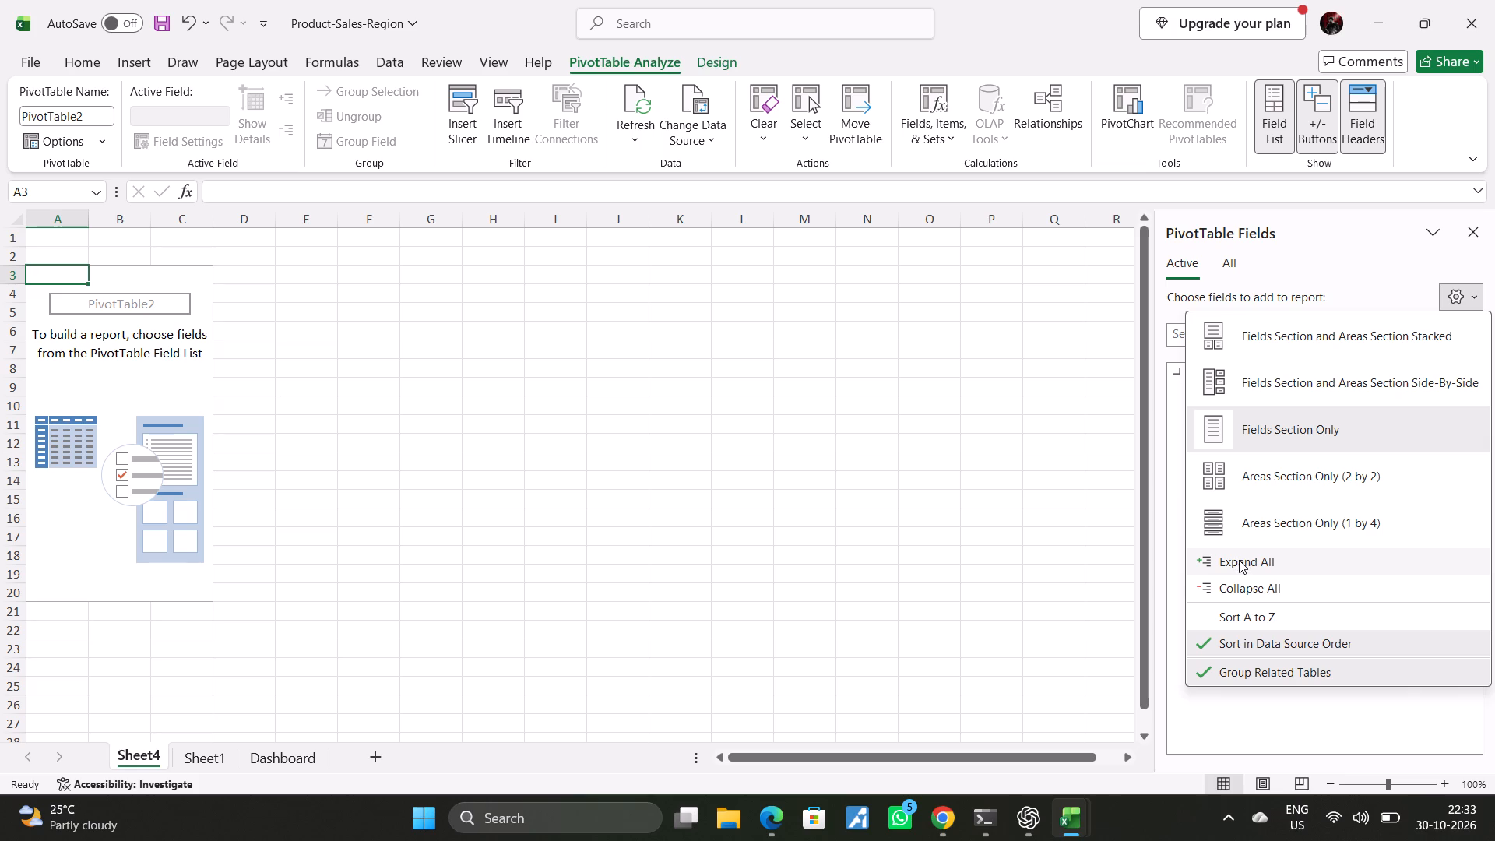
click(1245, 674)
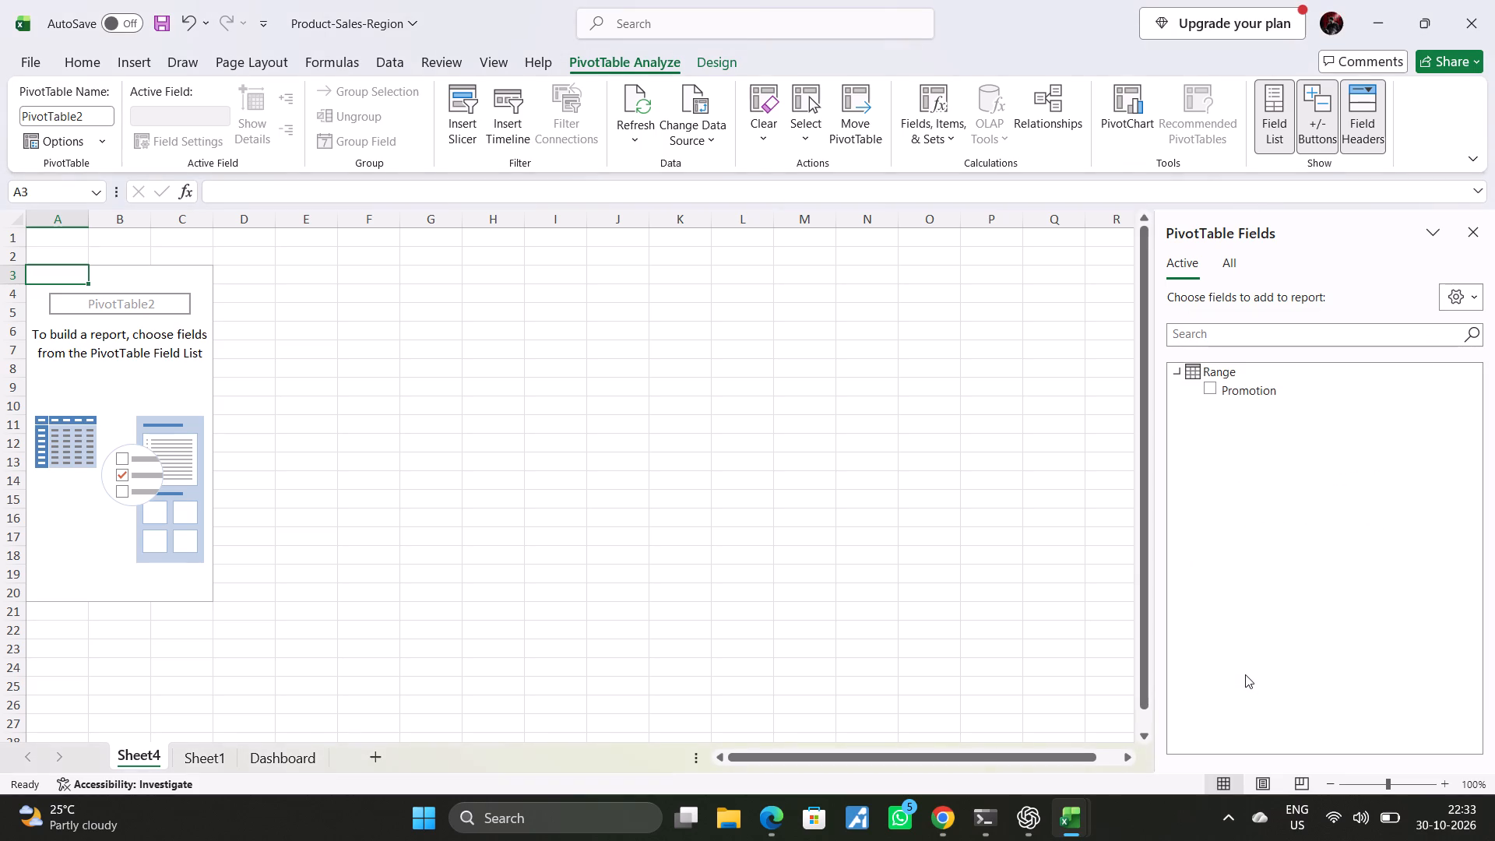
Expand all entries in the PivotTable Fields list and turn Group Related Tables back on.
click(1465, 302)
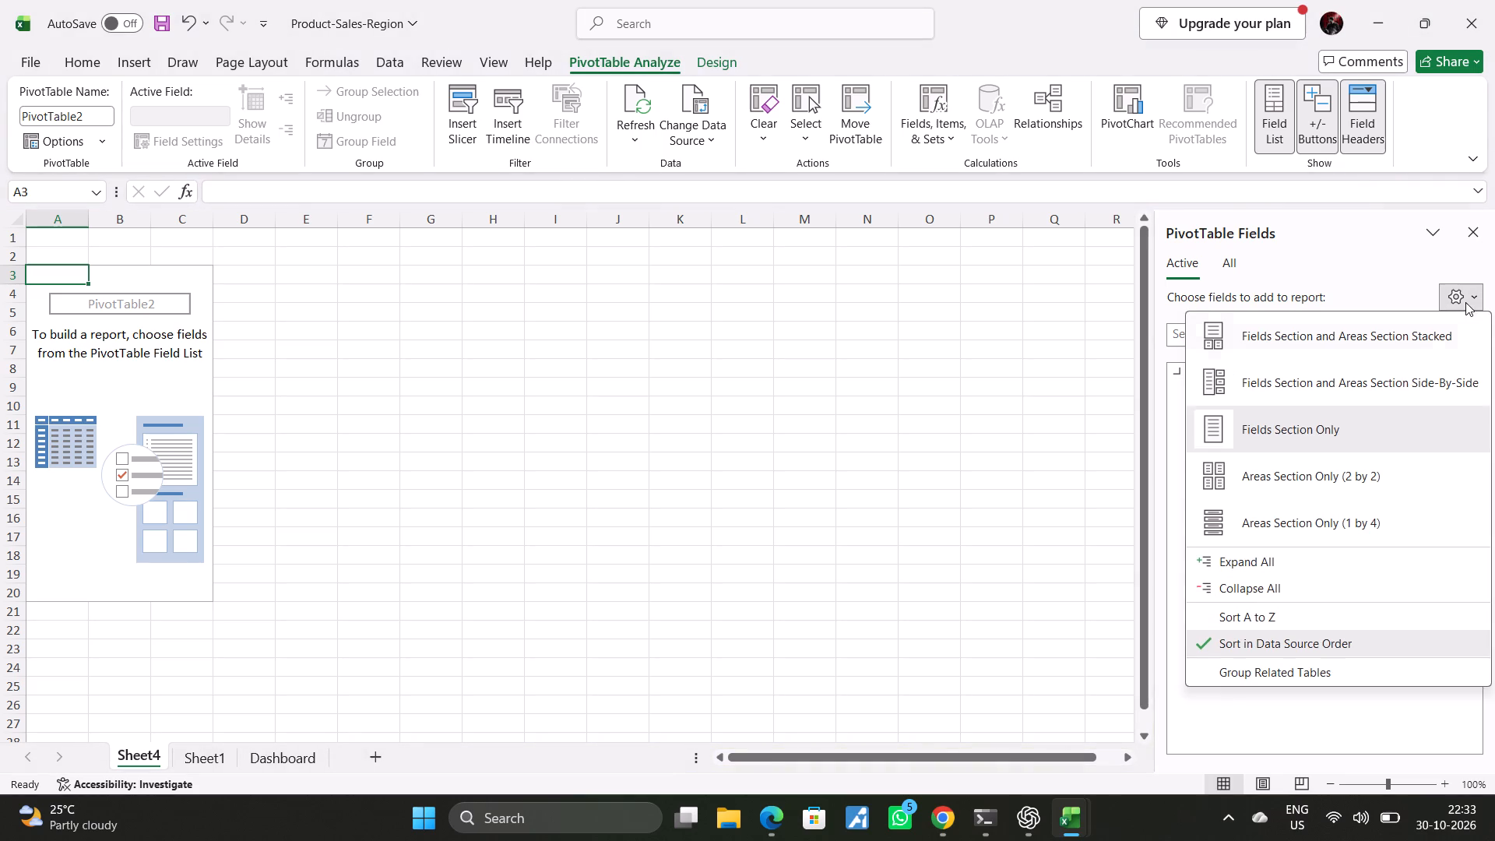
click(1317, 552)
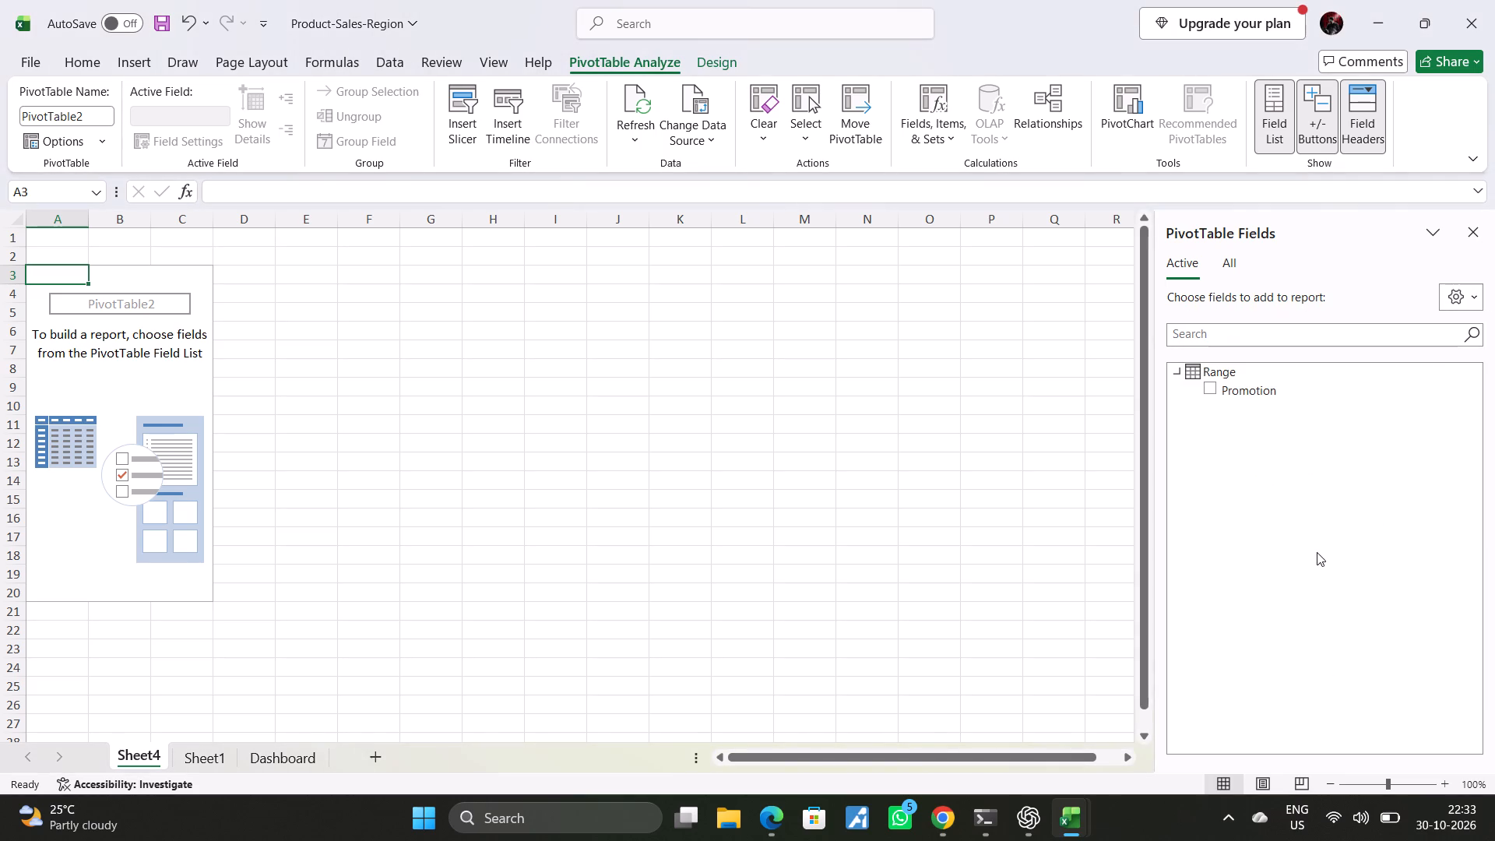
click(1476, 294)
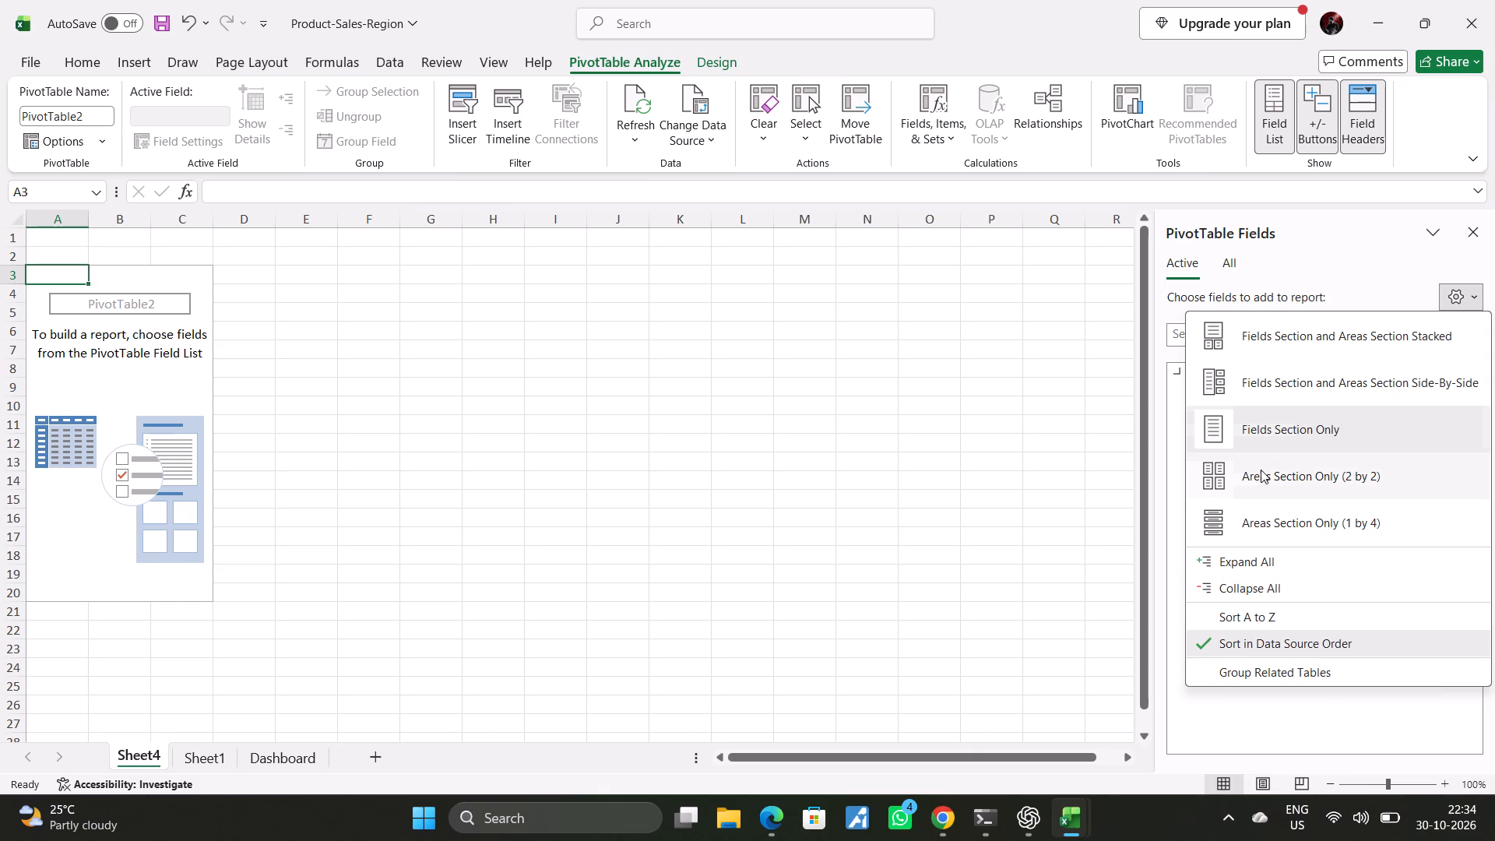
click(1260, 555)
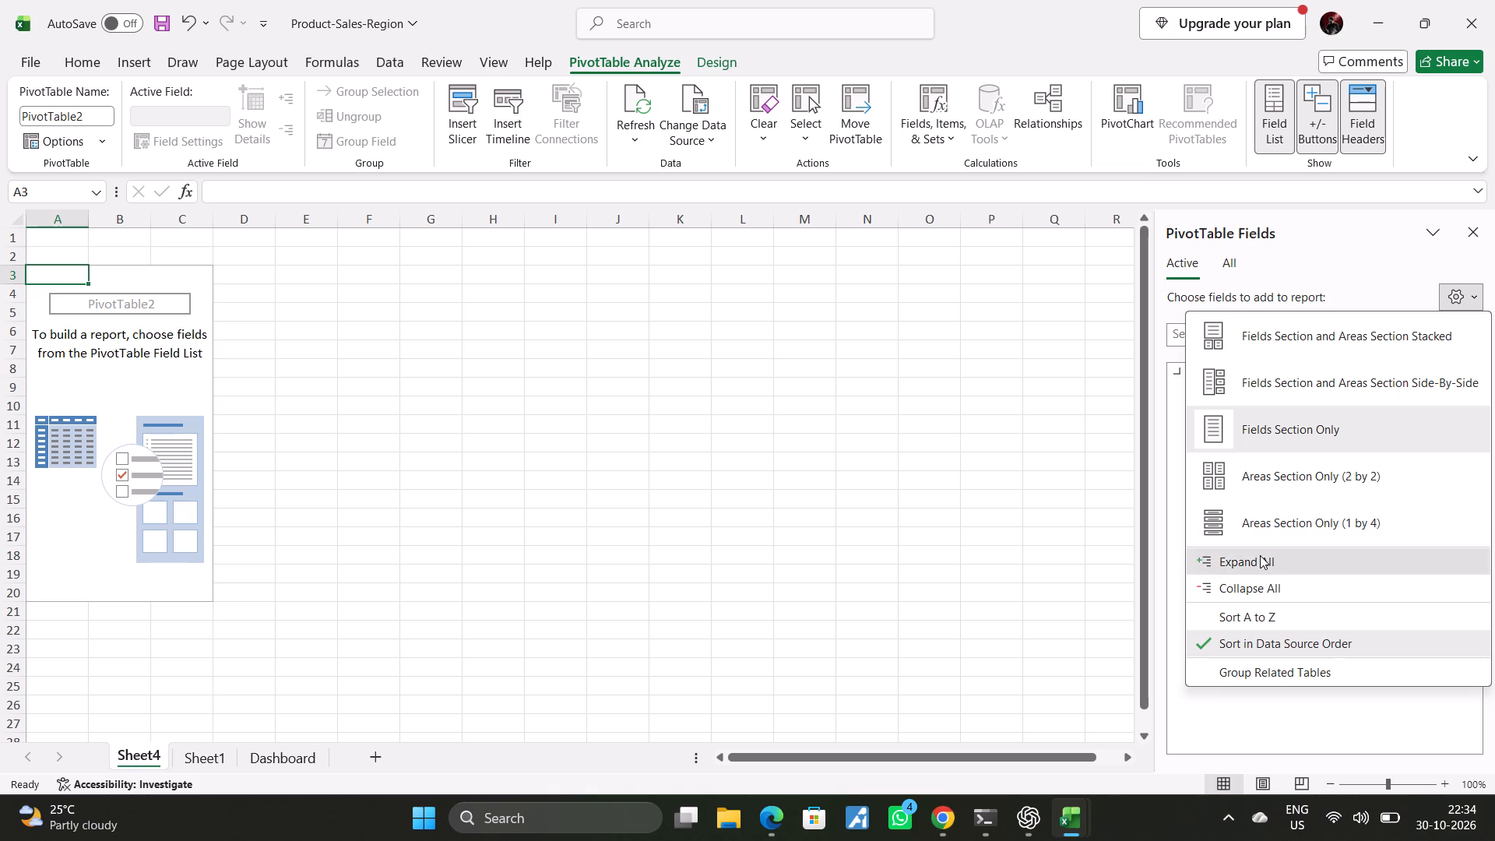
click(1470, 294)
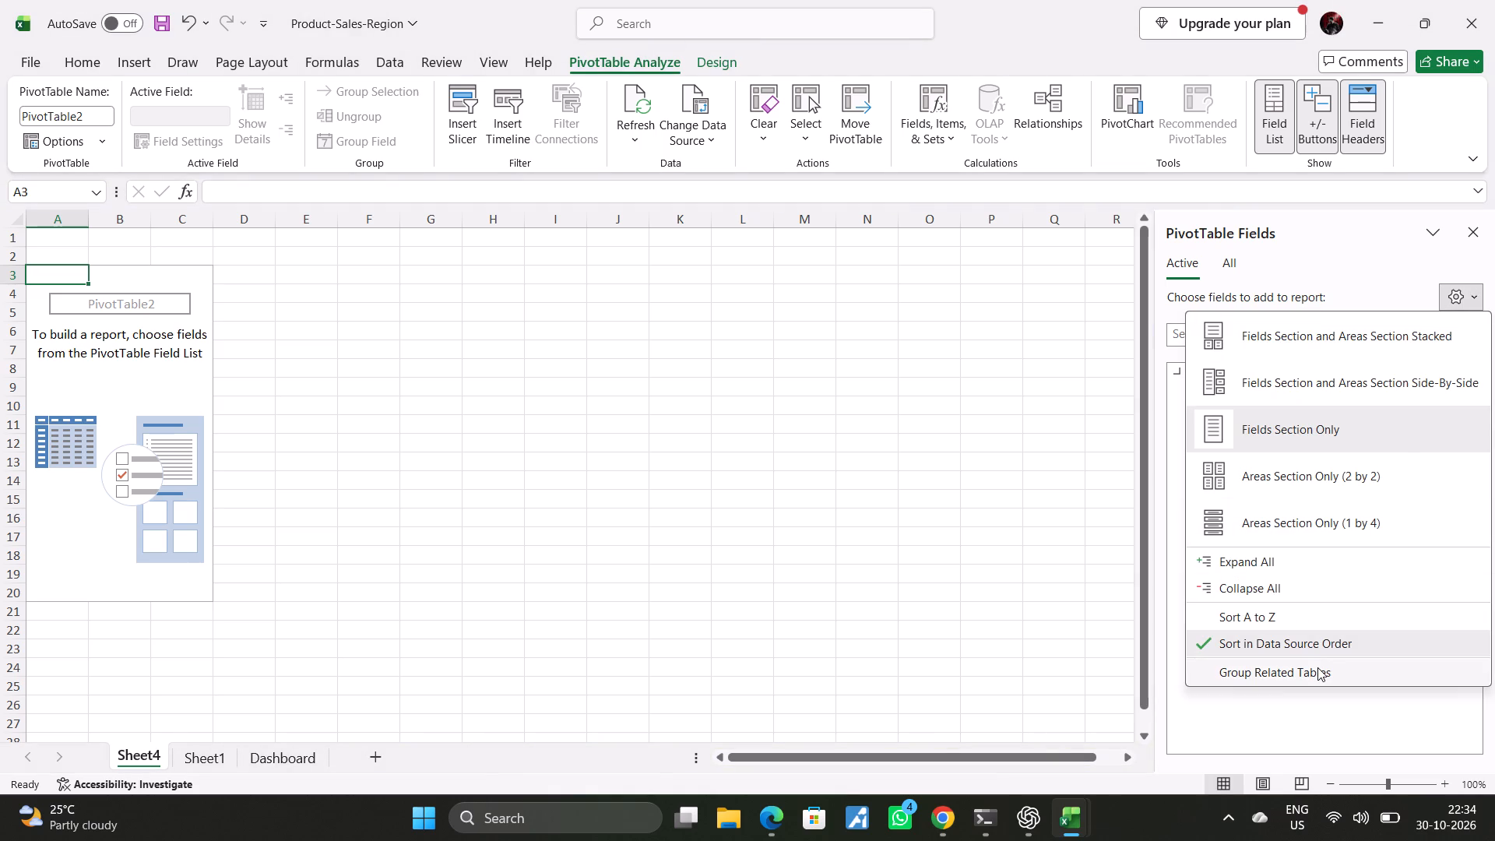
click(1317, 667)
click(1469, 306)
click(1465, 230)
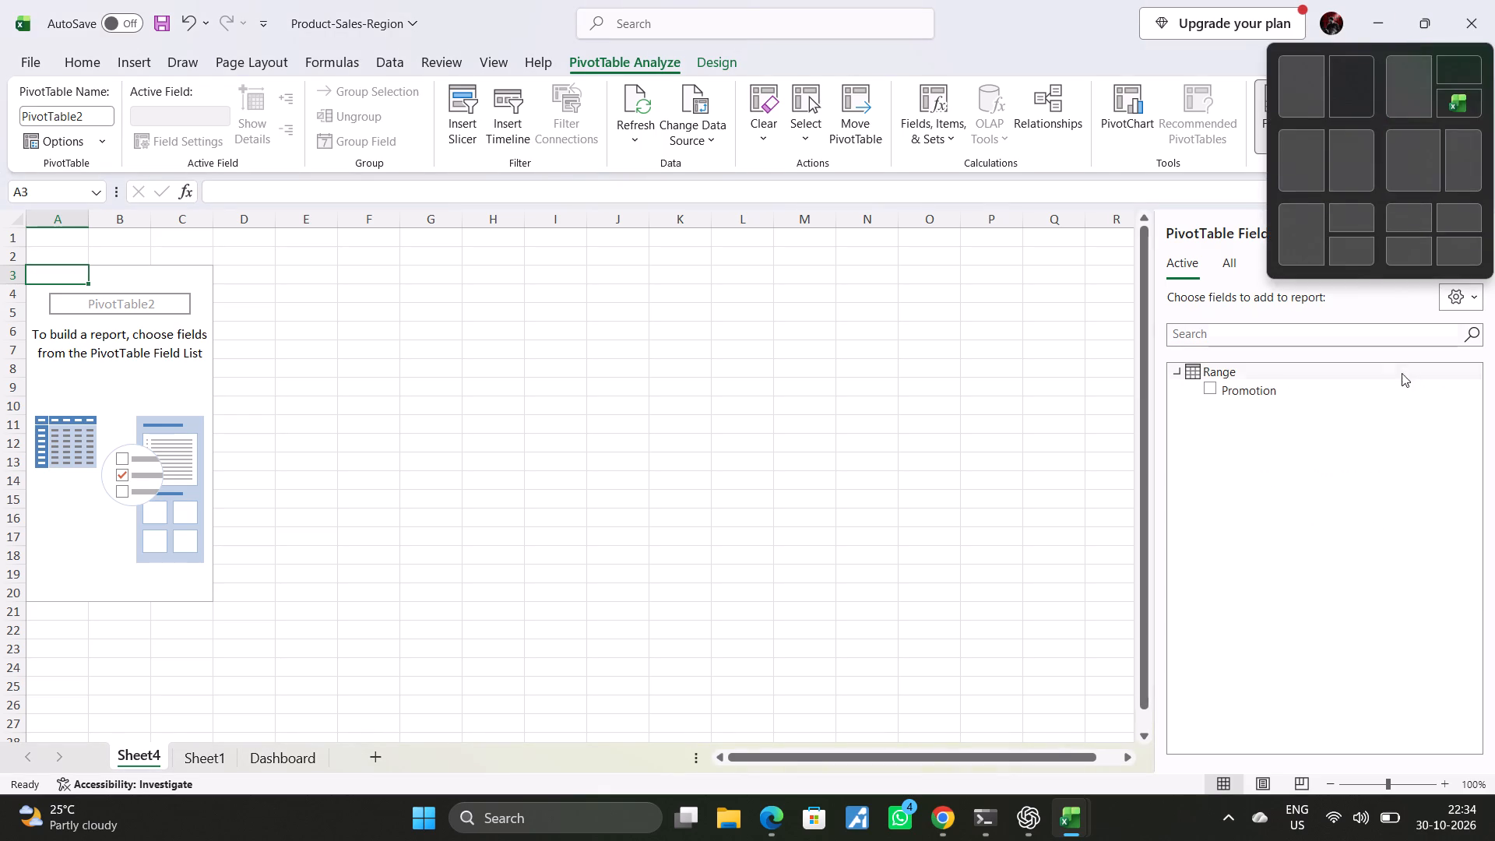
Show all tables in the PivotTable Fields list and expand the SalesData table's fields.
click(1224, 266)
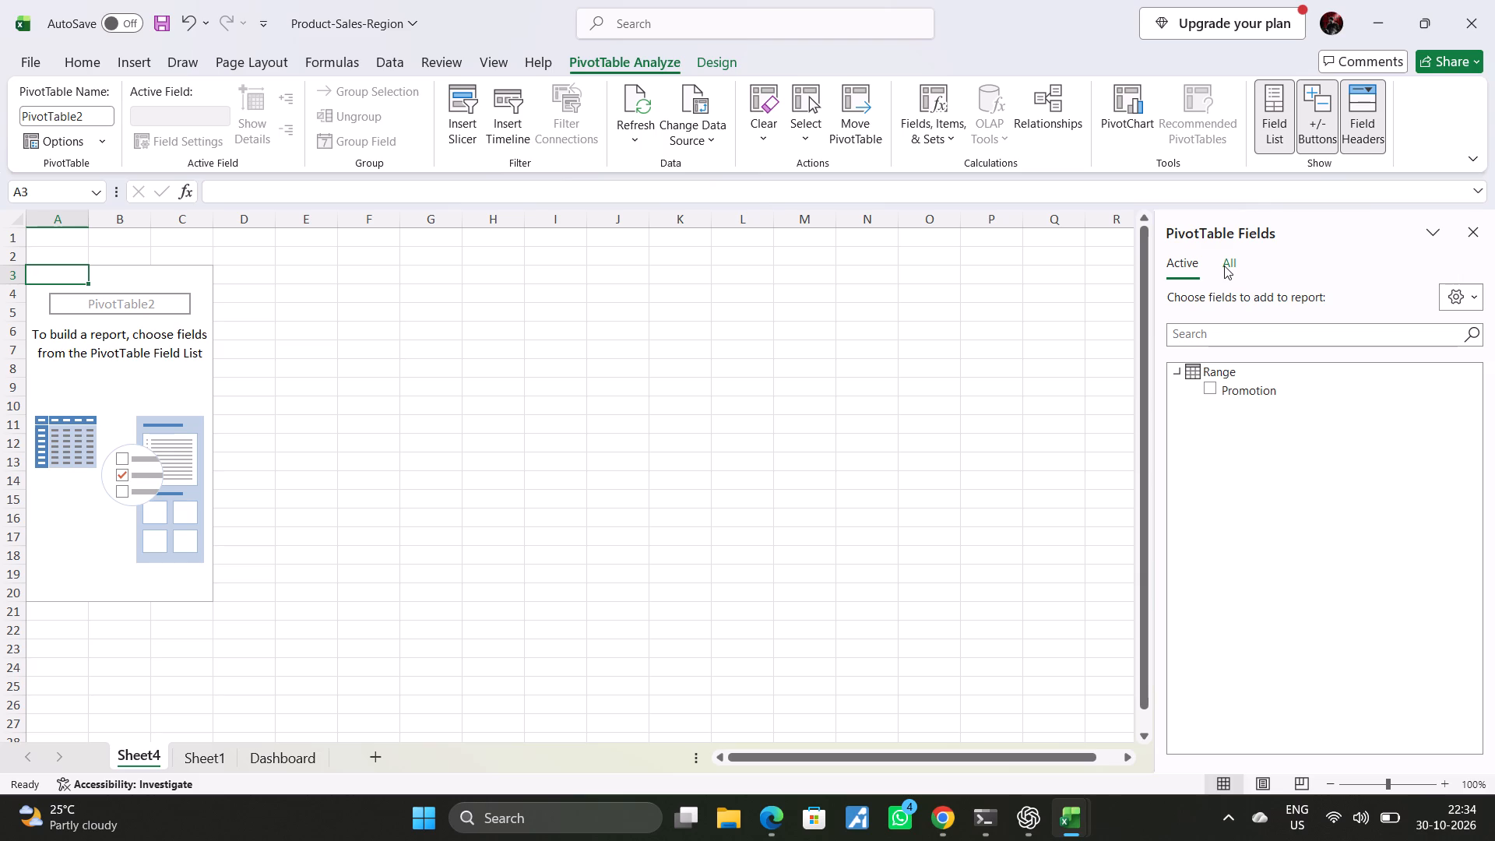
click(1213, 399)
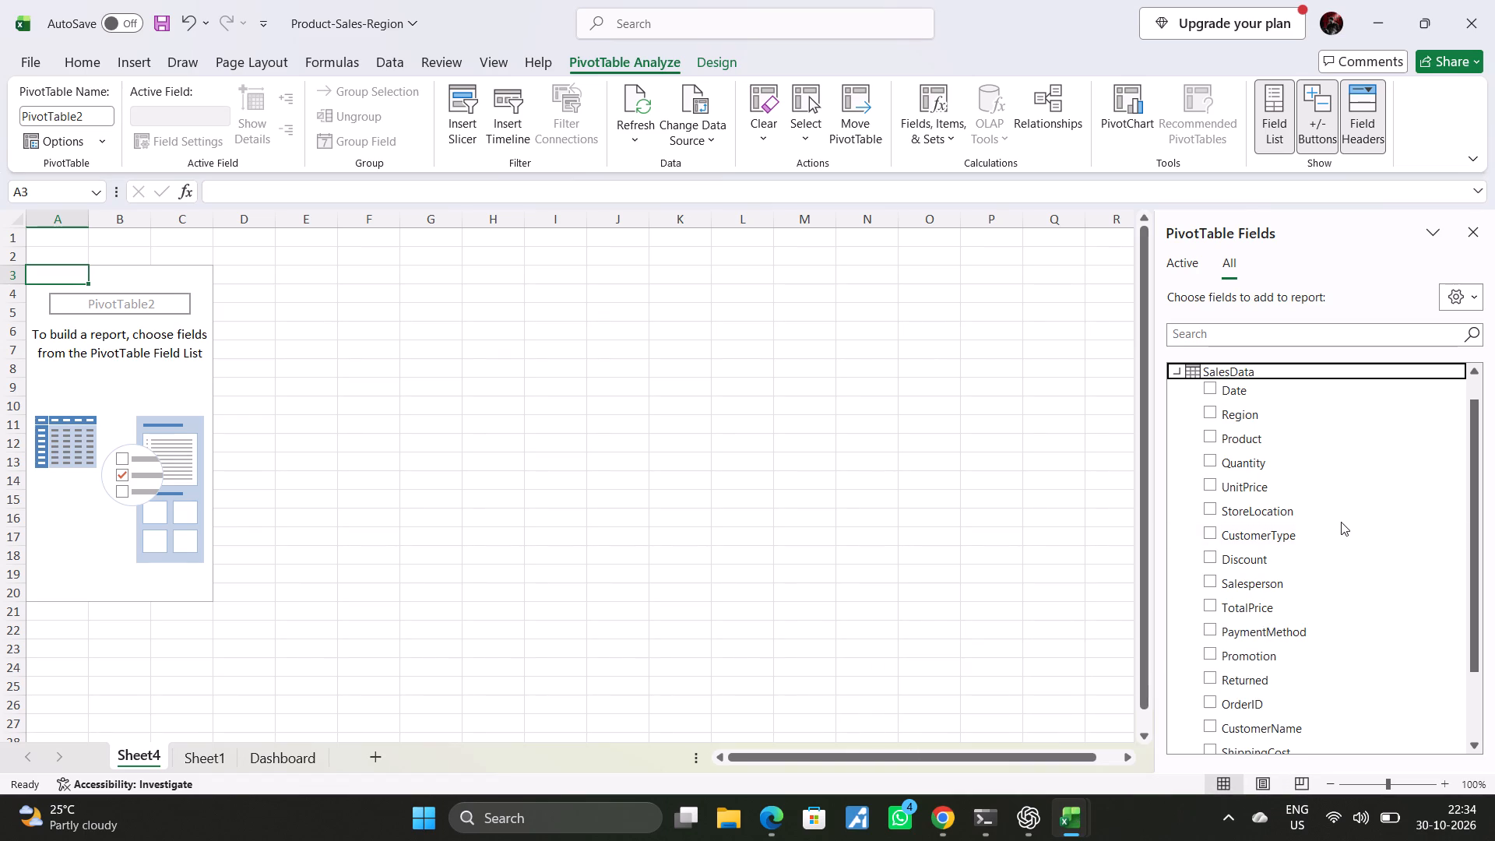
scroll(1355, 463, down, 2)
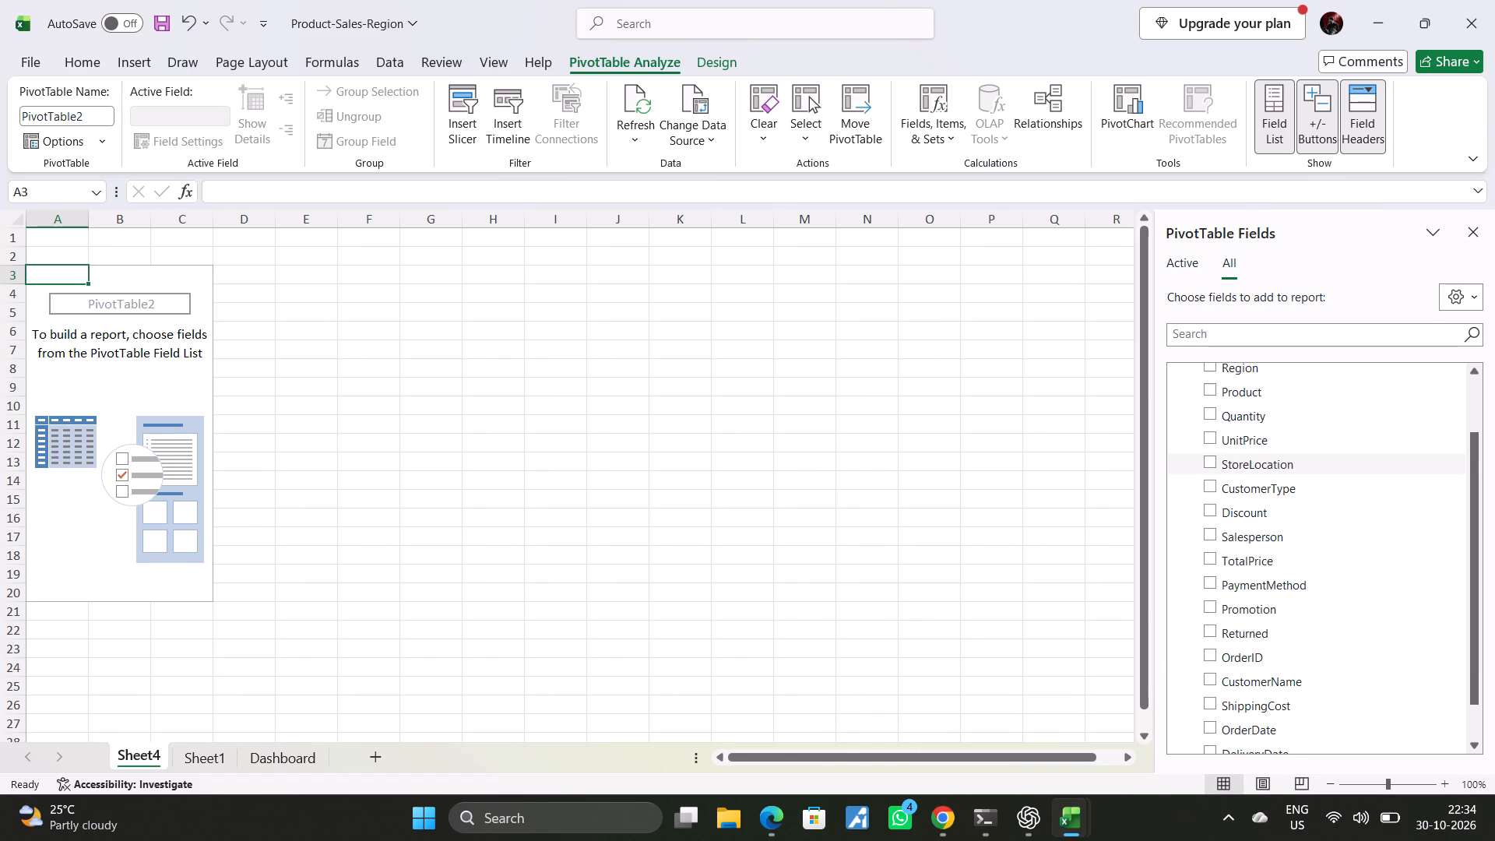
scroll(1331, 412, up, 1)
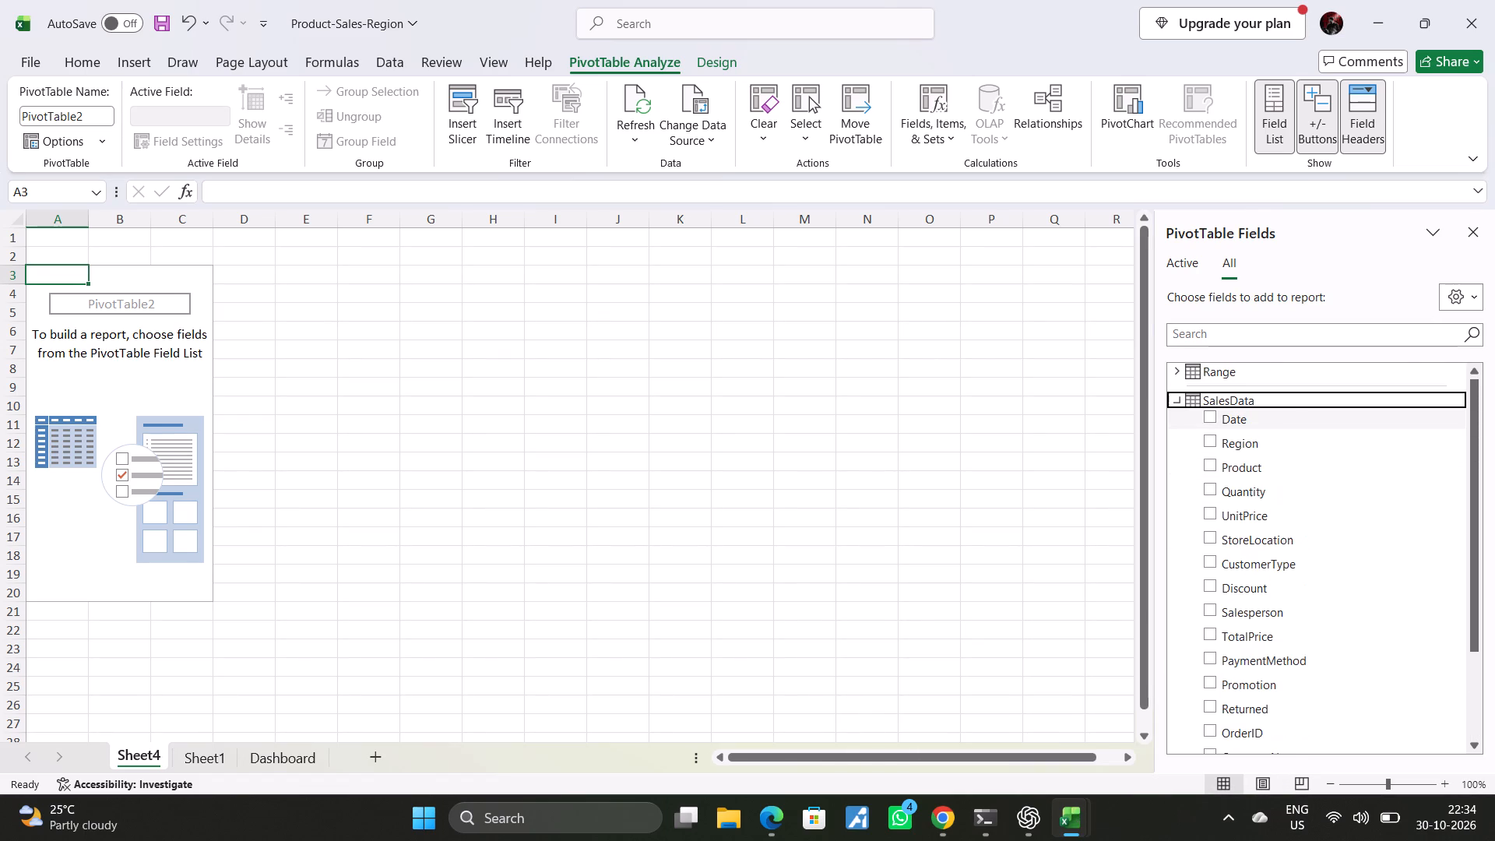
click(1212, 400)
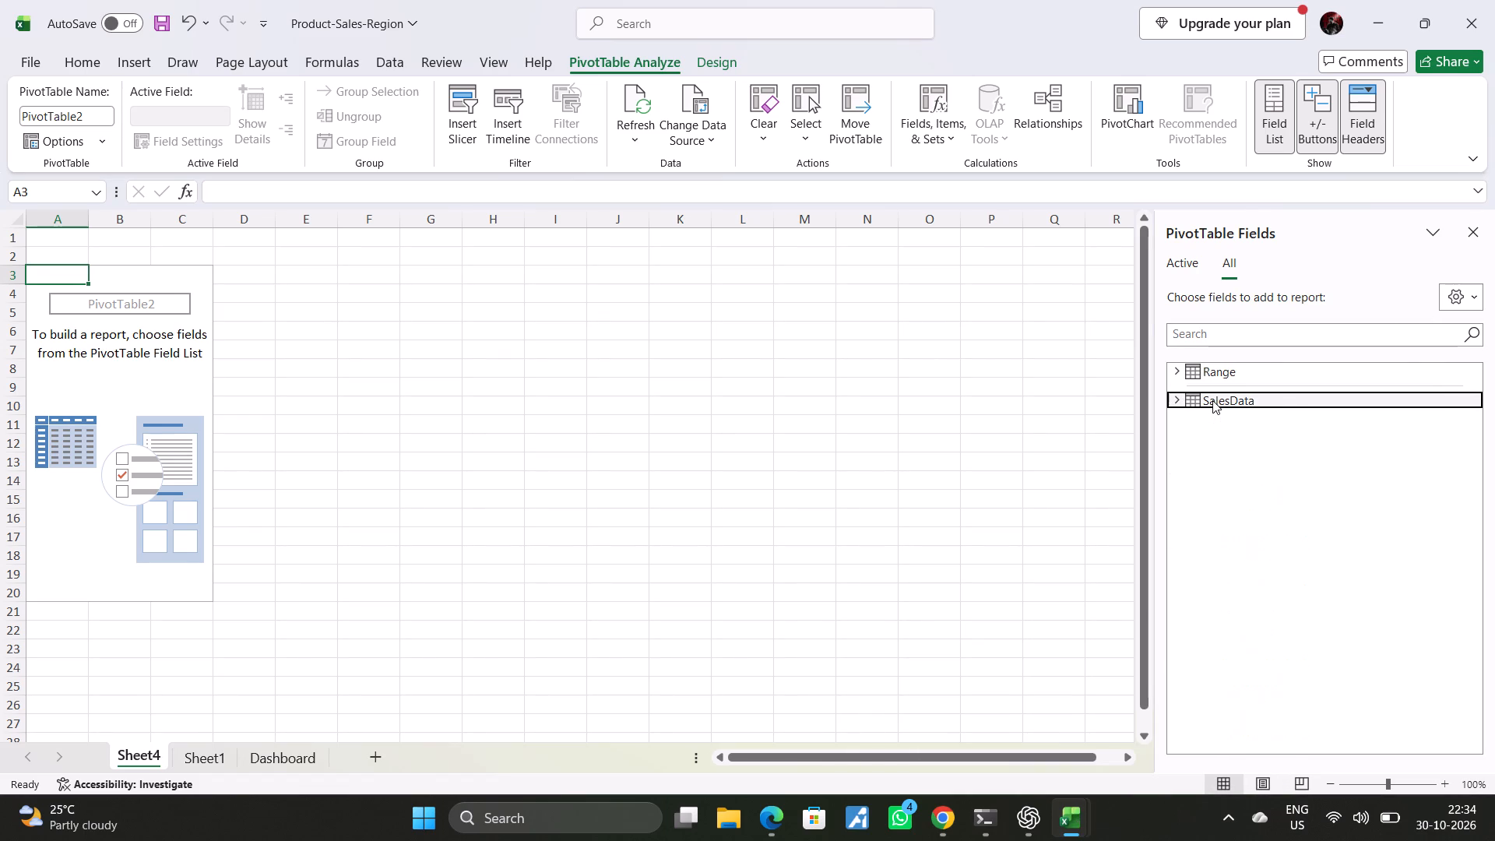
click(1212, 400)
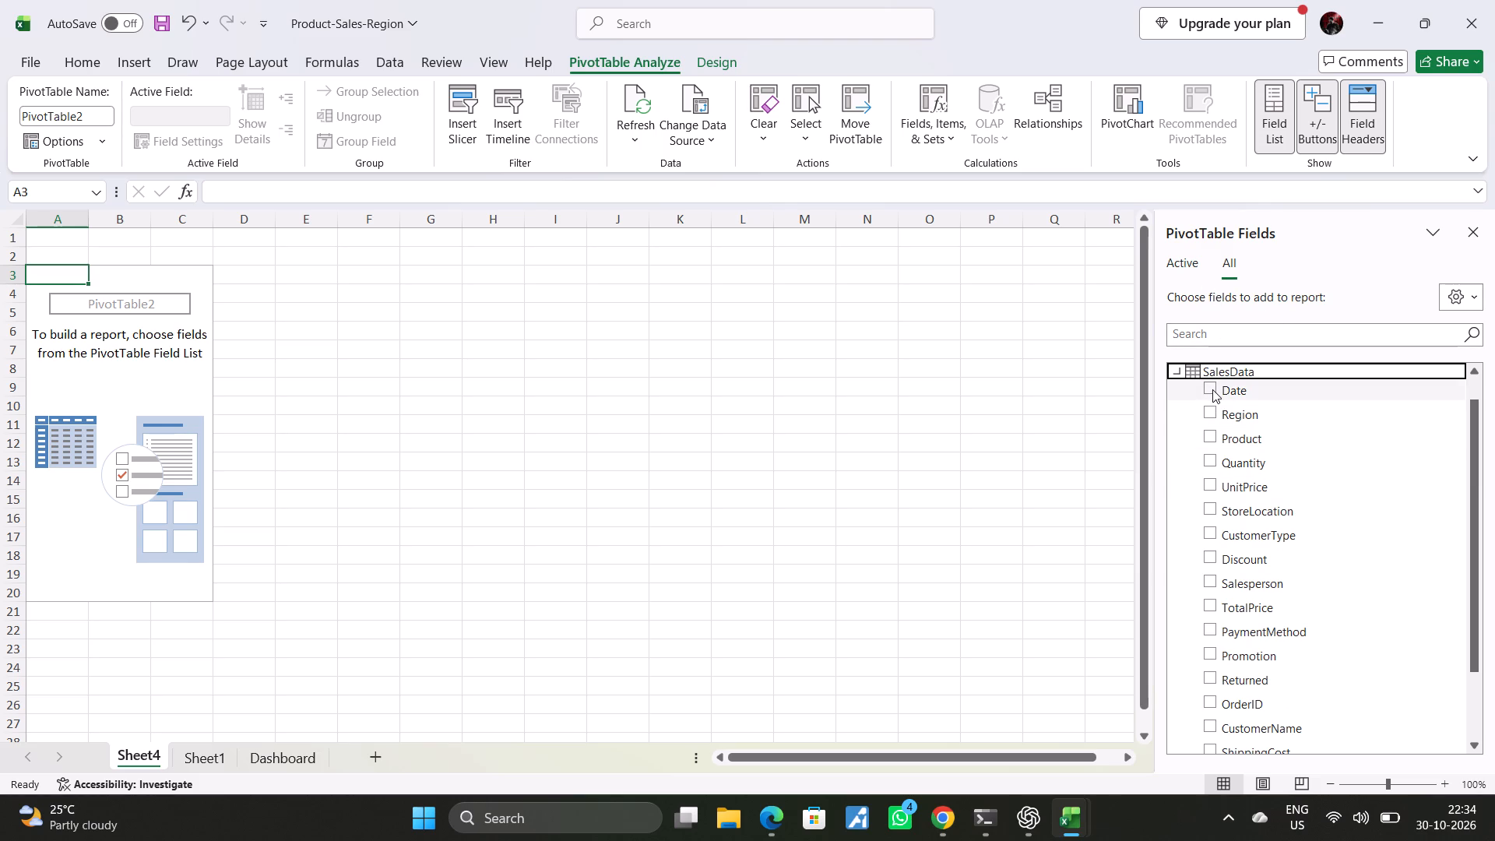
click(1476, 295)
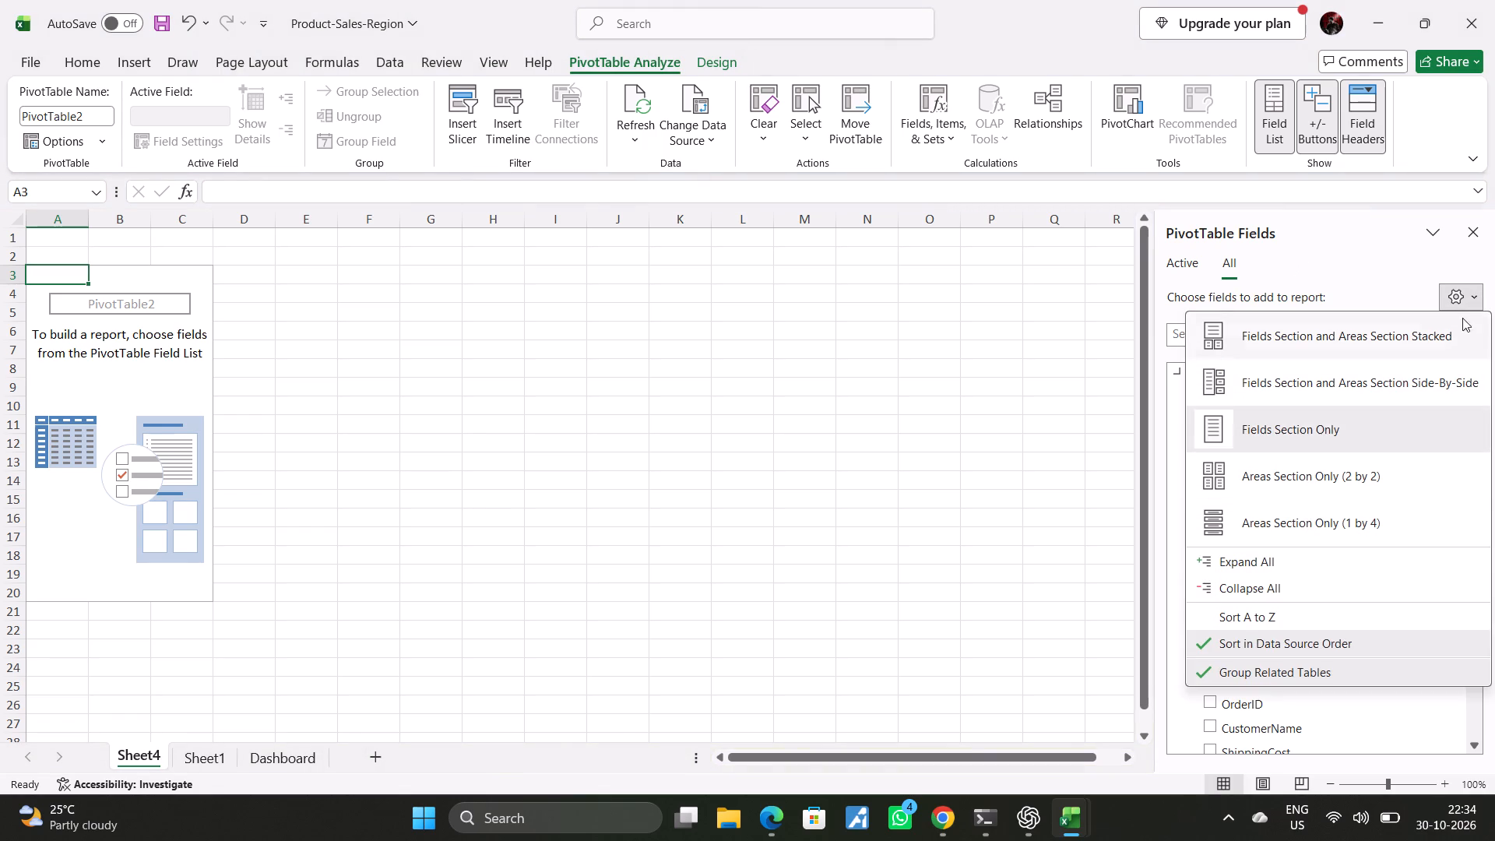
click(1481, 296)
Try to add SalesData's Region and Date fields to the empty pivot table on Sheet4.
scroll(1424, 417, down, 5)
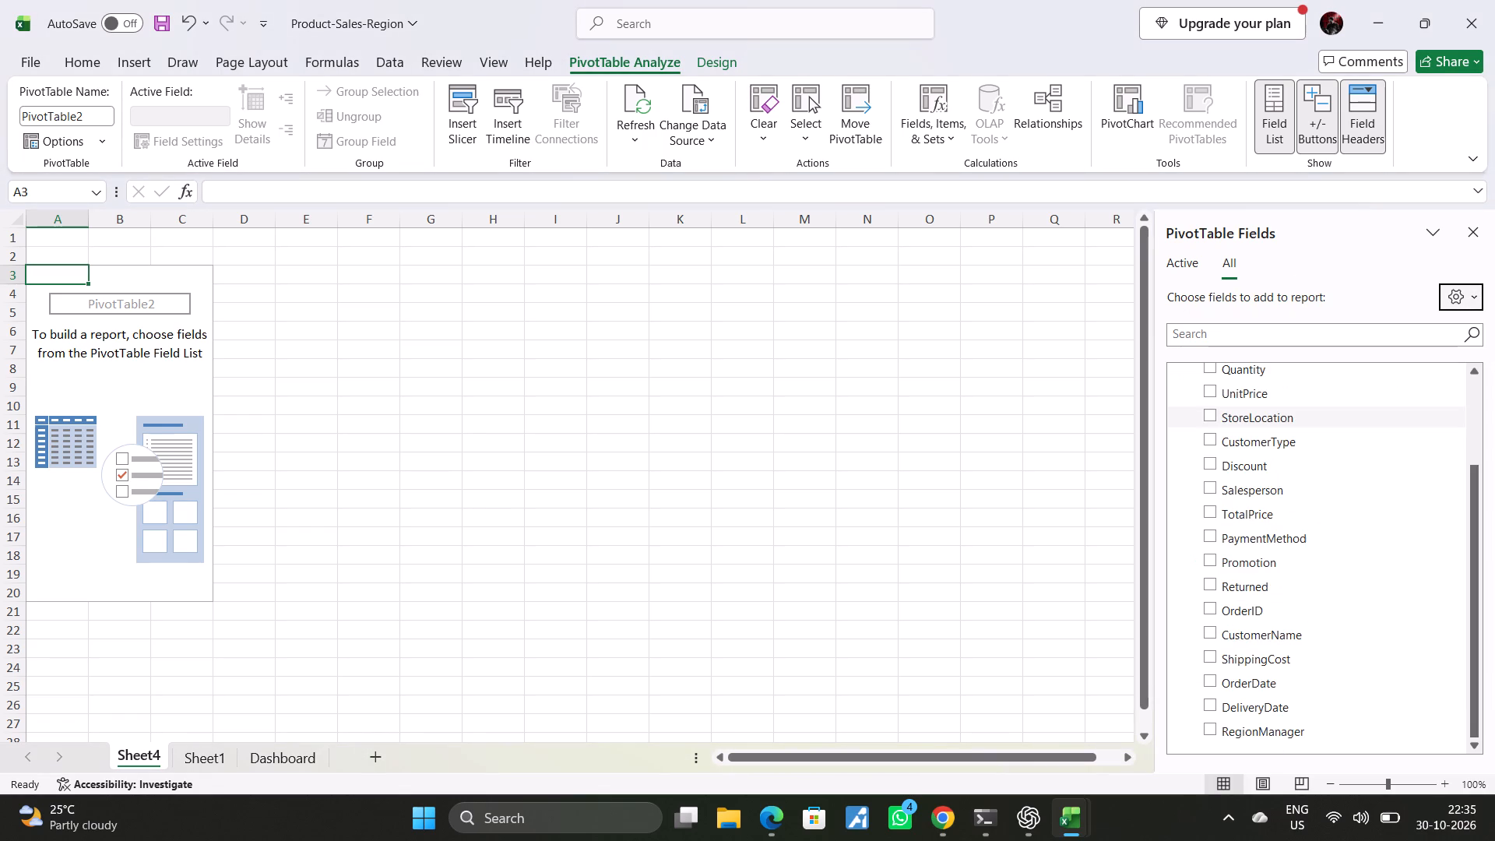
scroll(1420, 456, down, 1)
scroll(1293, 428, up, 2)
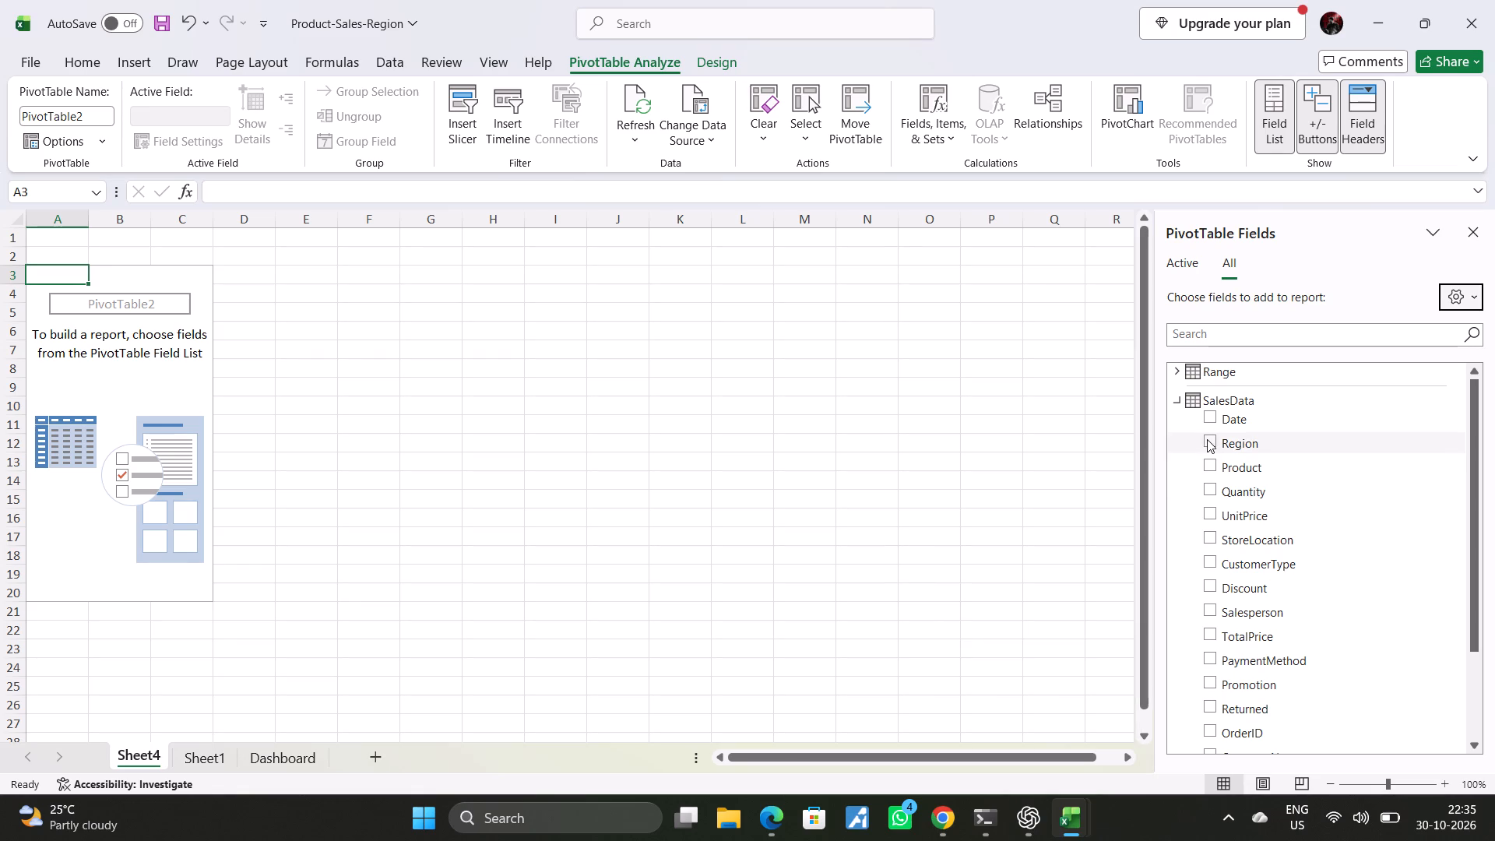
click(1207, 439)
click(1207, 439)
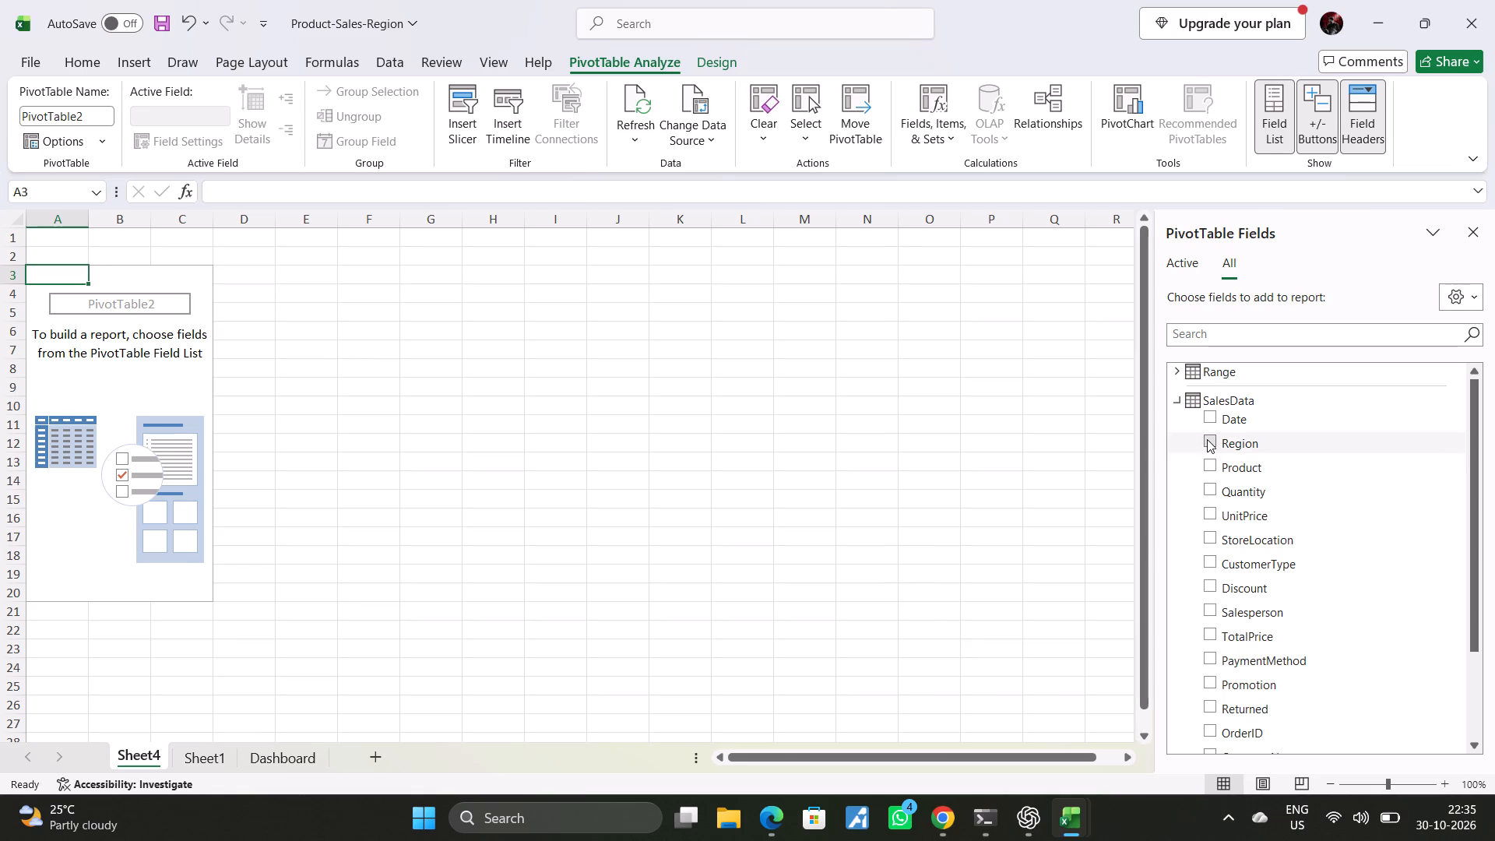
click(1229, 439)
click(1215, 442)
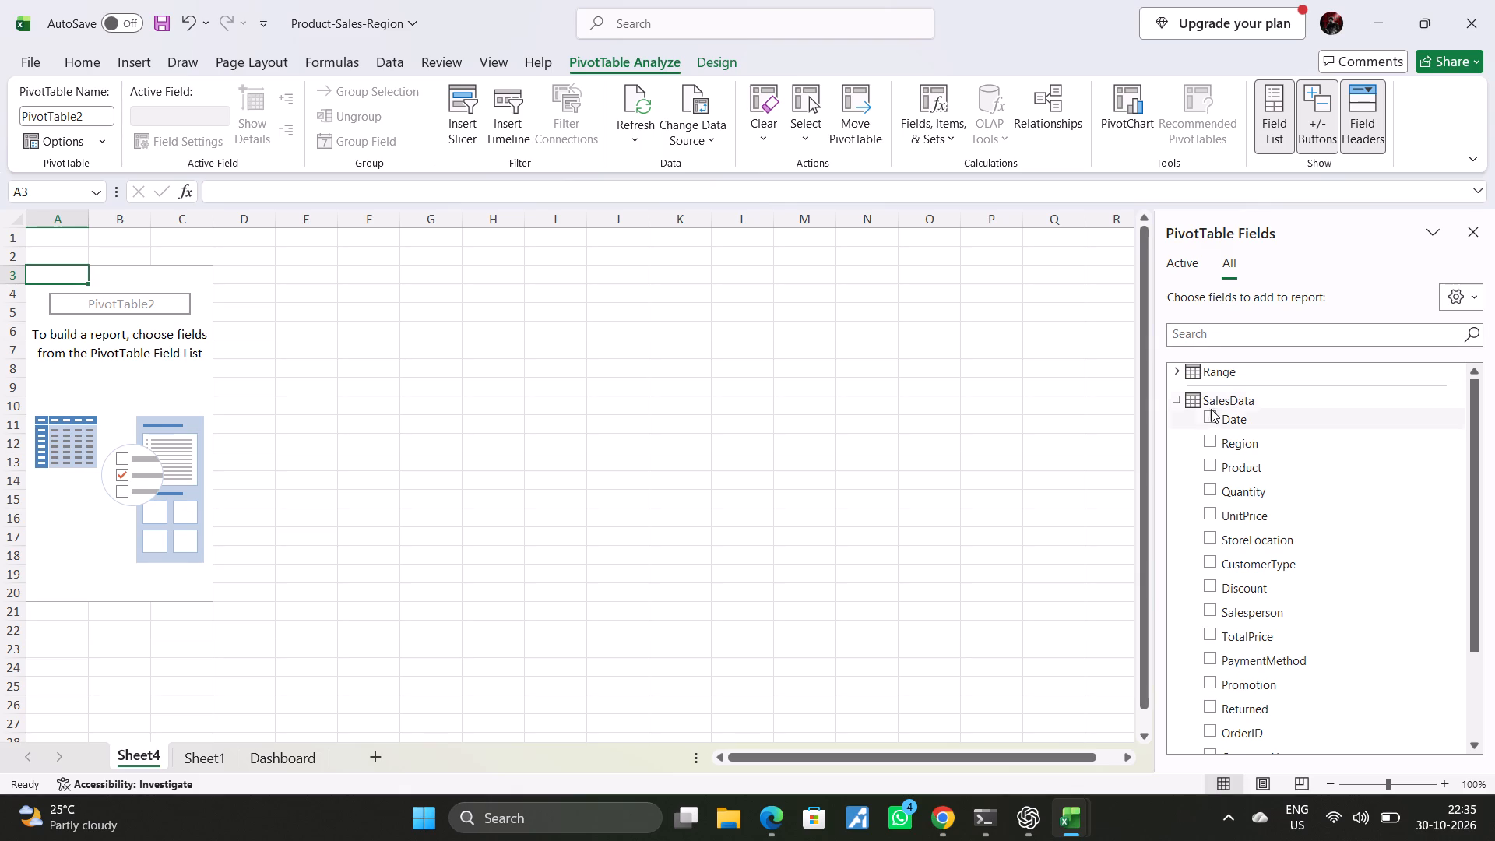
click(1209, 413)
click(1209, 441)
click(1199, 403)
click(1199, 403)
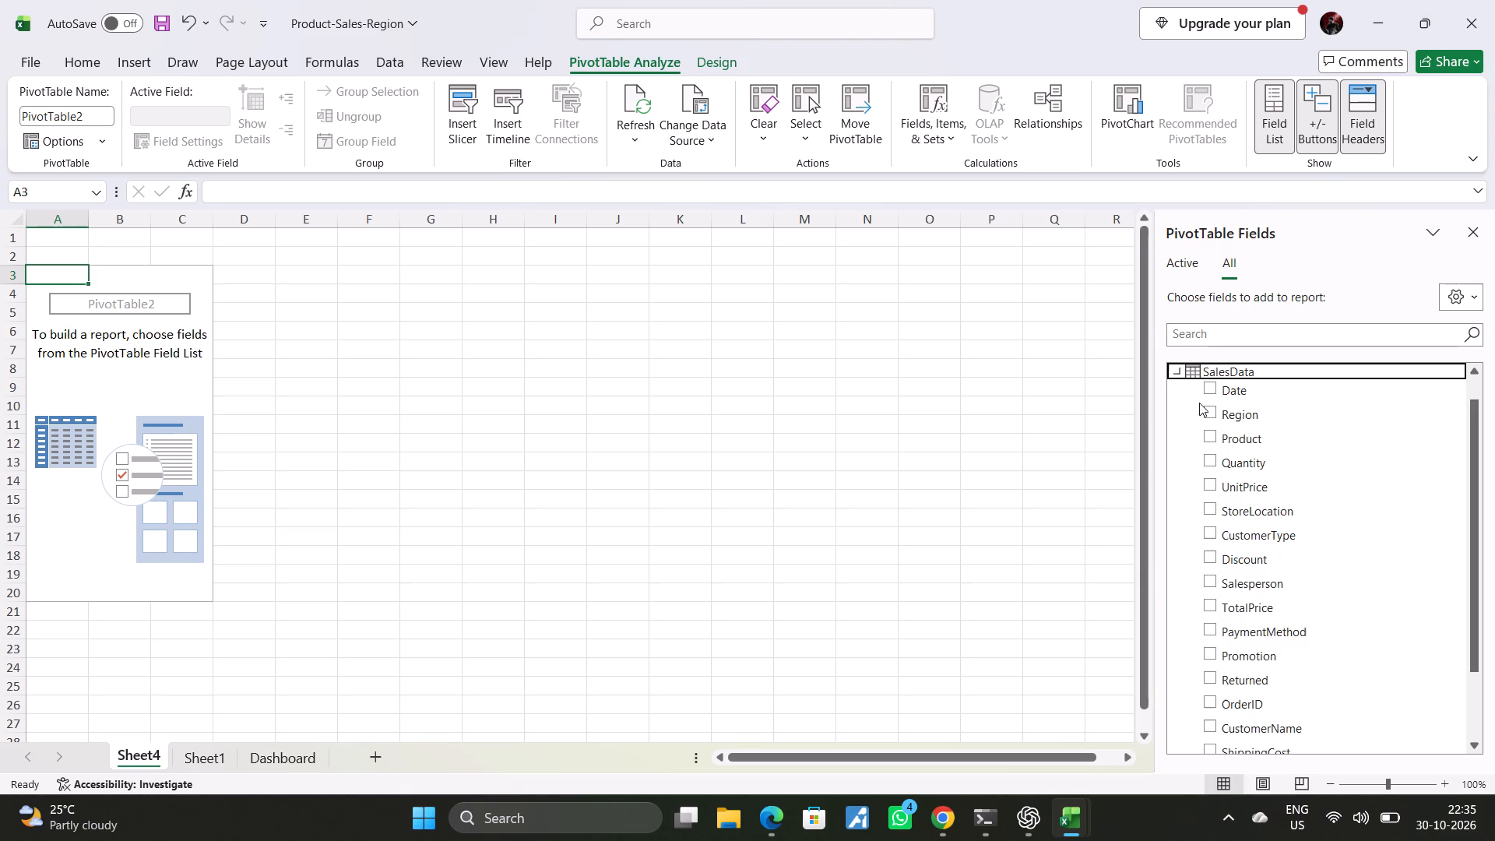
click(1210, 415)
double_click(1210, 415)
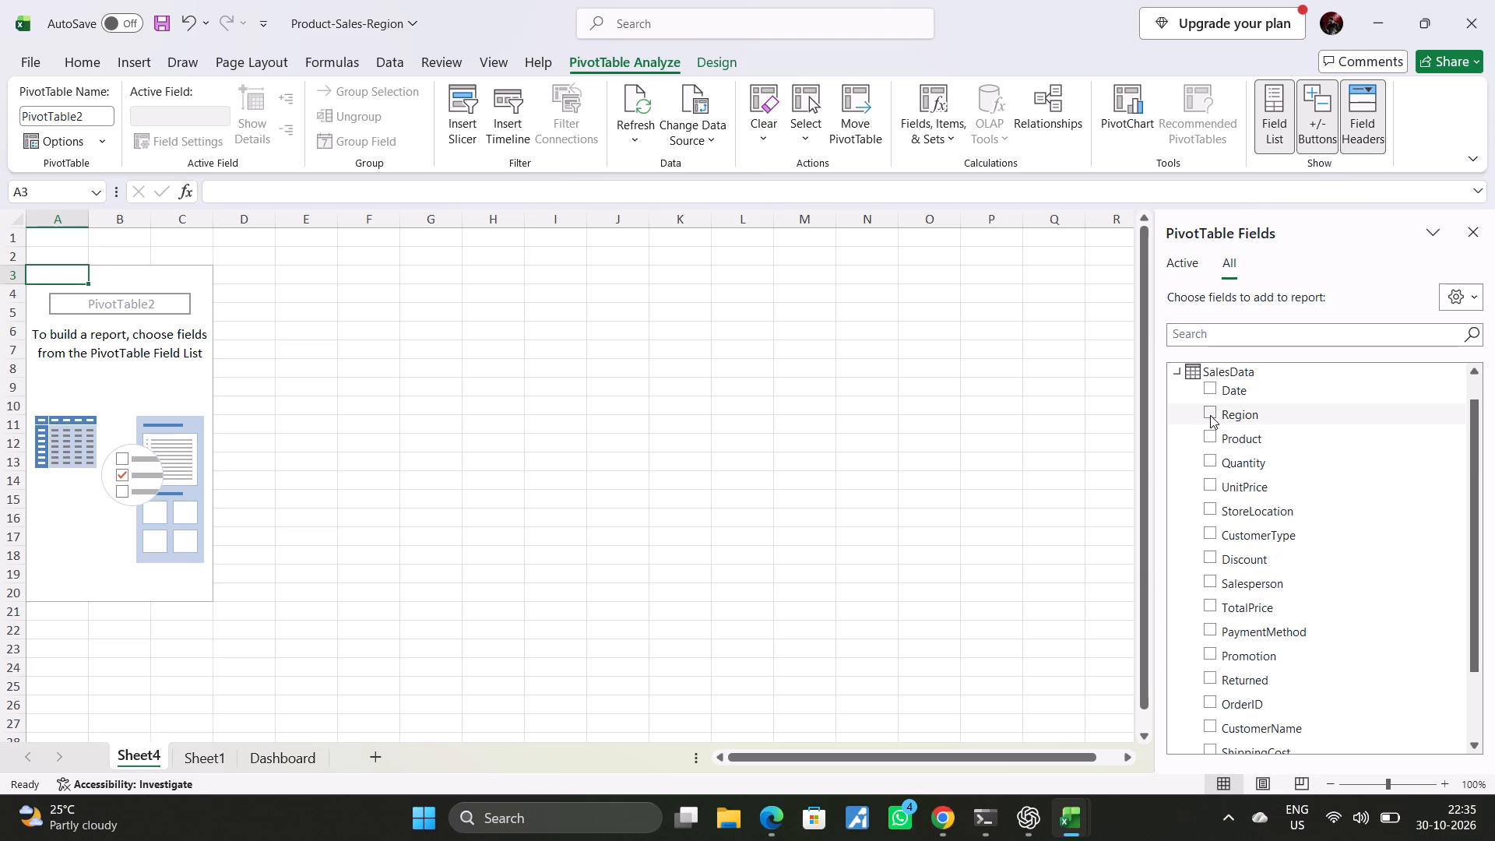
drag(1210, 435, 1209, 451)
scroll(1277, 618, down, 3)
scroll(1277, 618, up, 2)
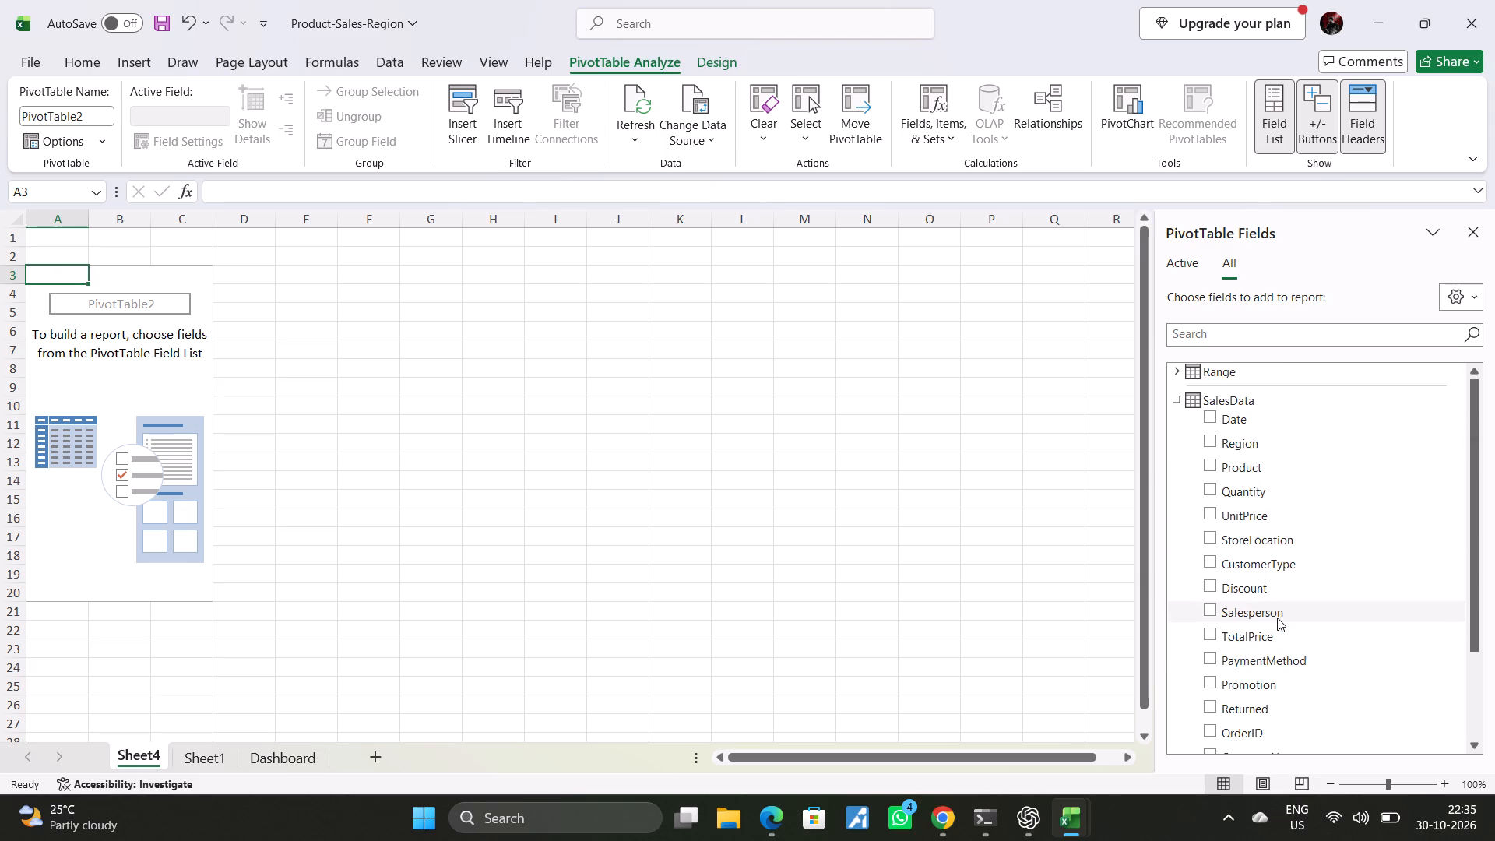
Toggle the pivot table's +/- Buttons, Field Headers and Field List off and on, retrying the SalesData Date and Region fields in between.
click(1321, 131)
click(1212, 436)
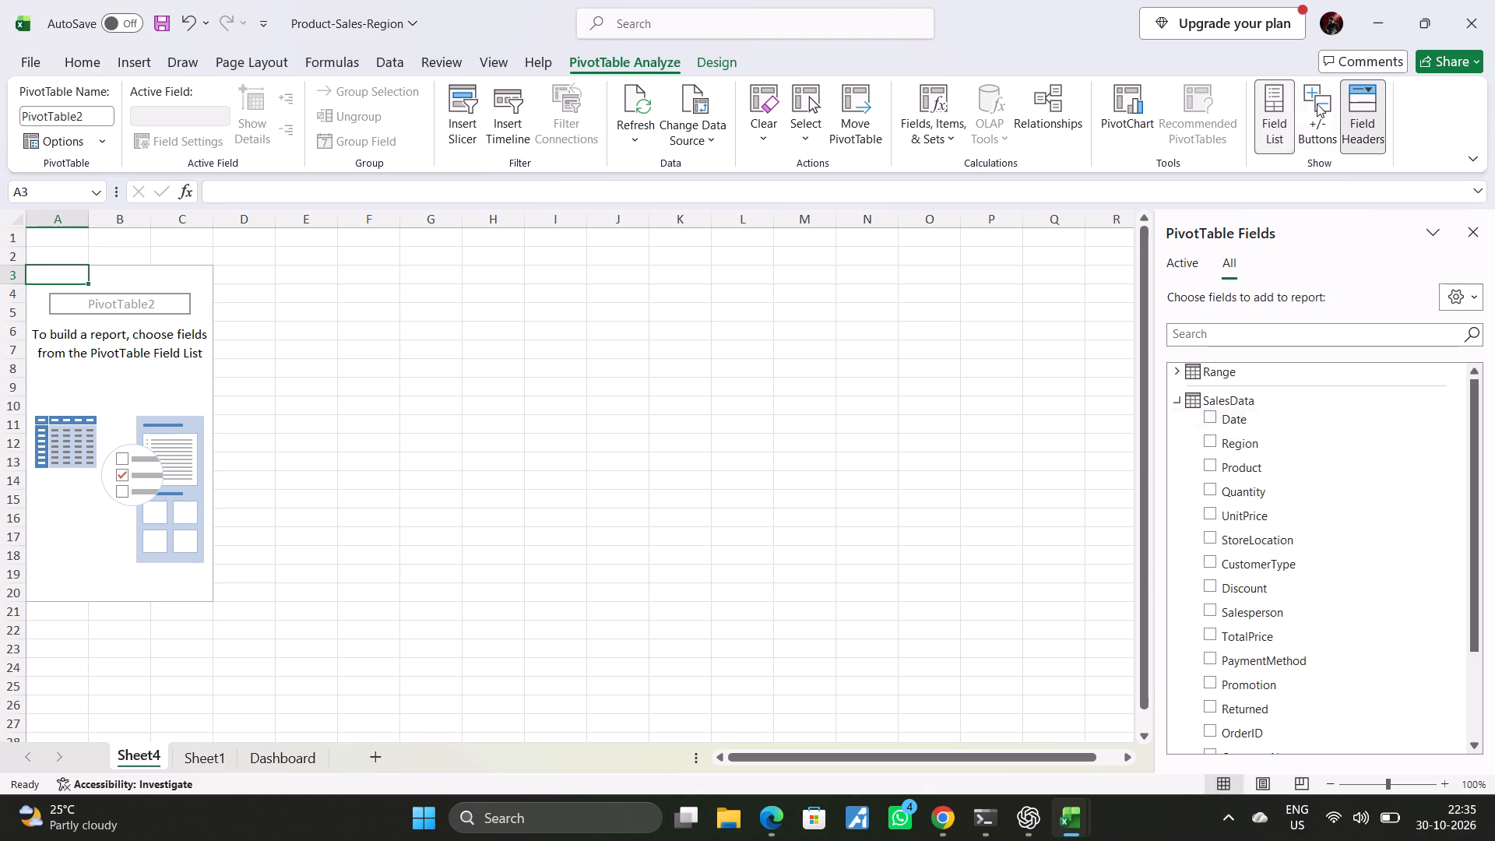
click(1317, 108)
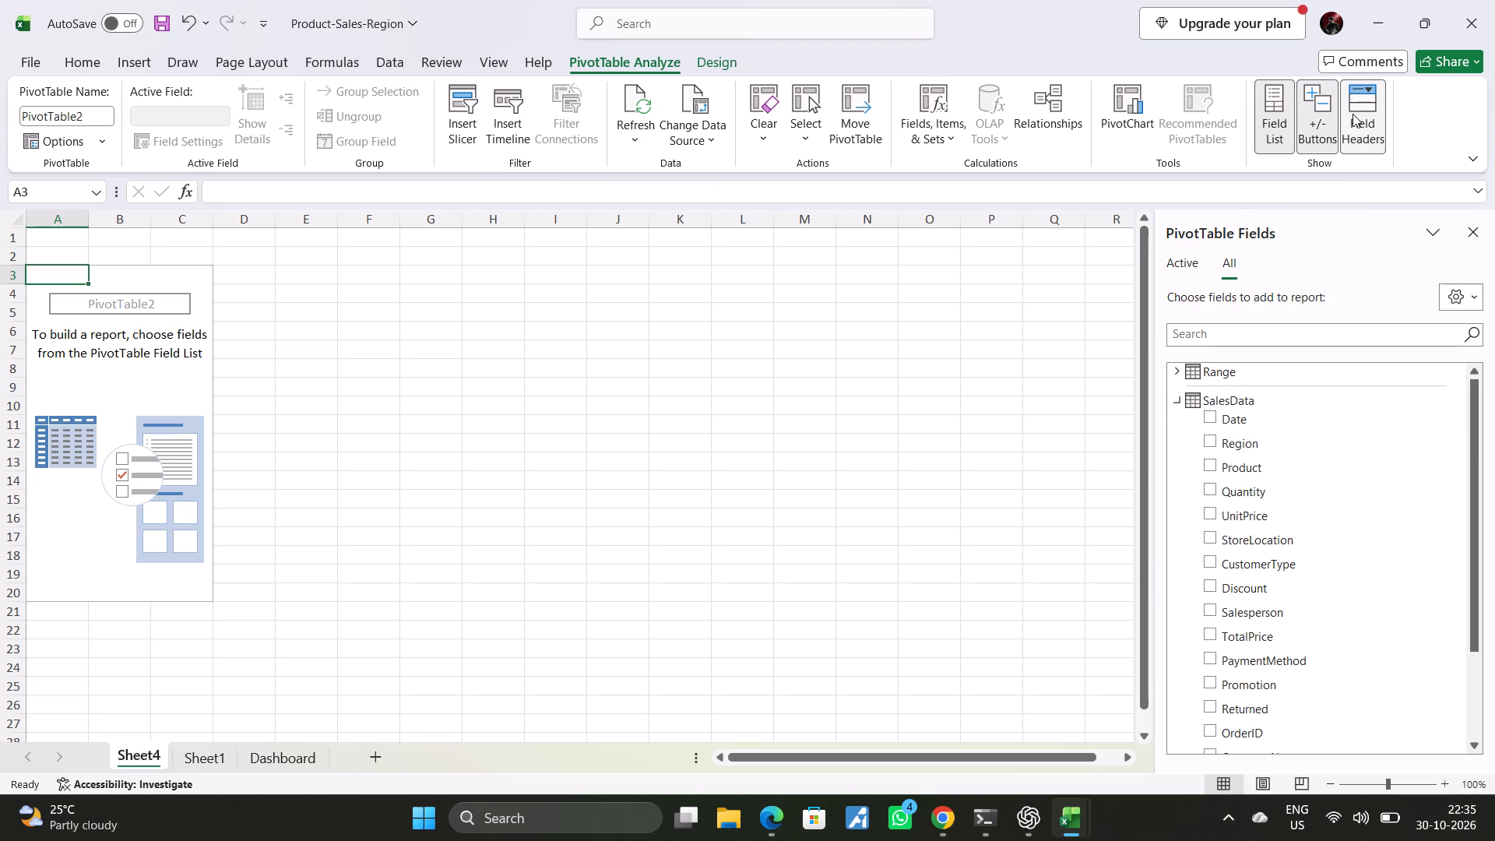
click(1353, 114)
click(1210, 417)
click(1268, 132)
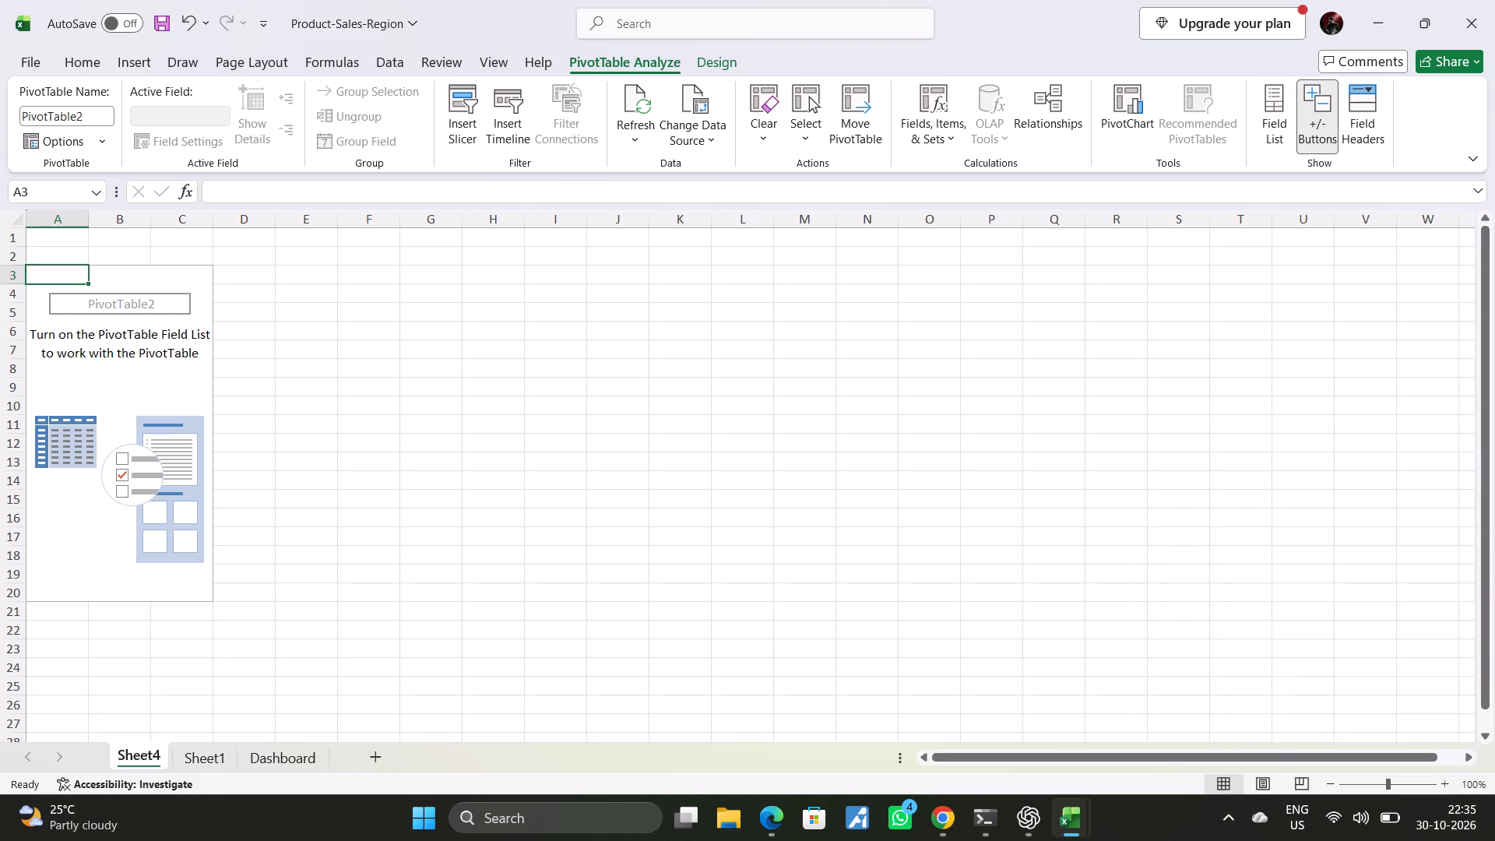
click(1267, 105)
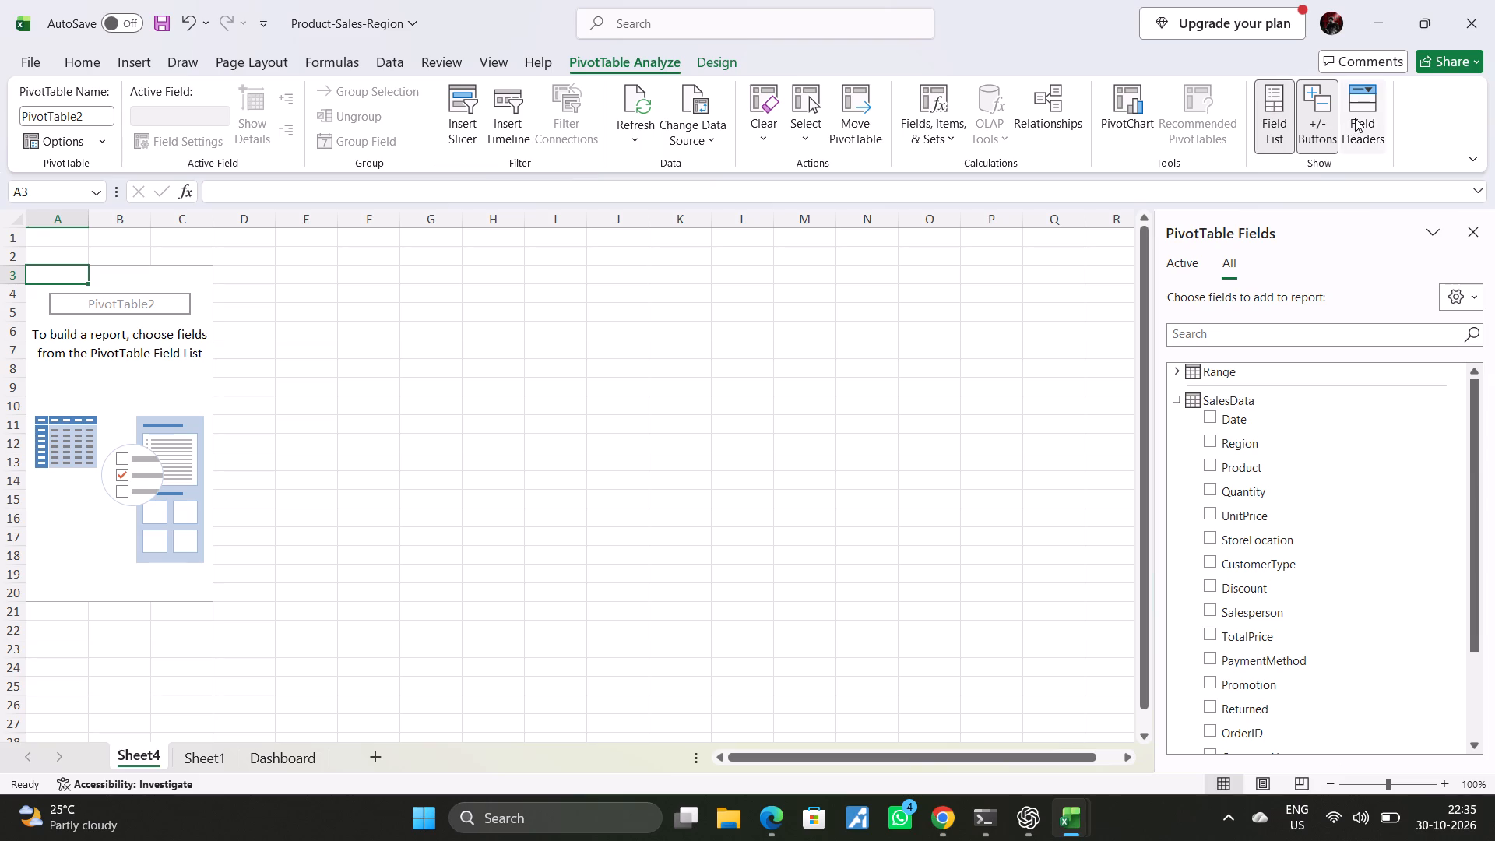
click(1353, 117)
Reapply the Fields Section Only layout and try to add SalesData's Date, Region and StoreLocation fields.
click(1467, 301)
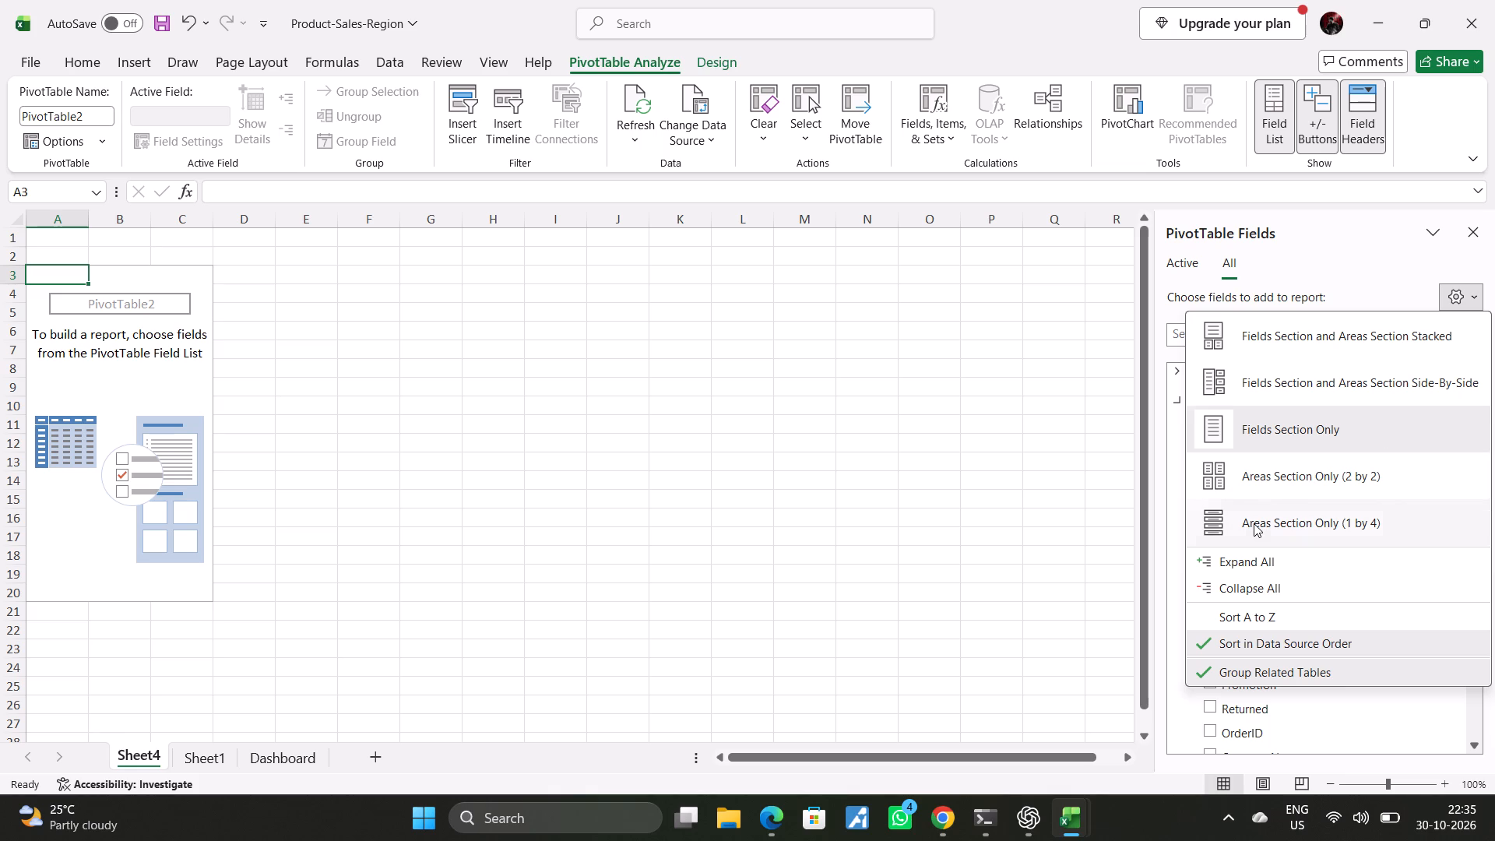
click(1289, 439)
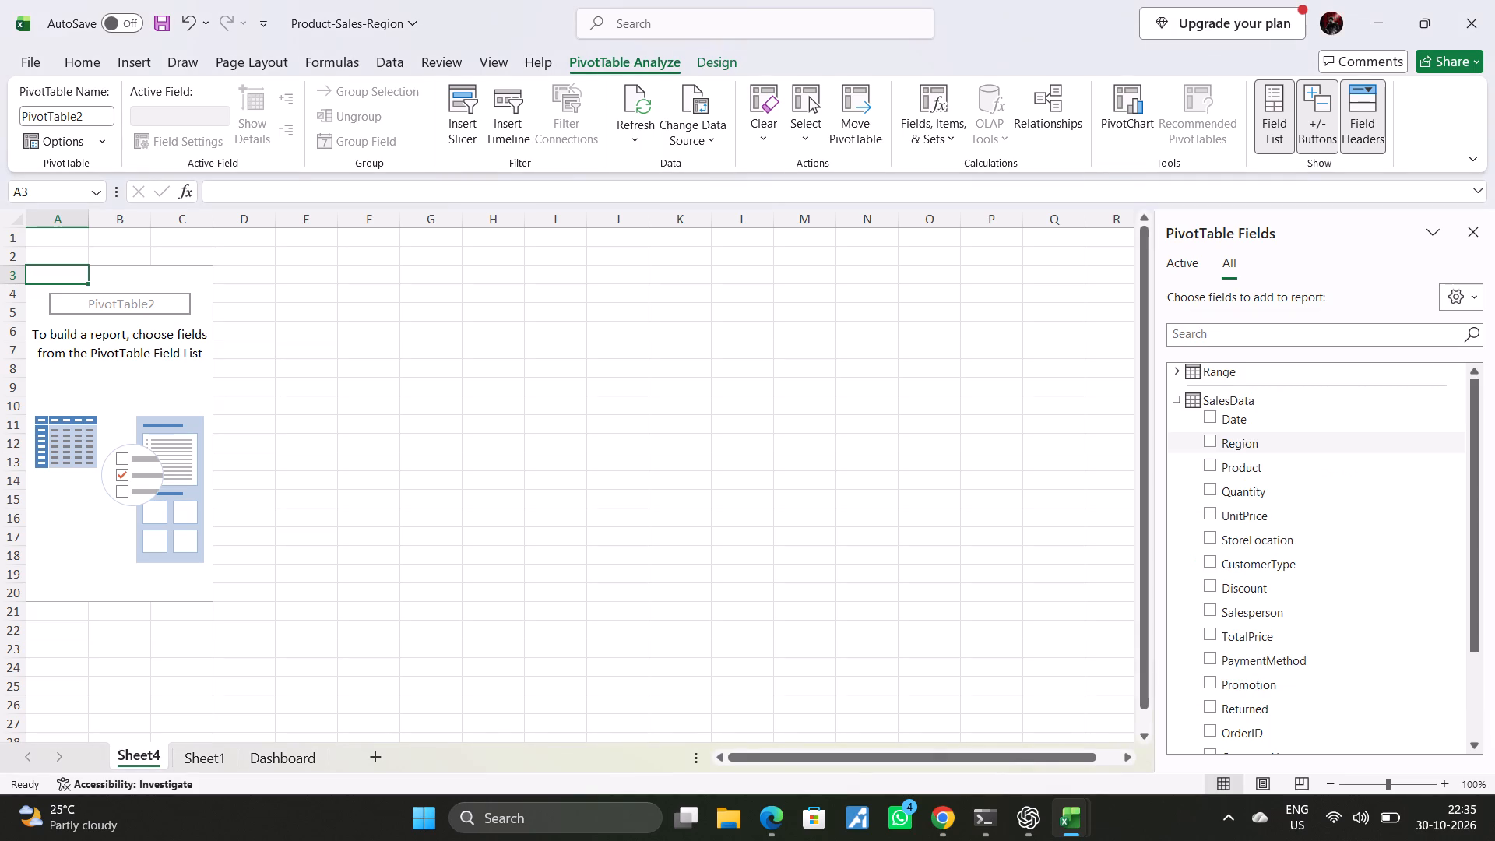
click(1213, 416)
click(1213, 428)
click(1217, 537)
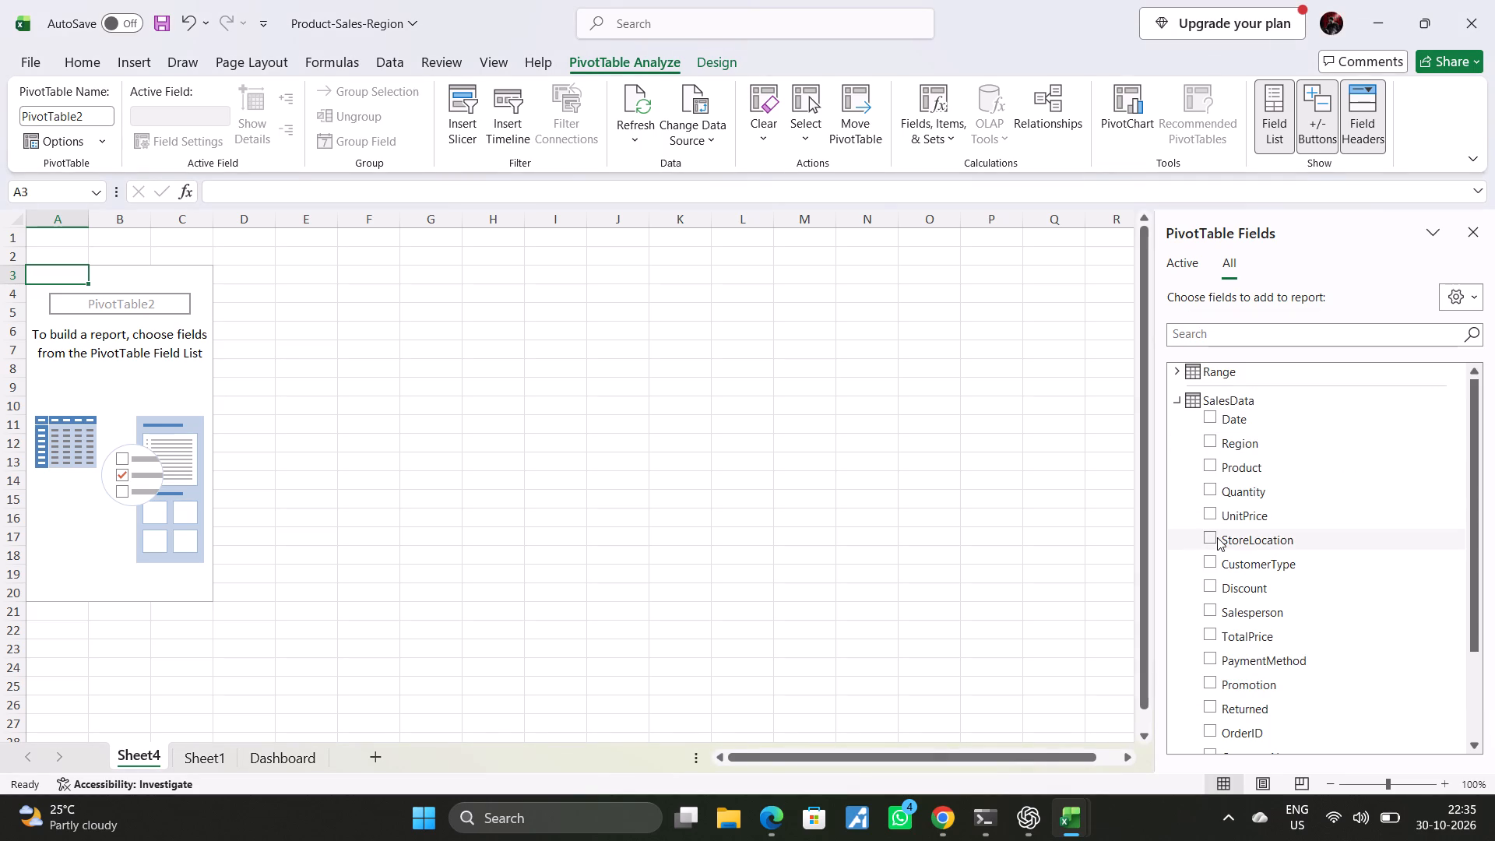
Make the SalesData table show among the active tables of the PivotTable Fields list.
click(1217, 537)
click(1185, 264)
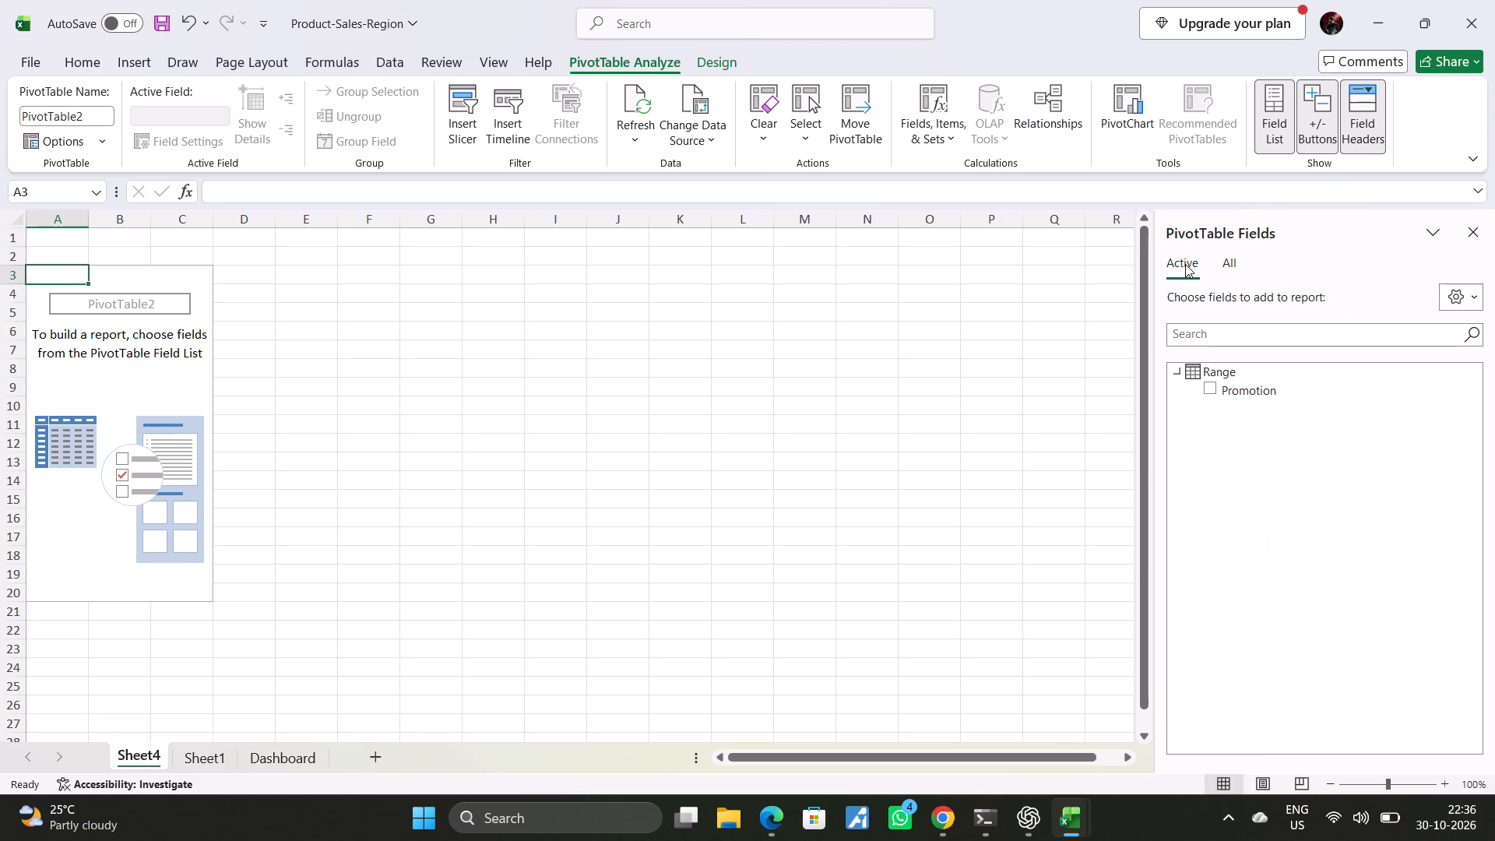
click(1219, 267)
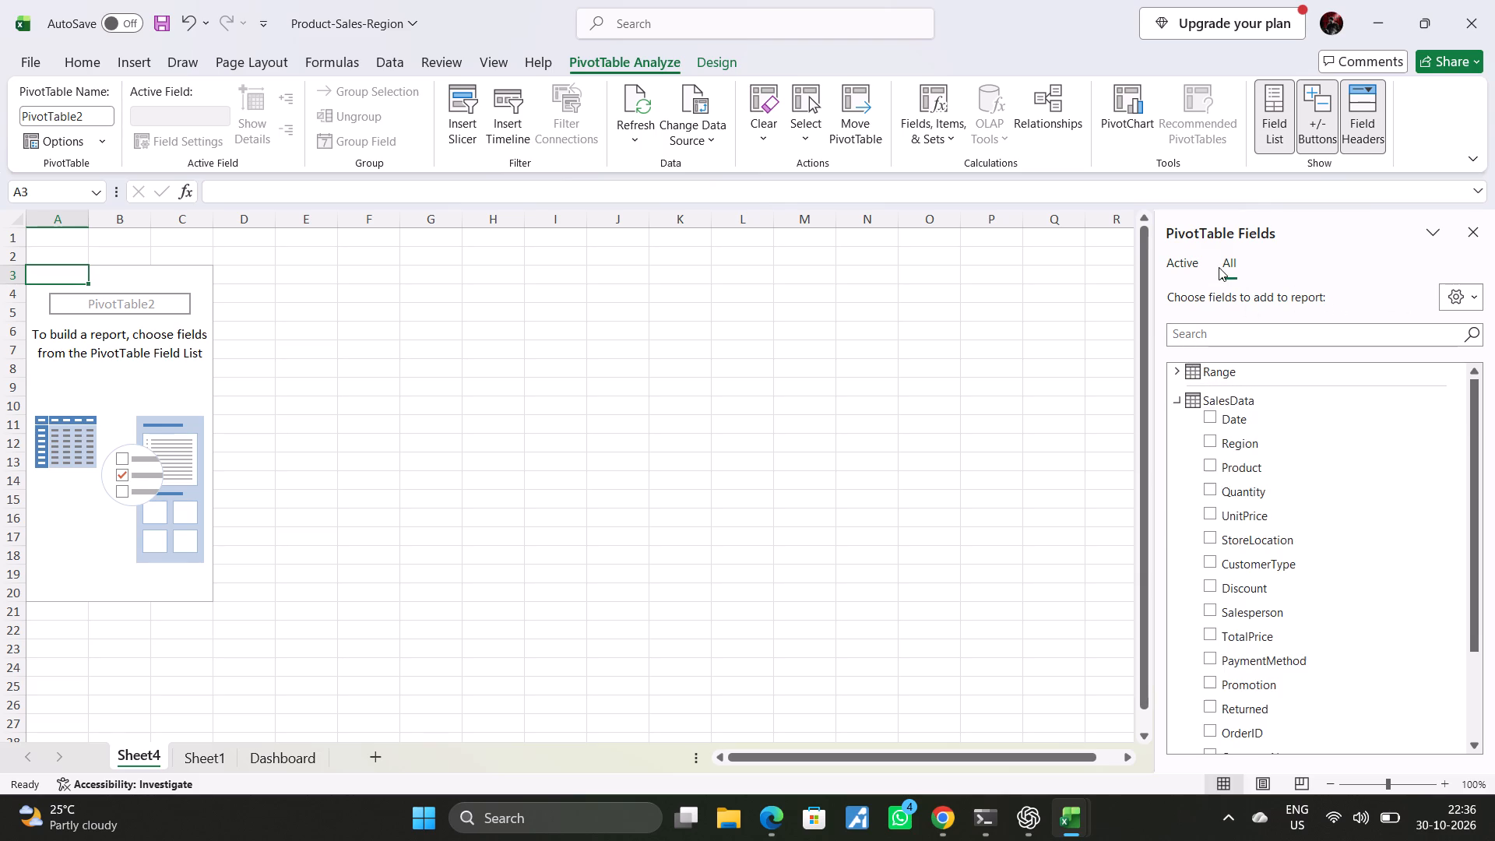
drag(1186, 398, 1176, 299)
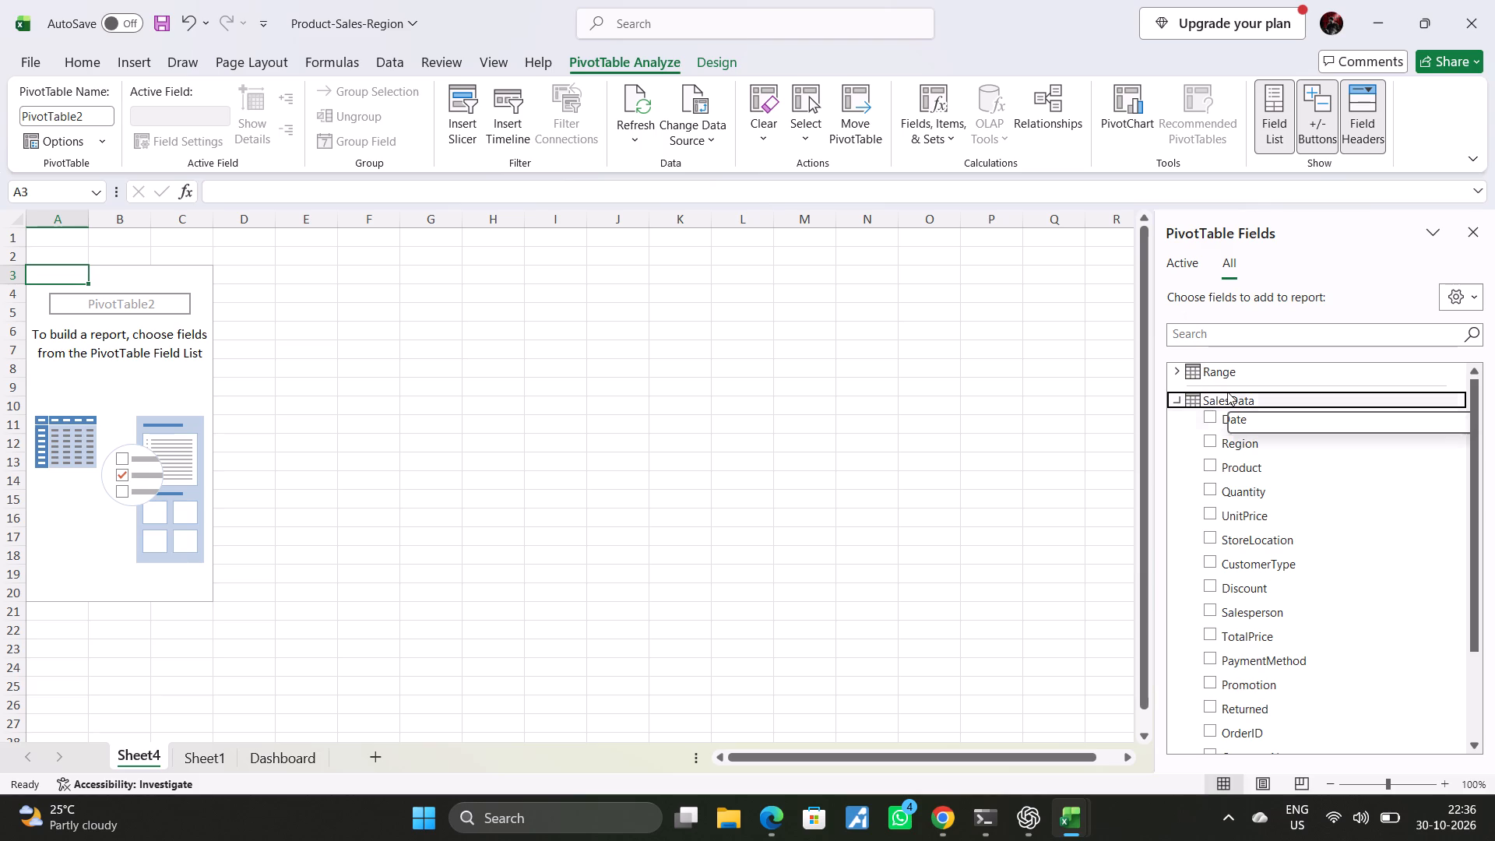
right_click(1227, 392)
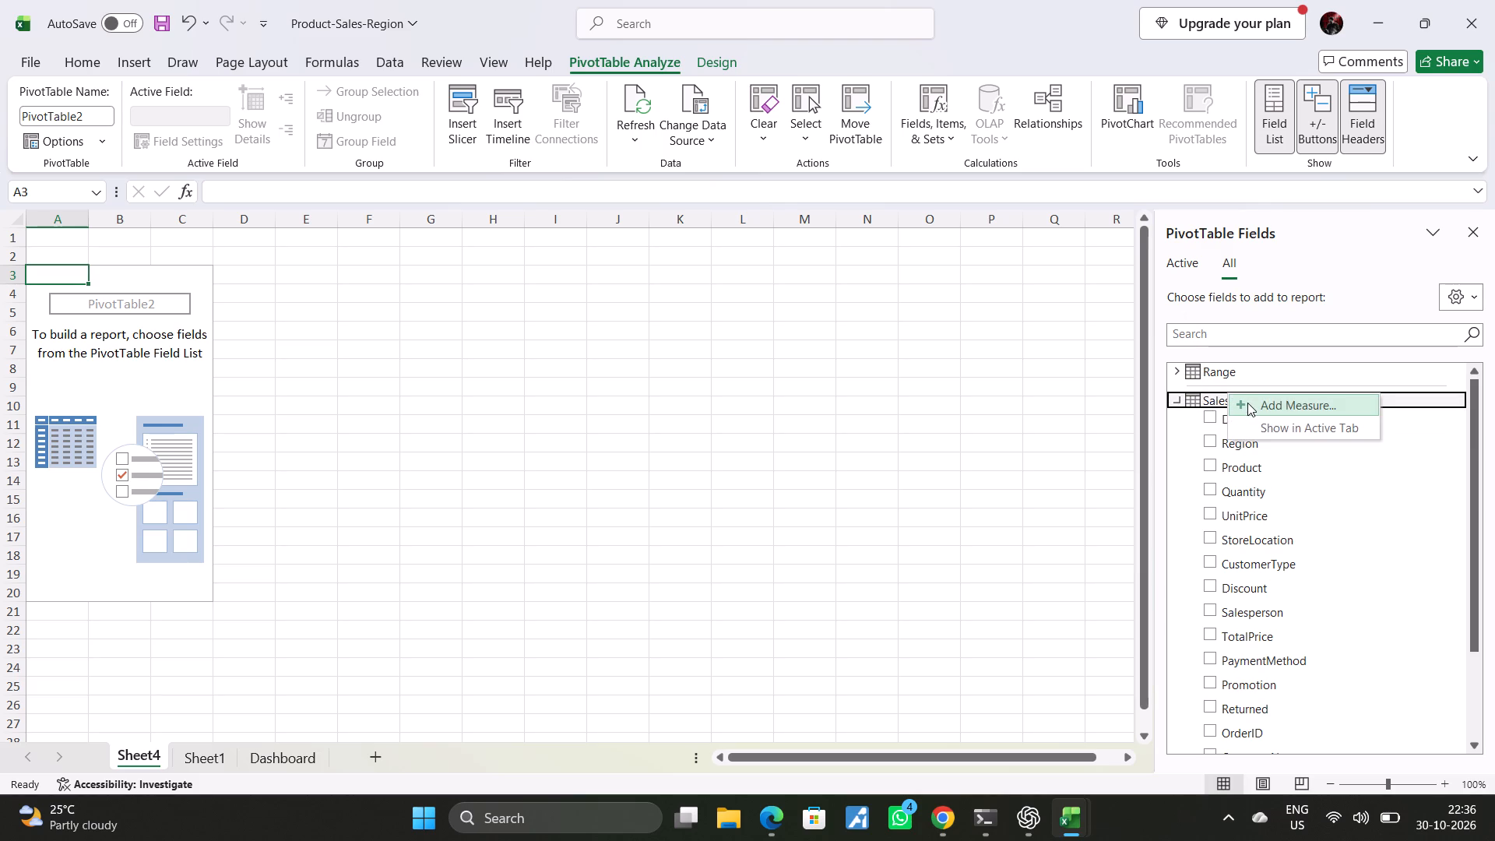
click(1265, 420)
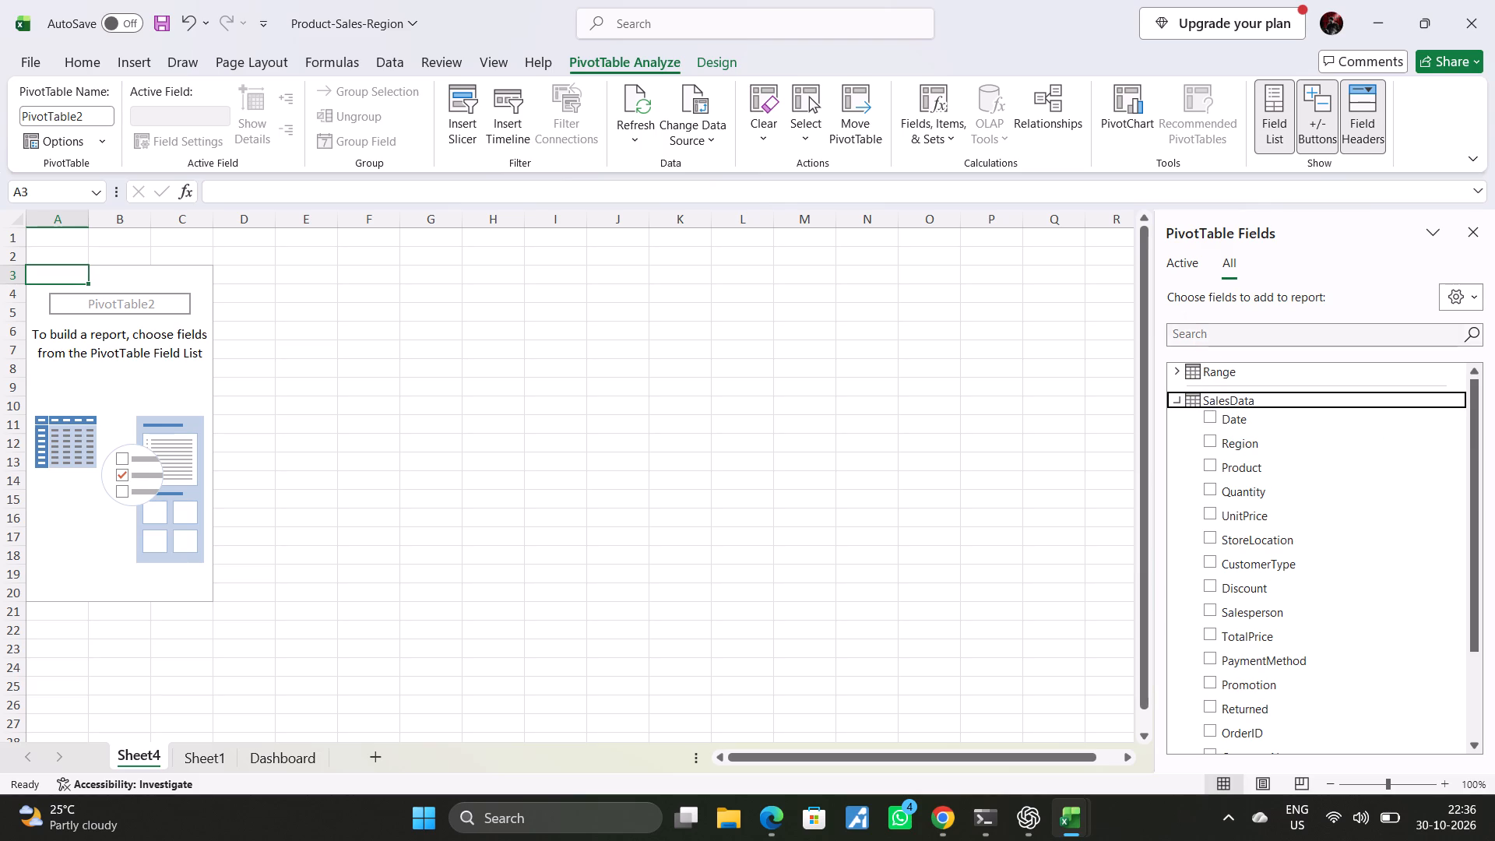
click(1176, 266)
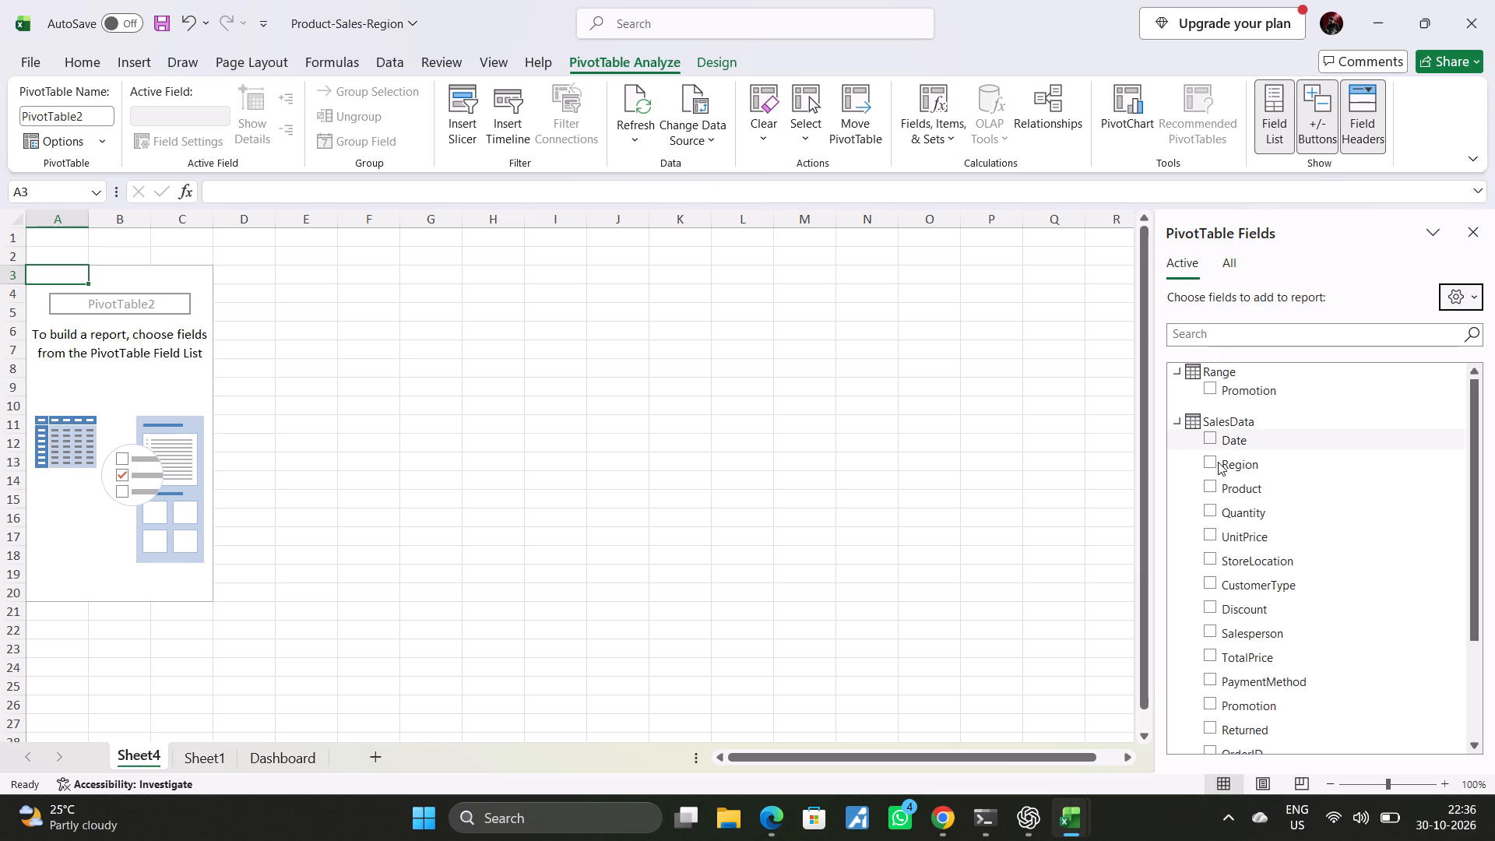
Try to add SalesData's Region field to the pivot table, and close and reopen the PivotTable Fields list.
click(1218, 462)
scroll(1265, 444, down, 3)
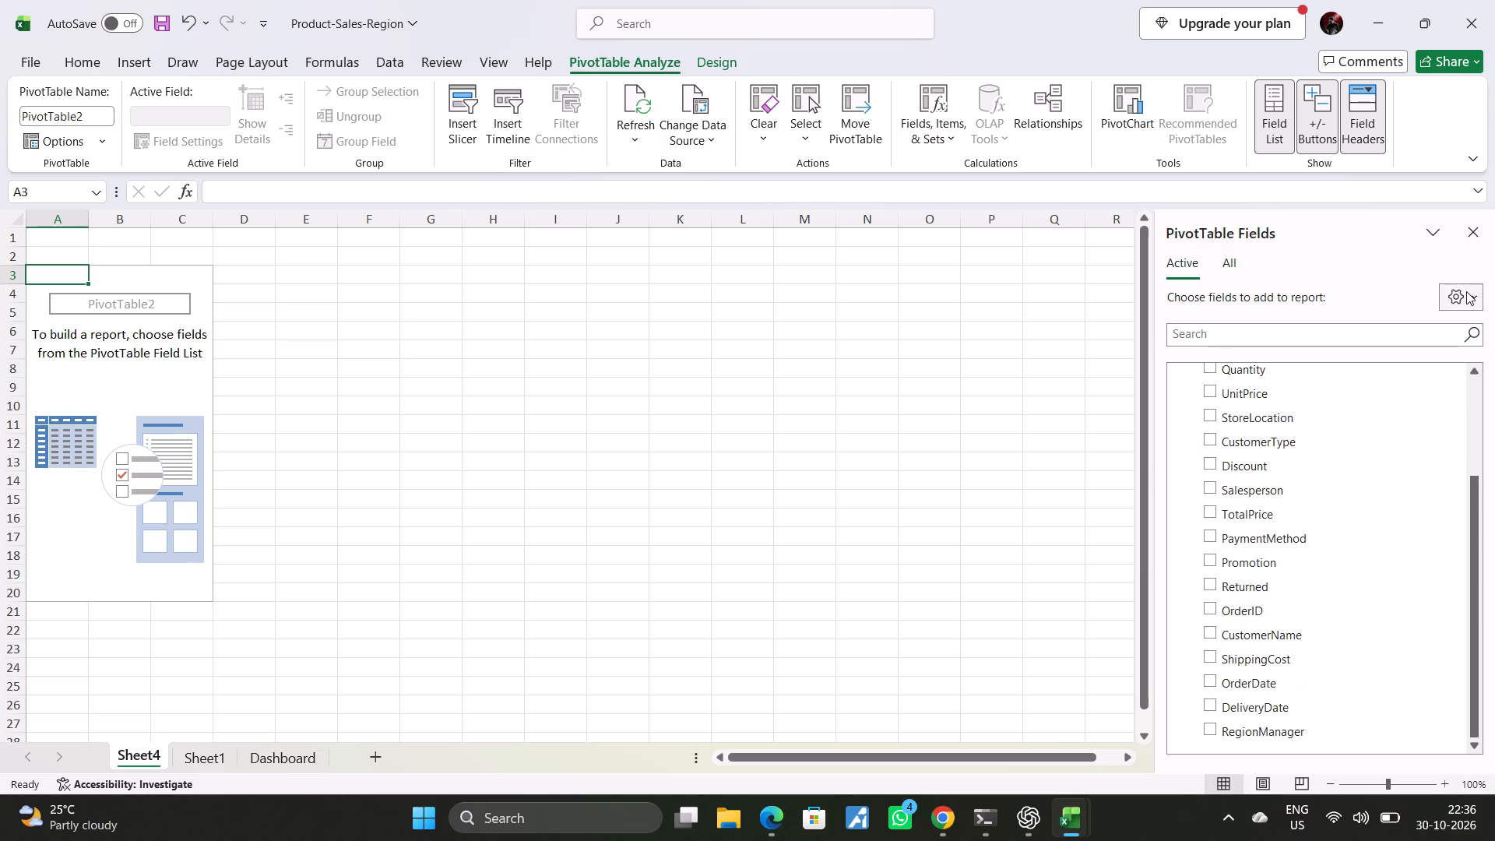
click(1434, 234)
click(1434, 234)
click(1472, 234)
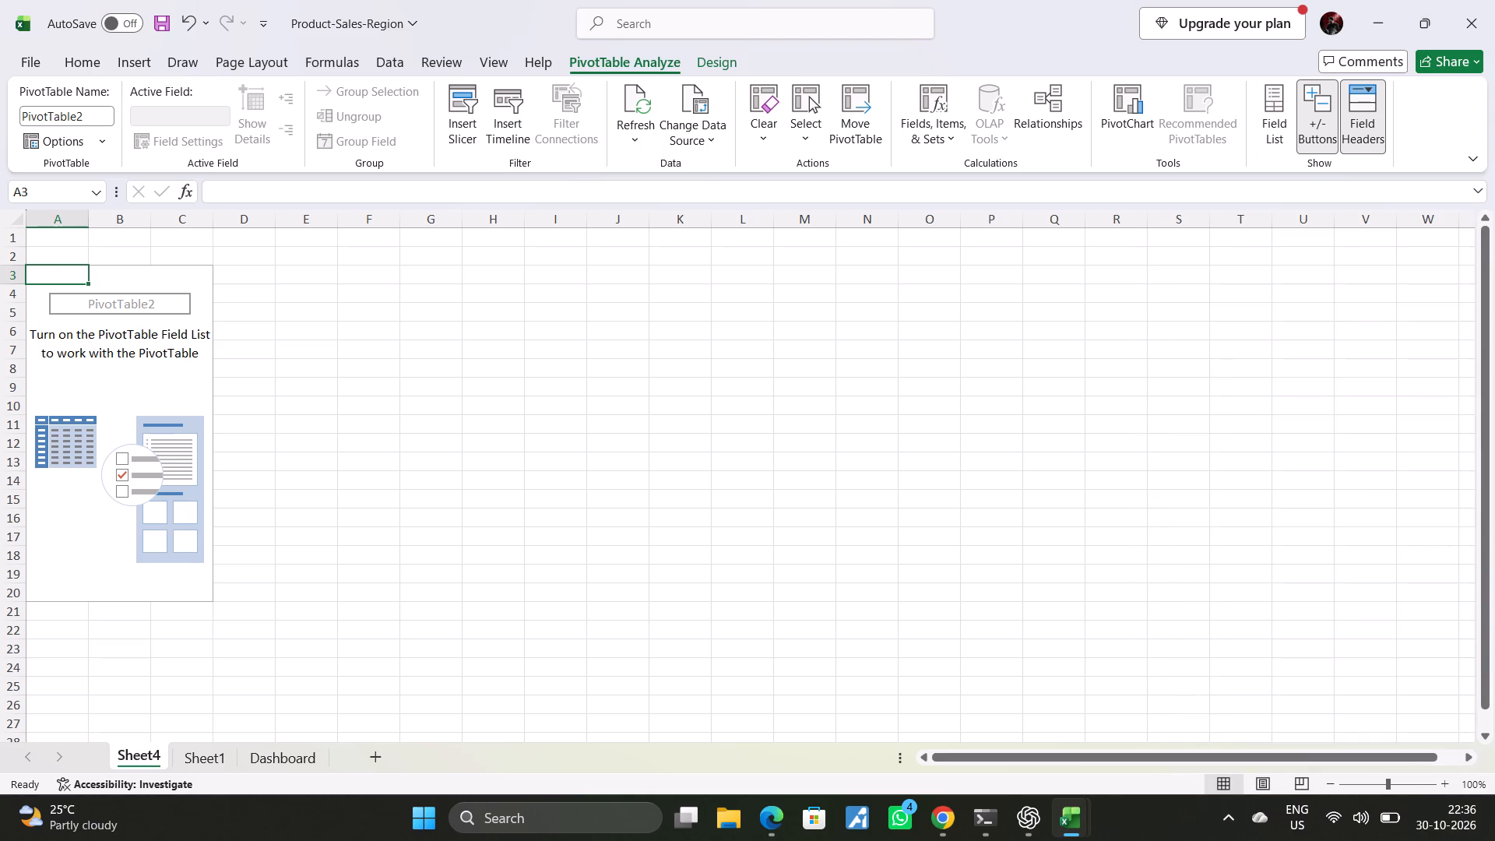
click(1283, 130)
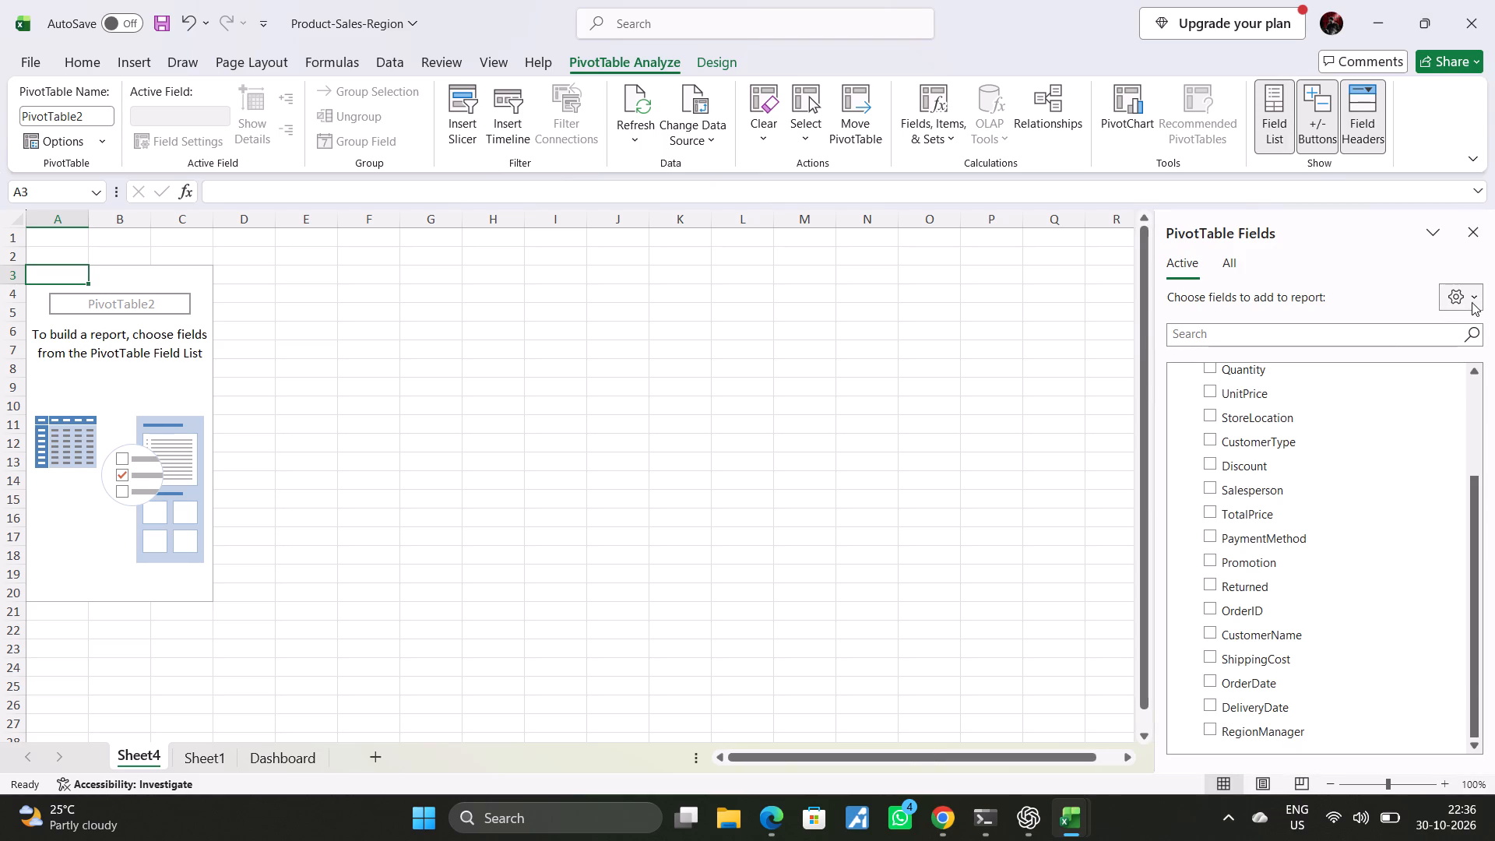
Change the PivotTable Fields layout to Fields Section and Areas Section Side-By-Side.
click(1472, 302)
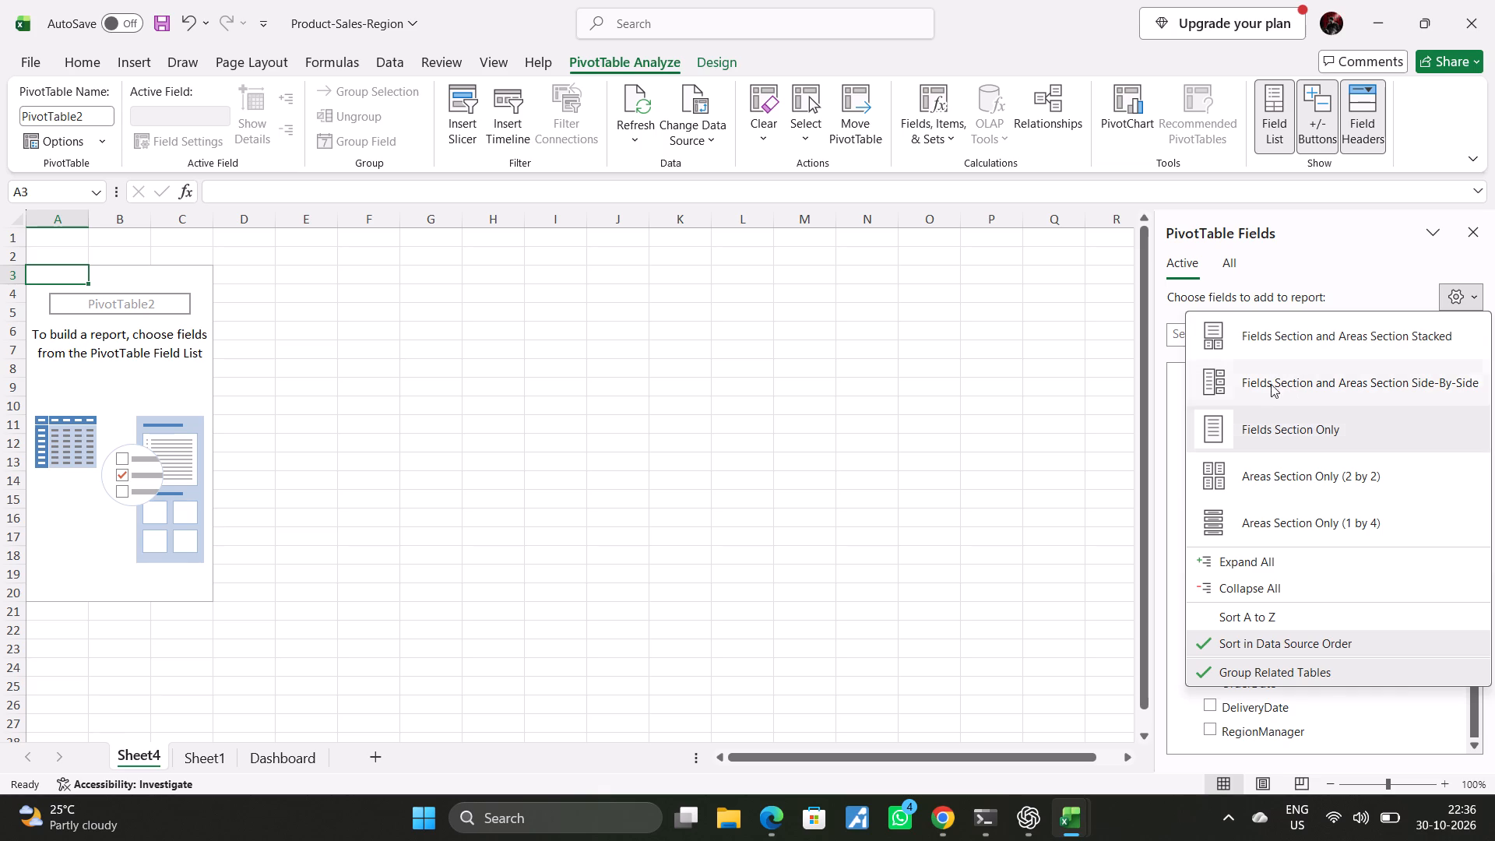
click(1261, 377)
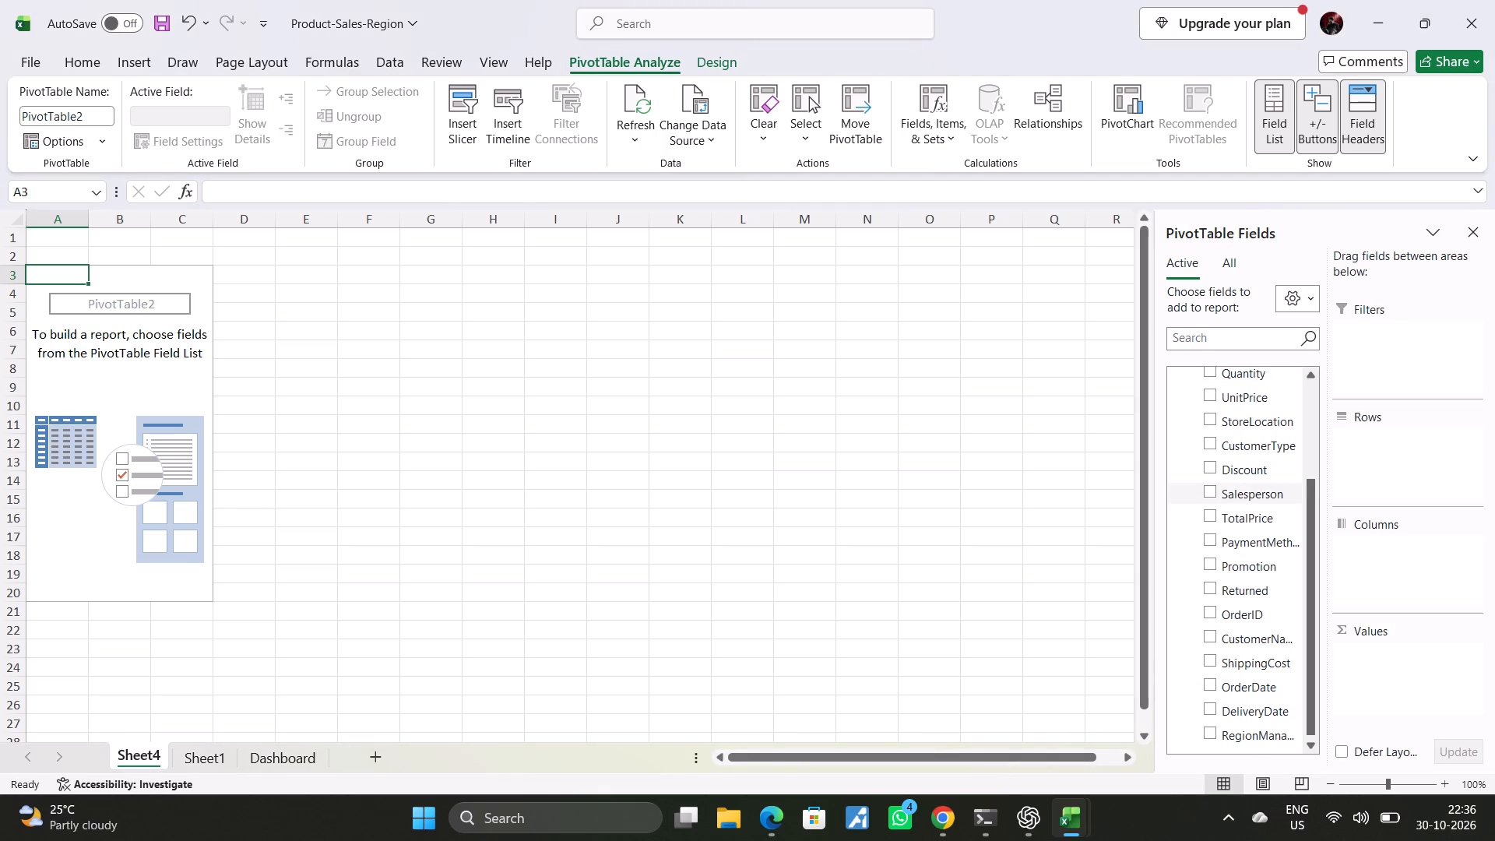
Place SalesData's Region field in the pivot table's Rows area and TotalPrice in its Values area.
scroll(1240, 493, up, 1)
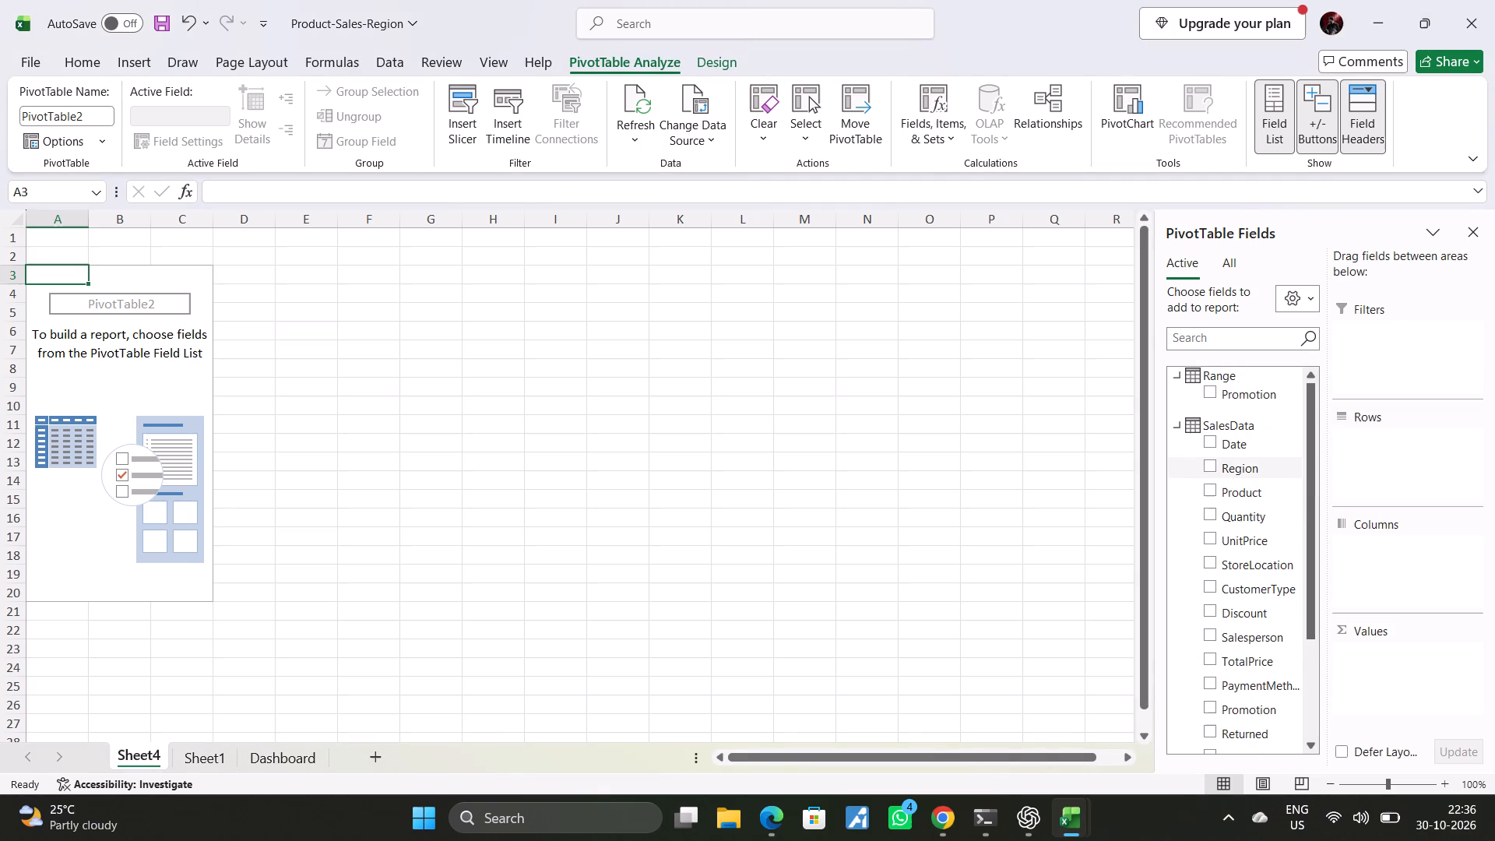
drag(1222, 463, 1374, 441)
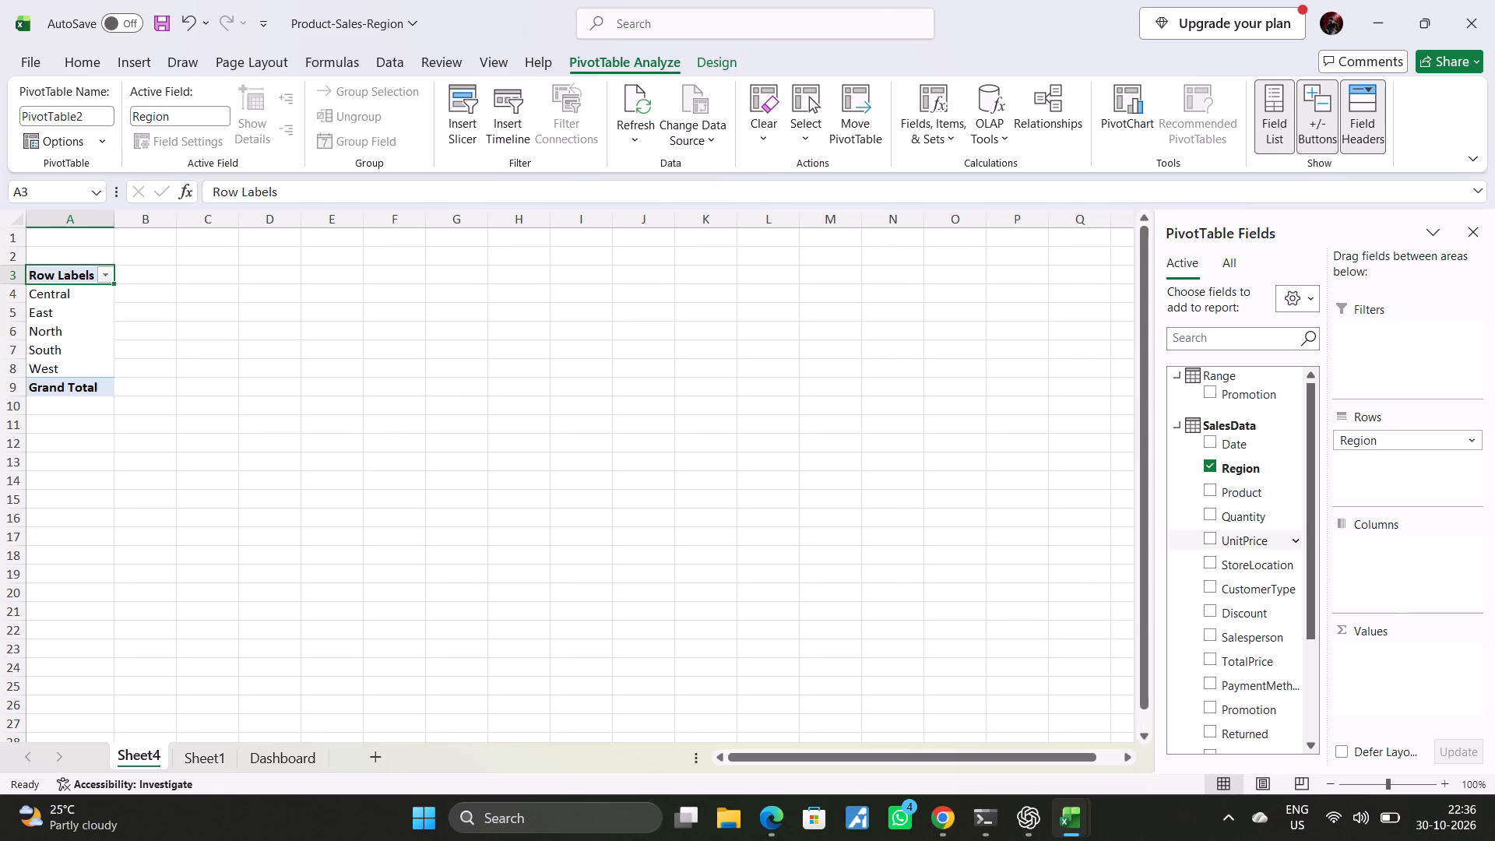
scroll(1245, 551, up, 1)
drag(1240, 660, 1388, 567)
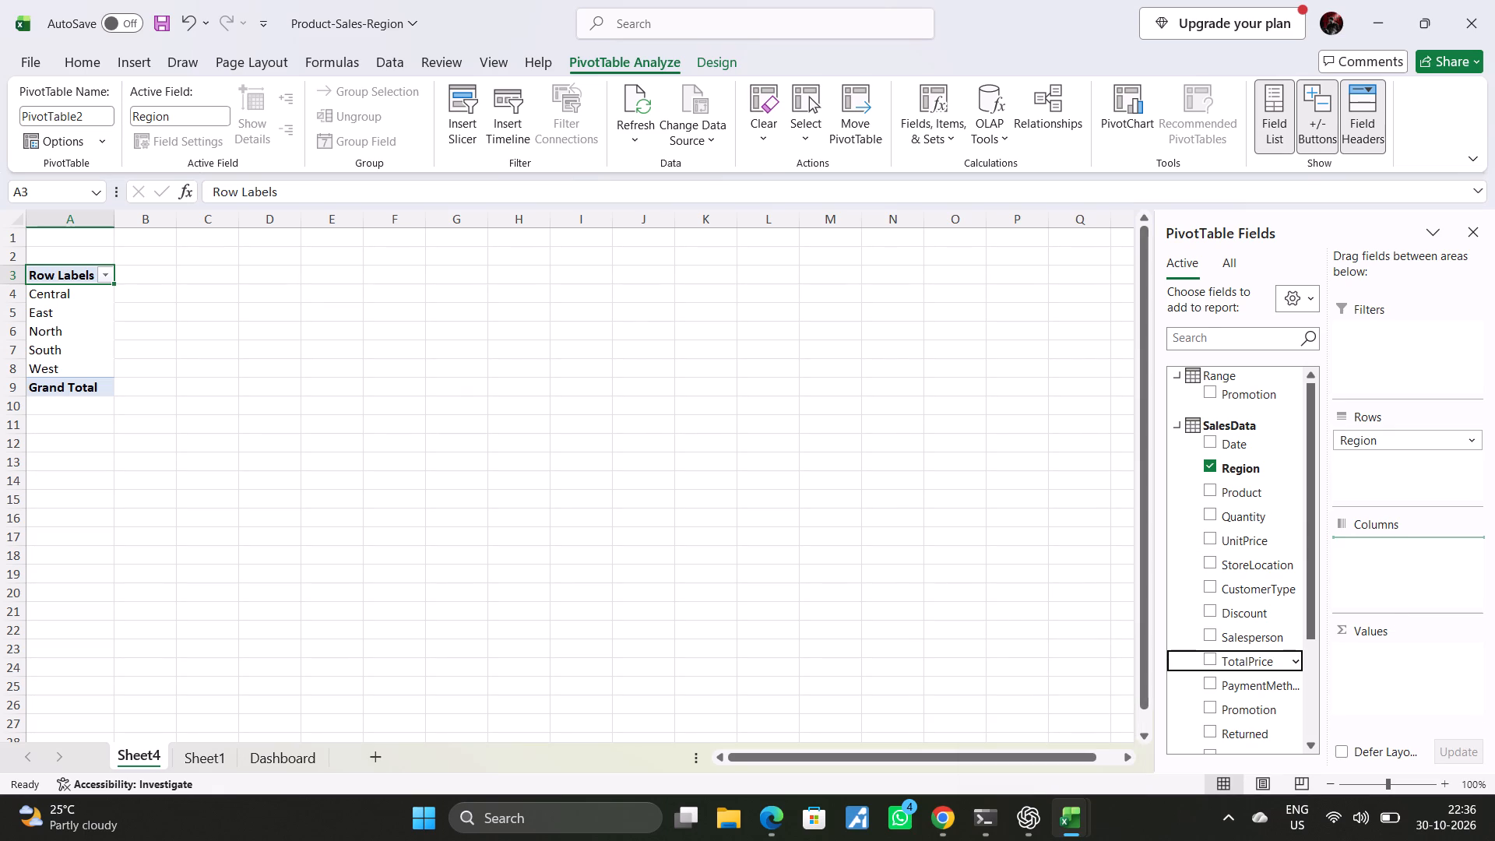
drag(1388, 567, 1384, 666)
drag(1384, 666, 1384, 667)
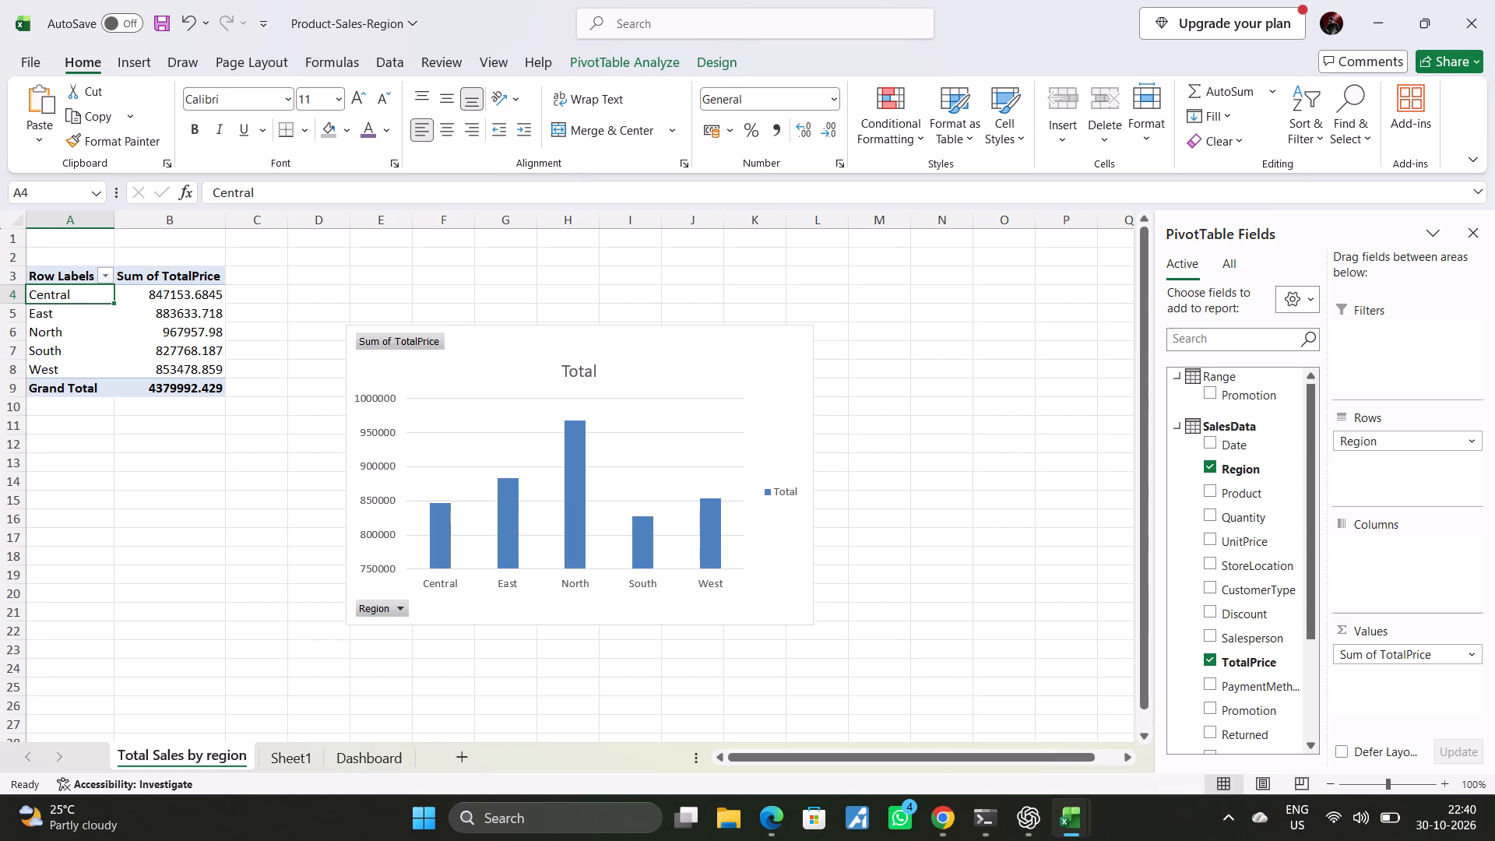
click(649, 66)
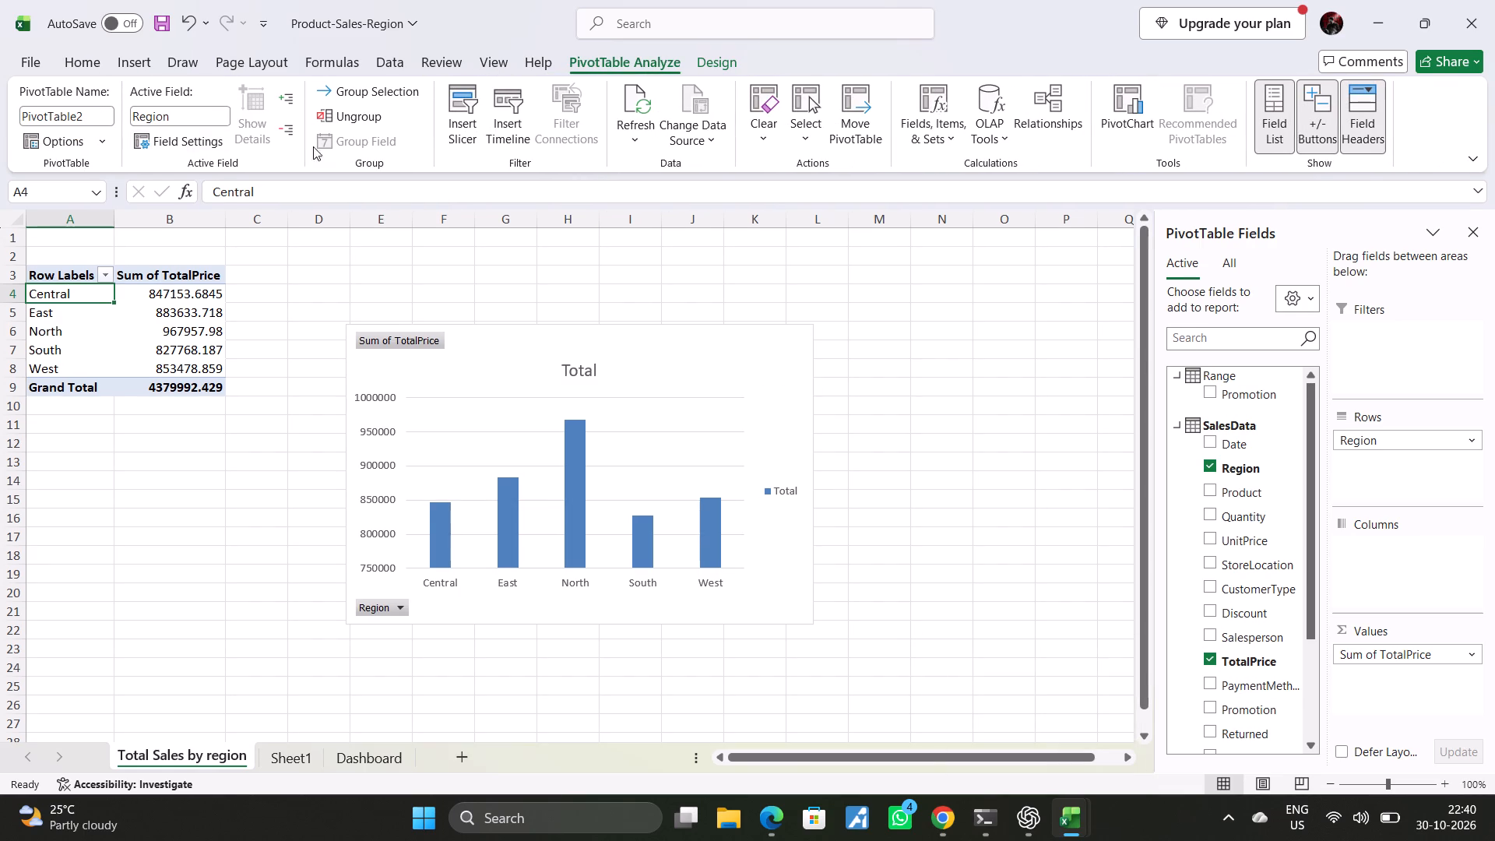
click(459, 136)
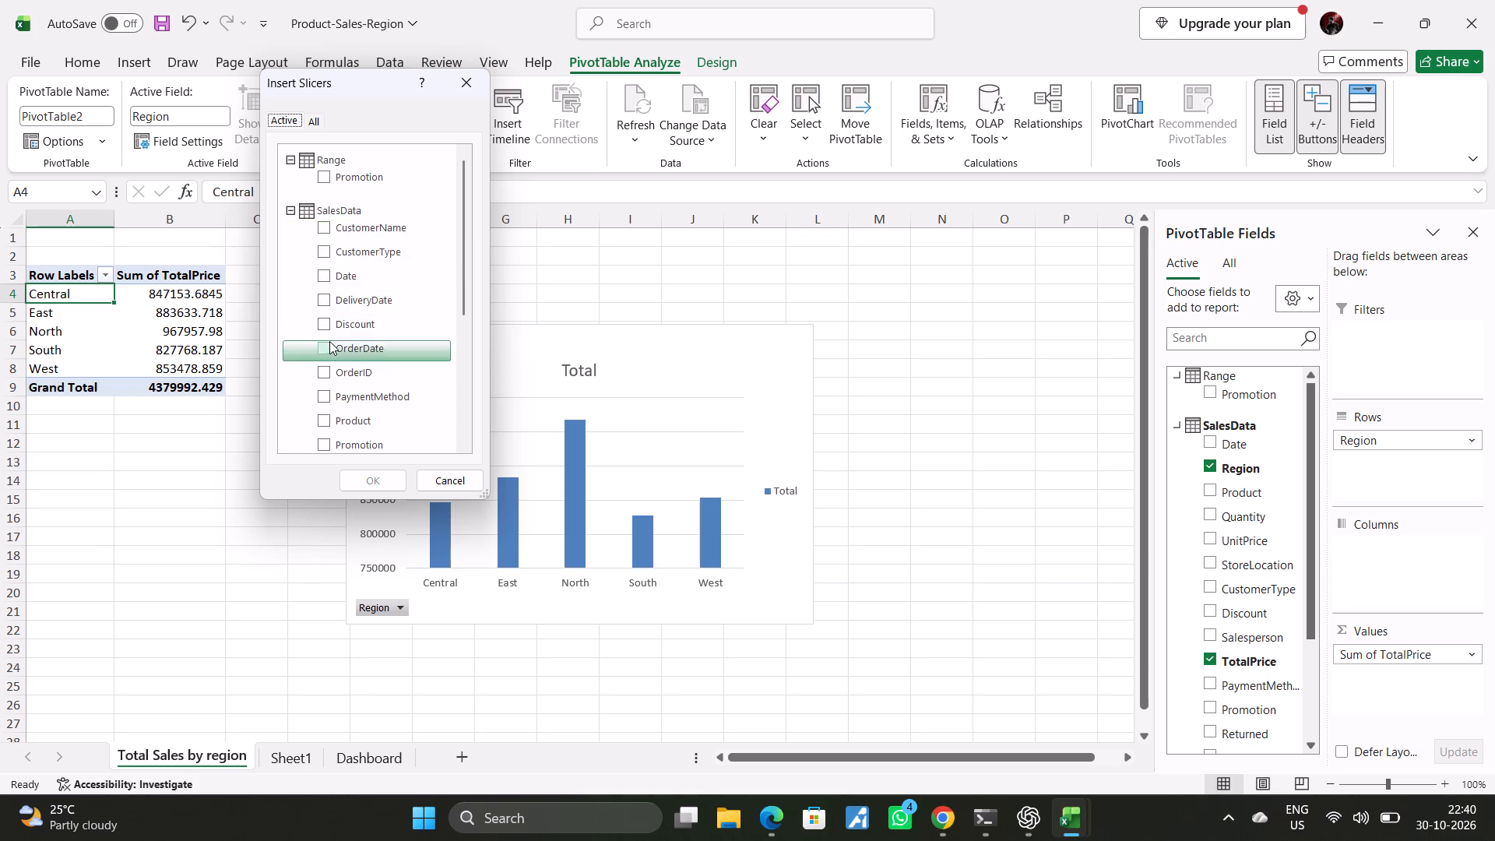
scroll(329, 336, down, 1)
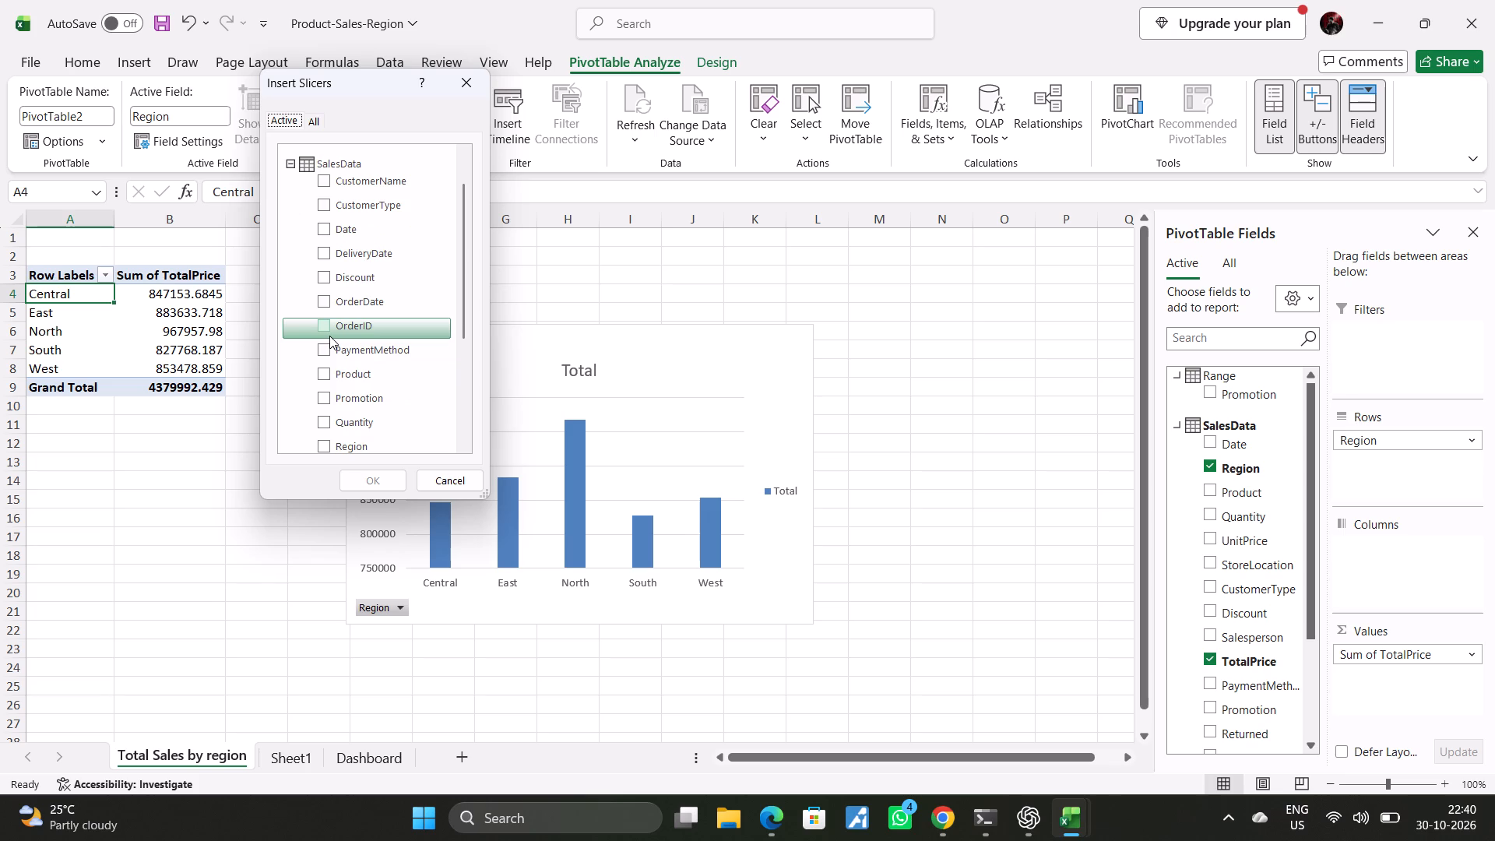
scroll(329, 336, down, 1)
click(325, 446)
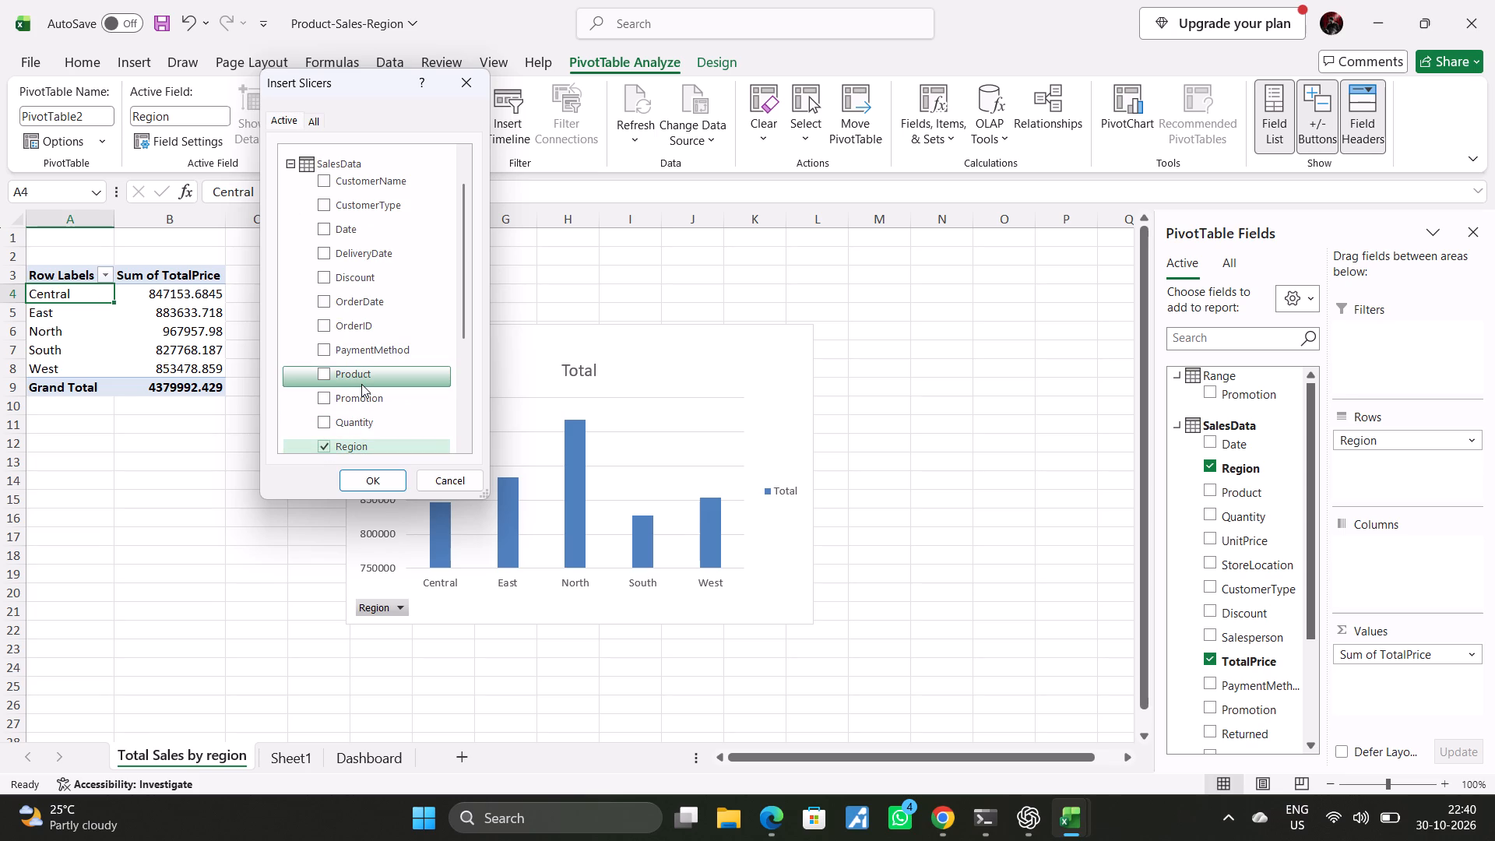
scroll(361, 384, down, 2)
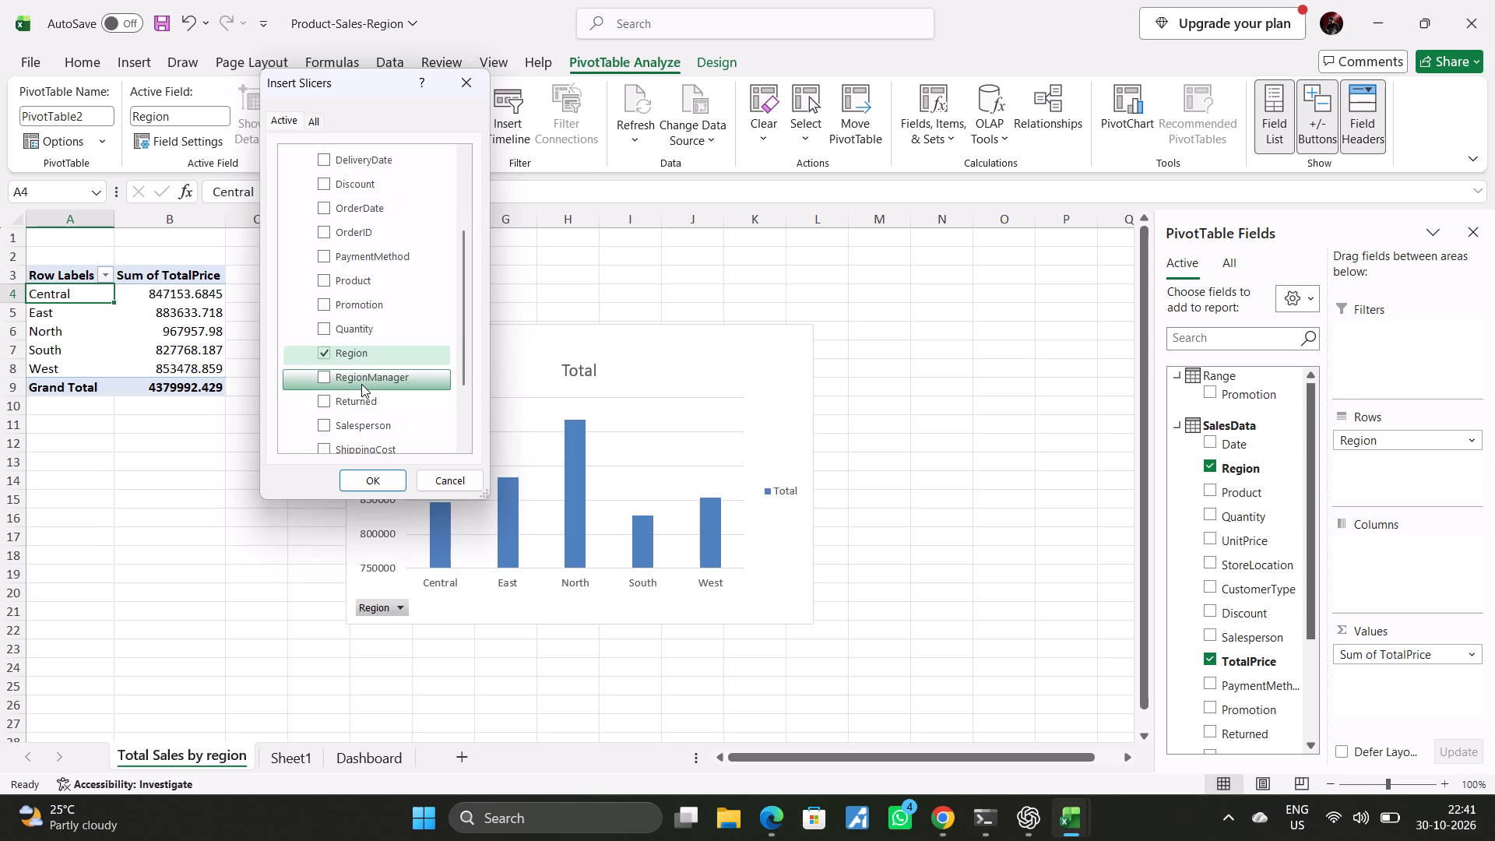
scroll(361, 384, down, 2)
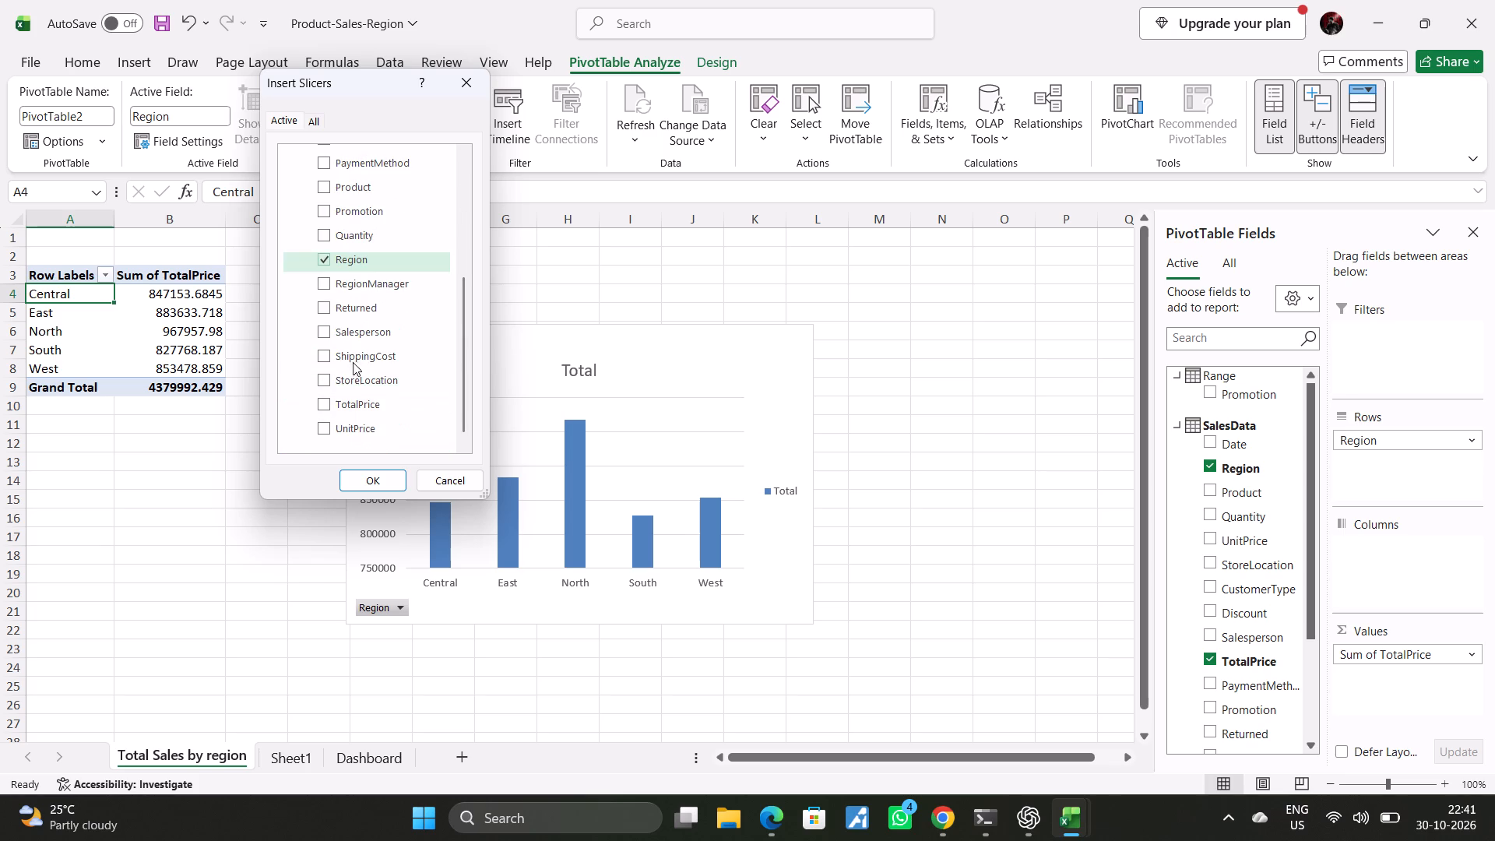
click(326, 403)
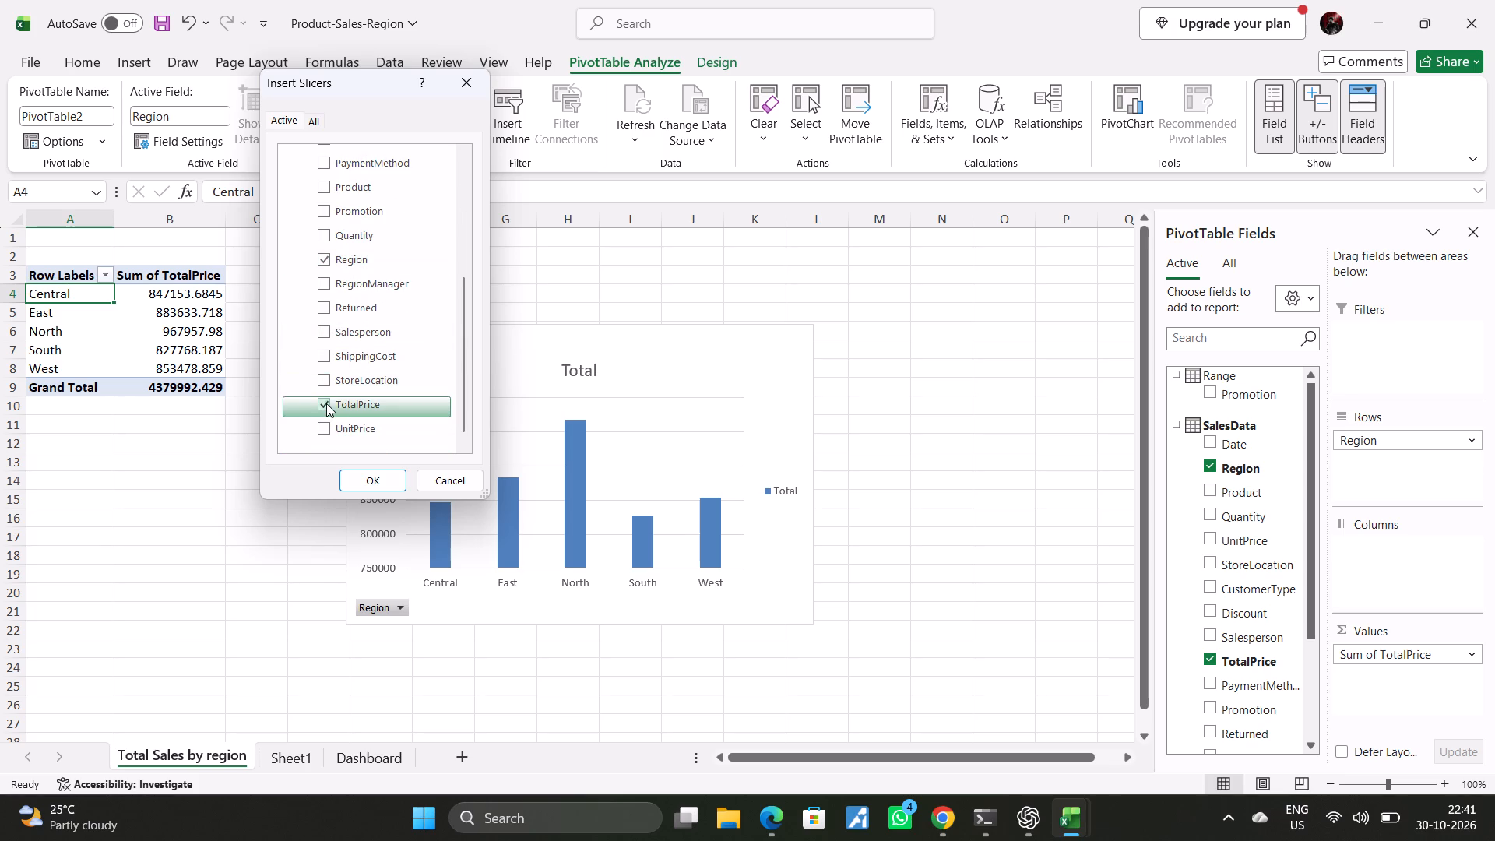
click(387, 481)
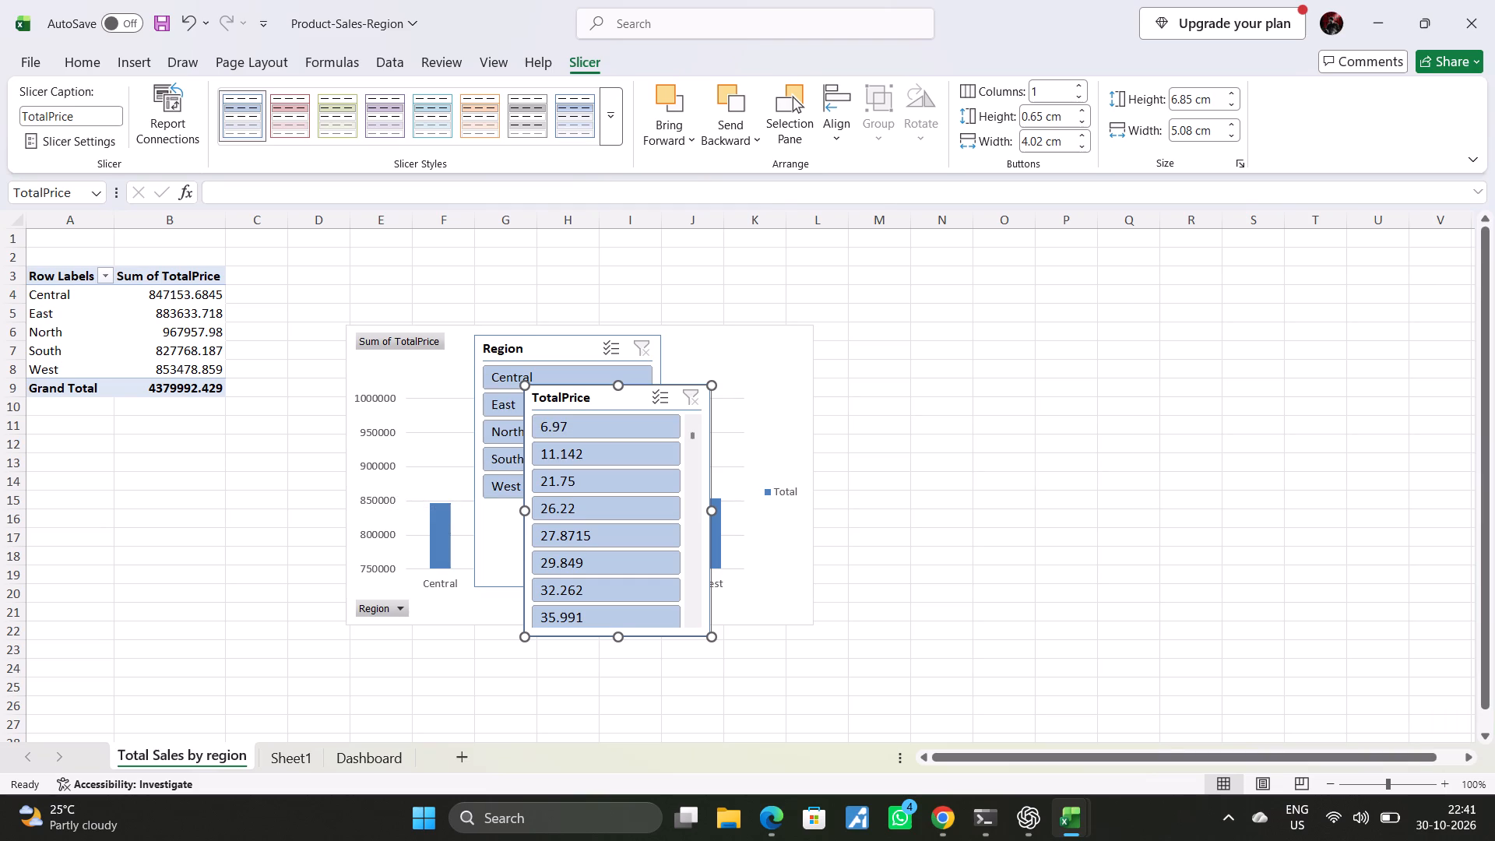
Move the TotalPrice slicer off the pivot chart to its right and place the Region slicer directly beside it.
drag(635, 402, 978, 345)
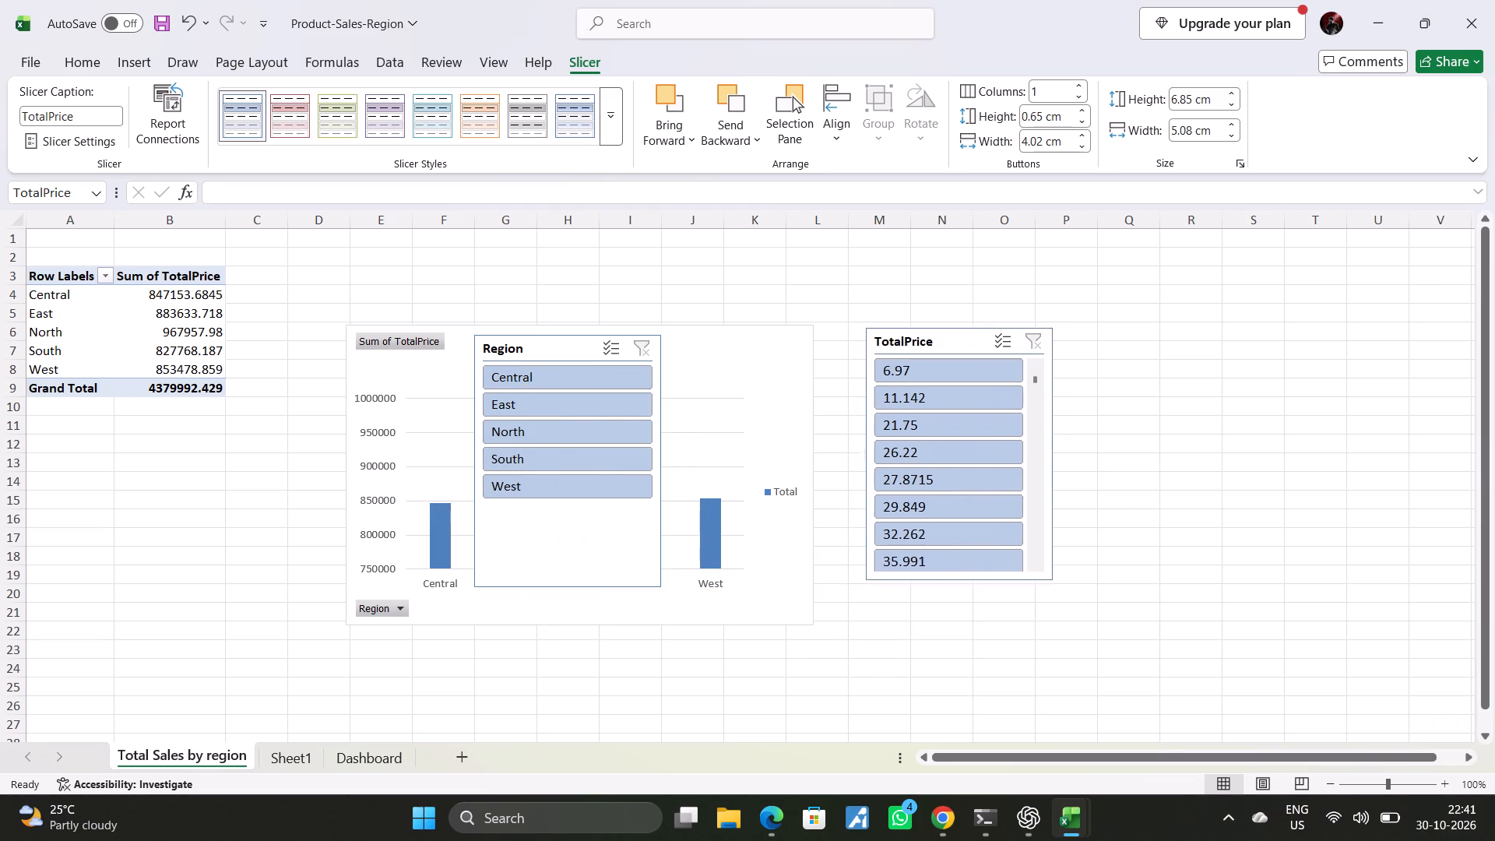
drag(978, 345, 959, 340)
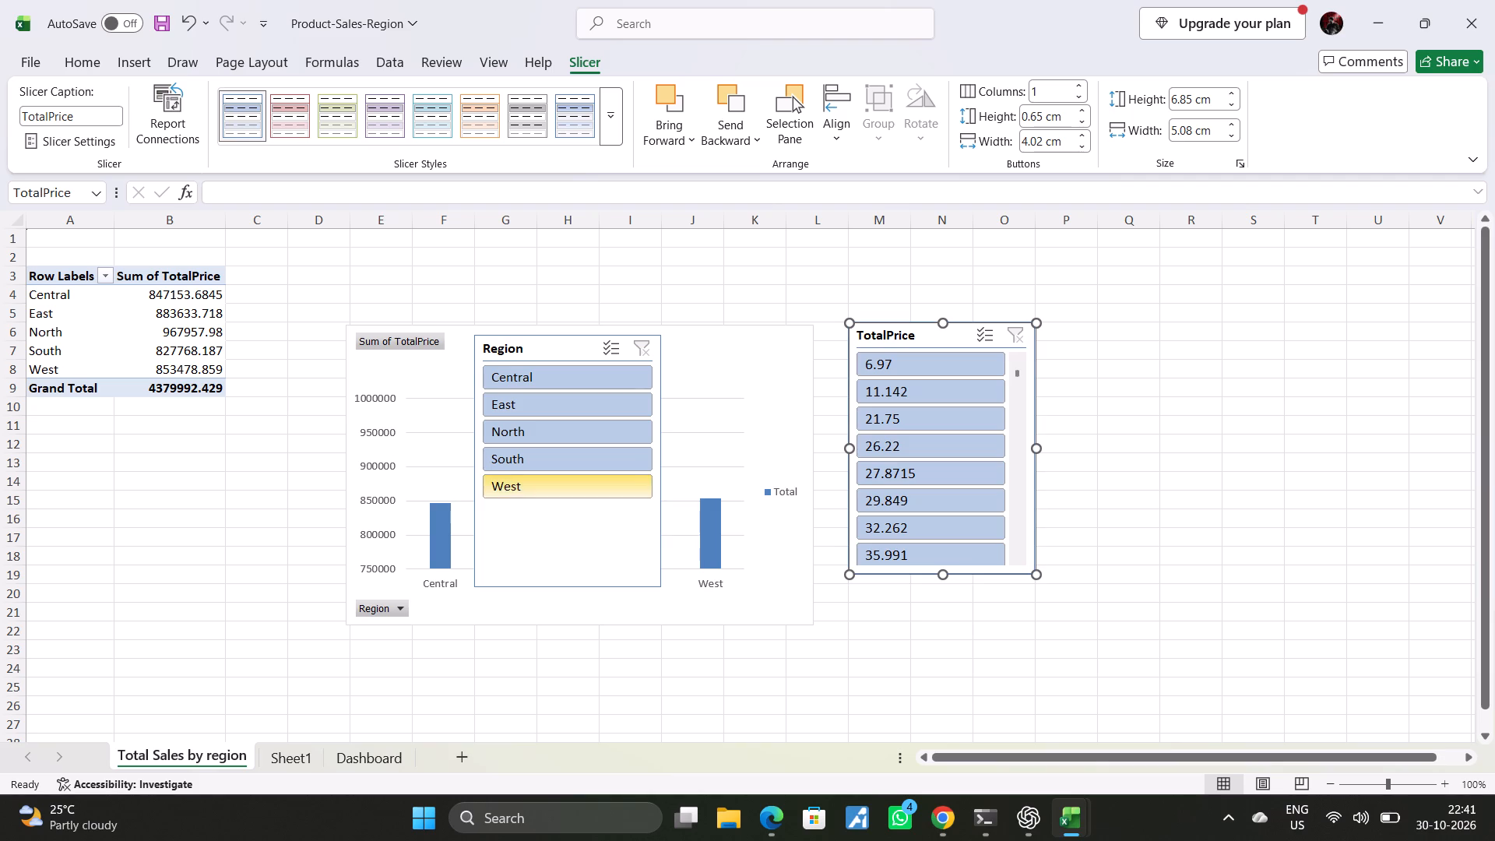
drag(607, 534, 1171, 524)
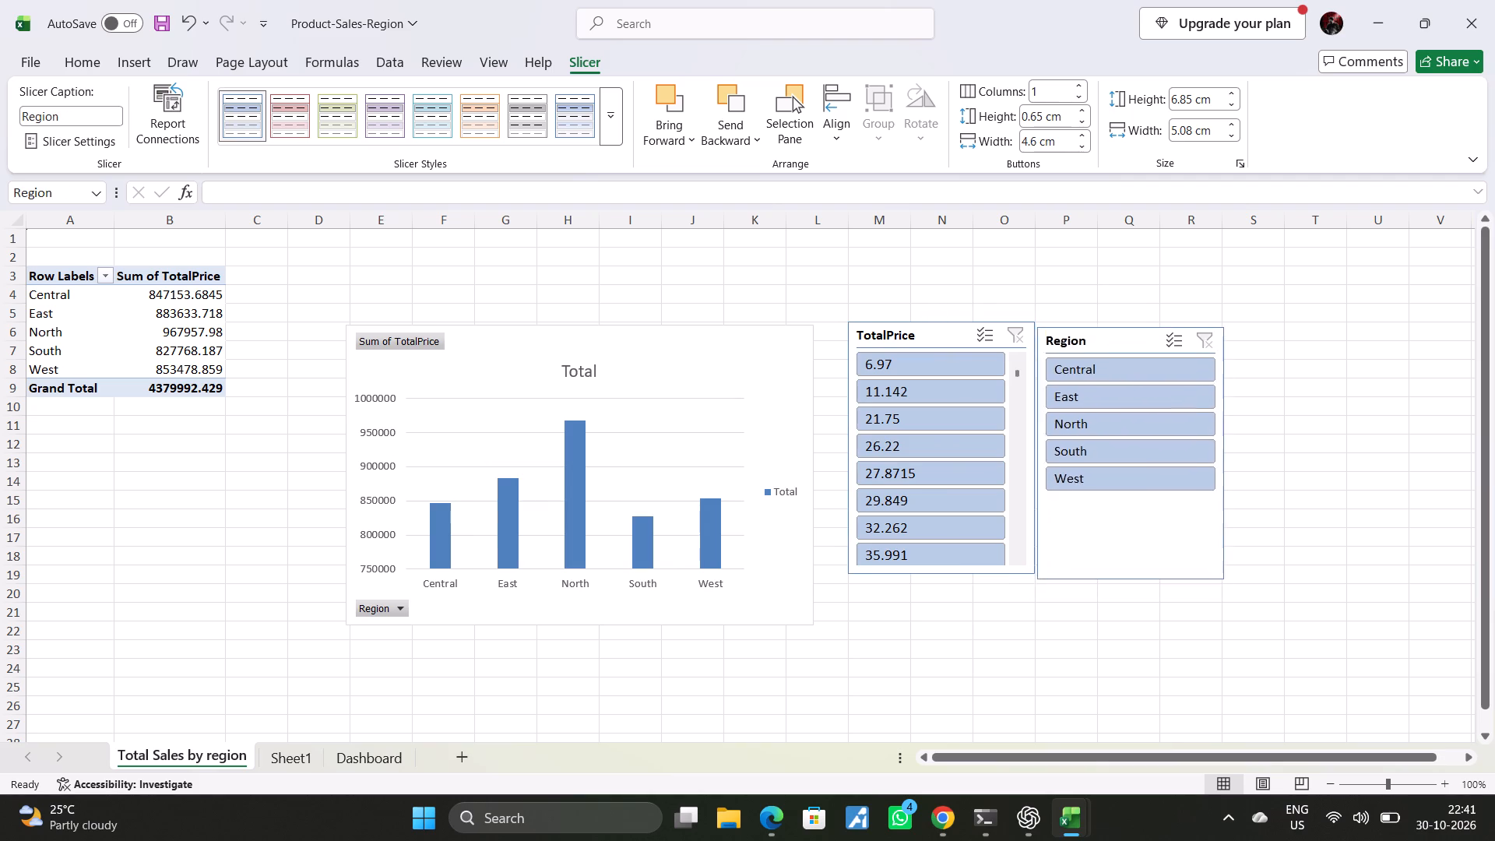
drag(1171, 524, 1168, 523)
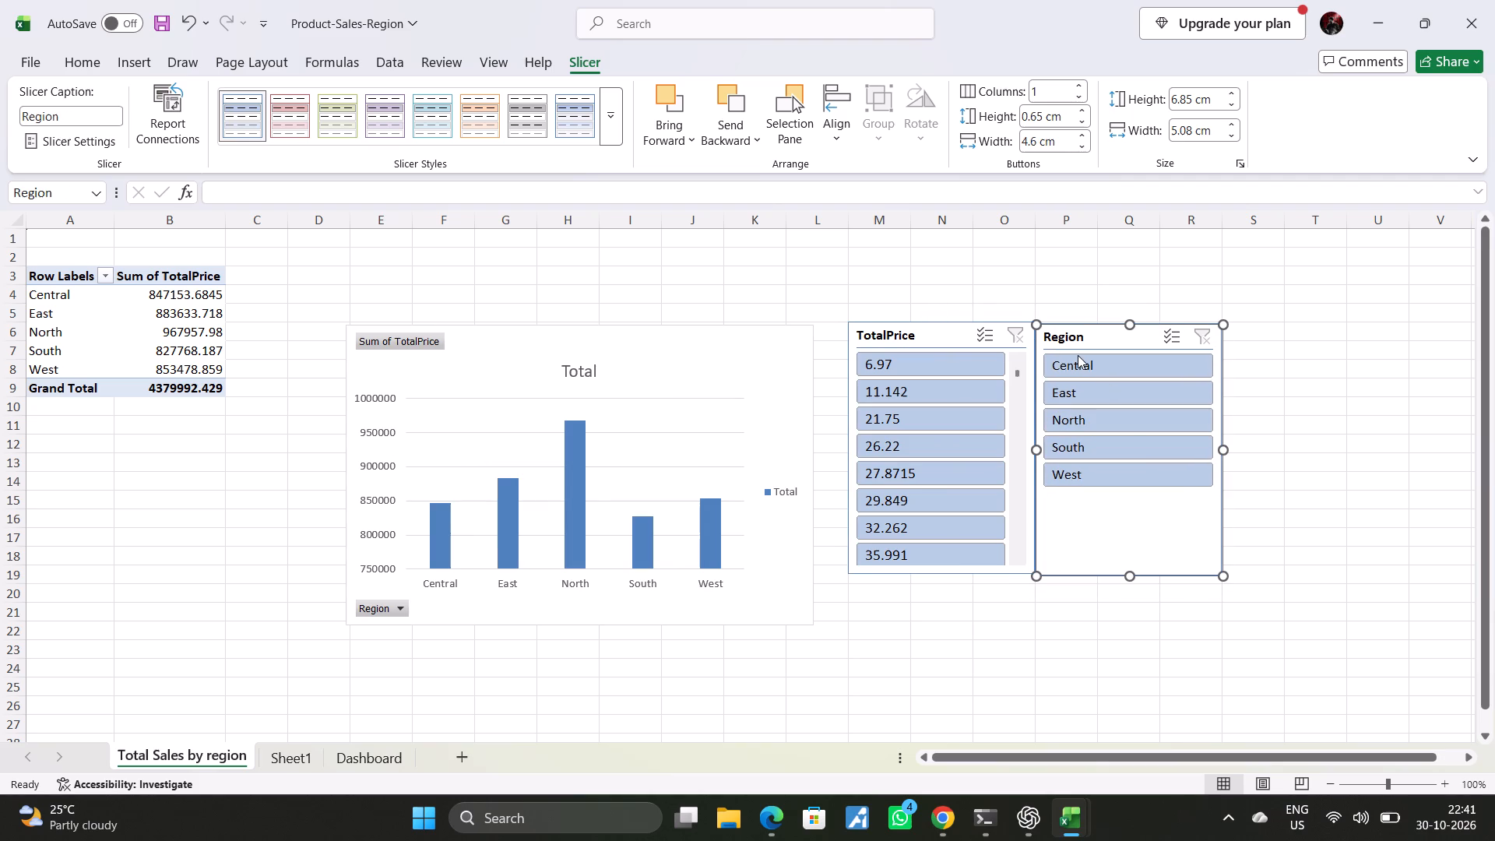